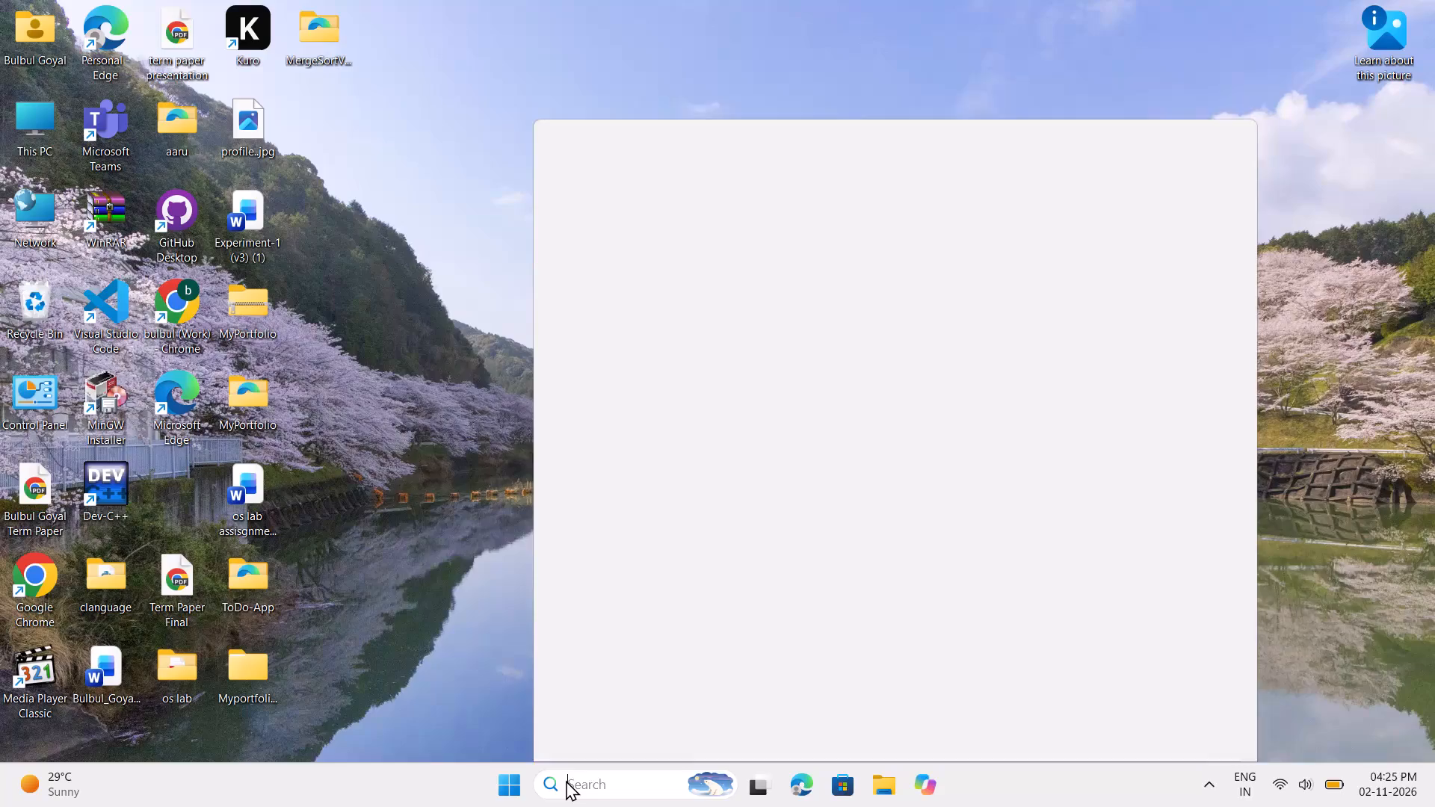
Start Word, open the recent document Linux_File_Organizer_Project for a brief look and close it.
type("wo")
key("Return")
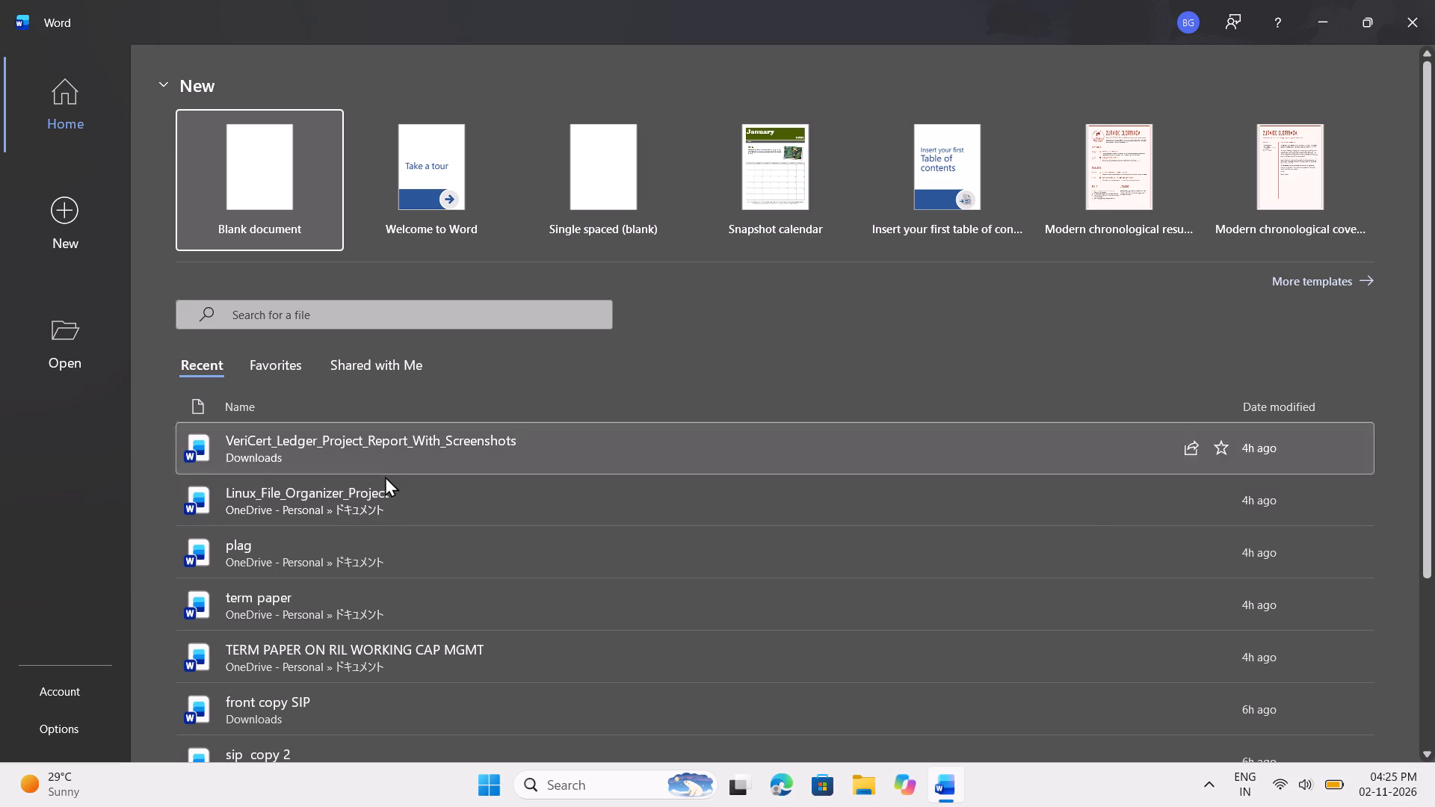
double_click(379, 492)
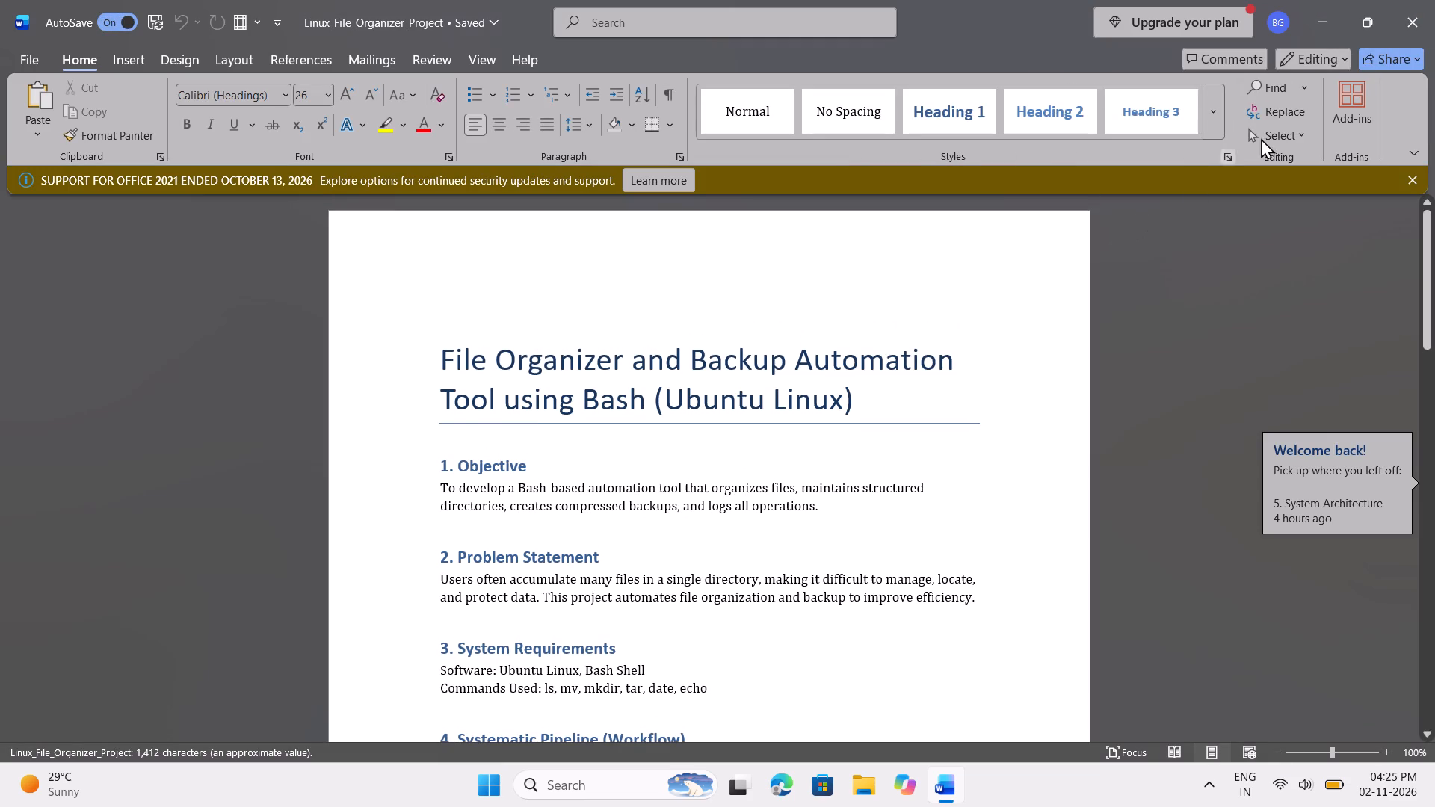
left_click(1399, 18)
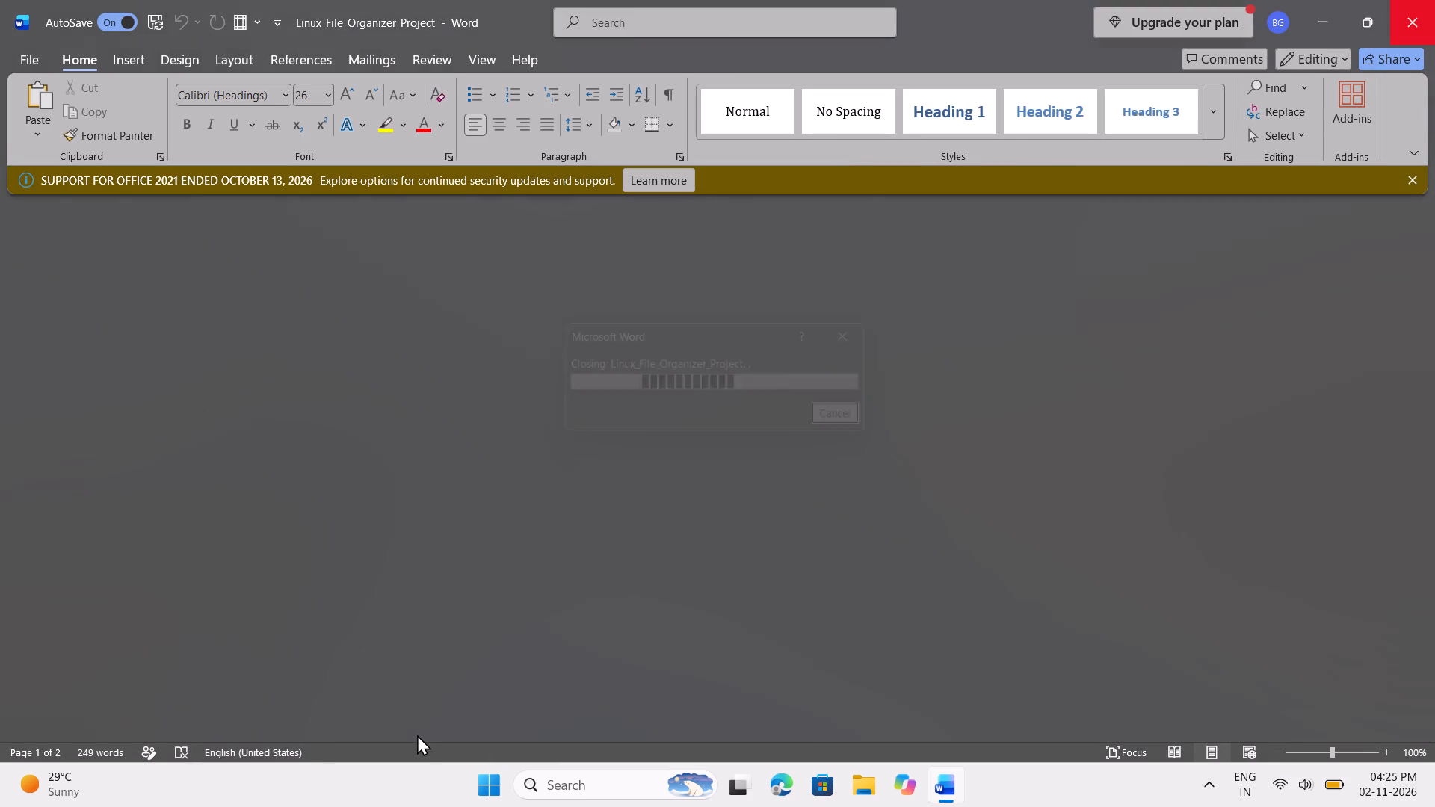
Reopen Word and delete the Linux_File_Organizer_Project file from the recent documents.
left_click(590, 780)
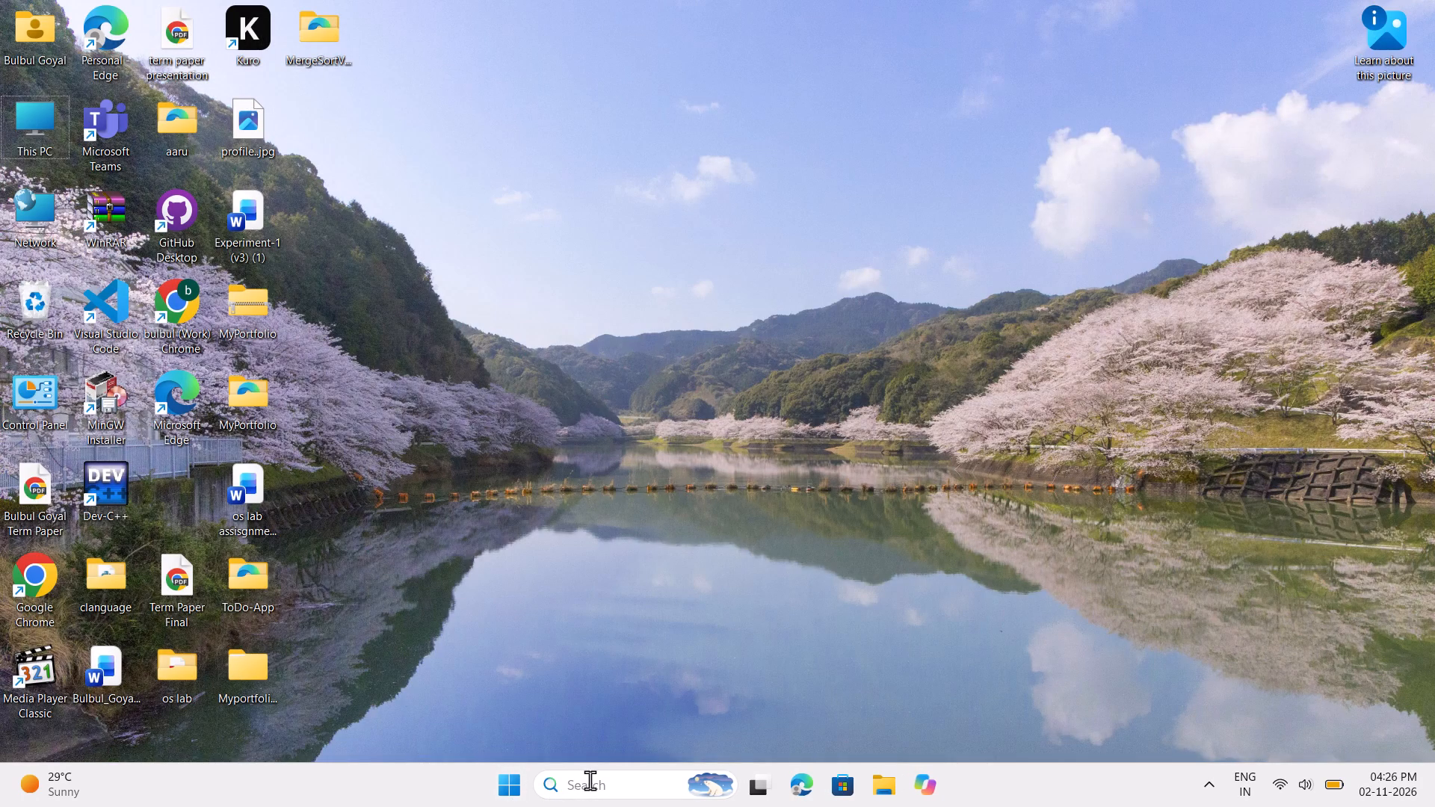
left_click(666, 151)
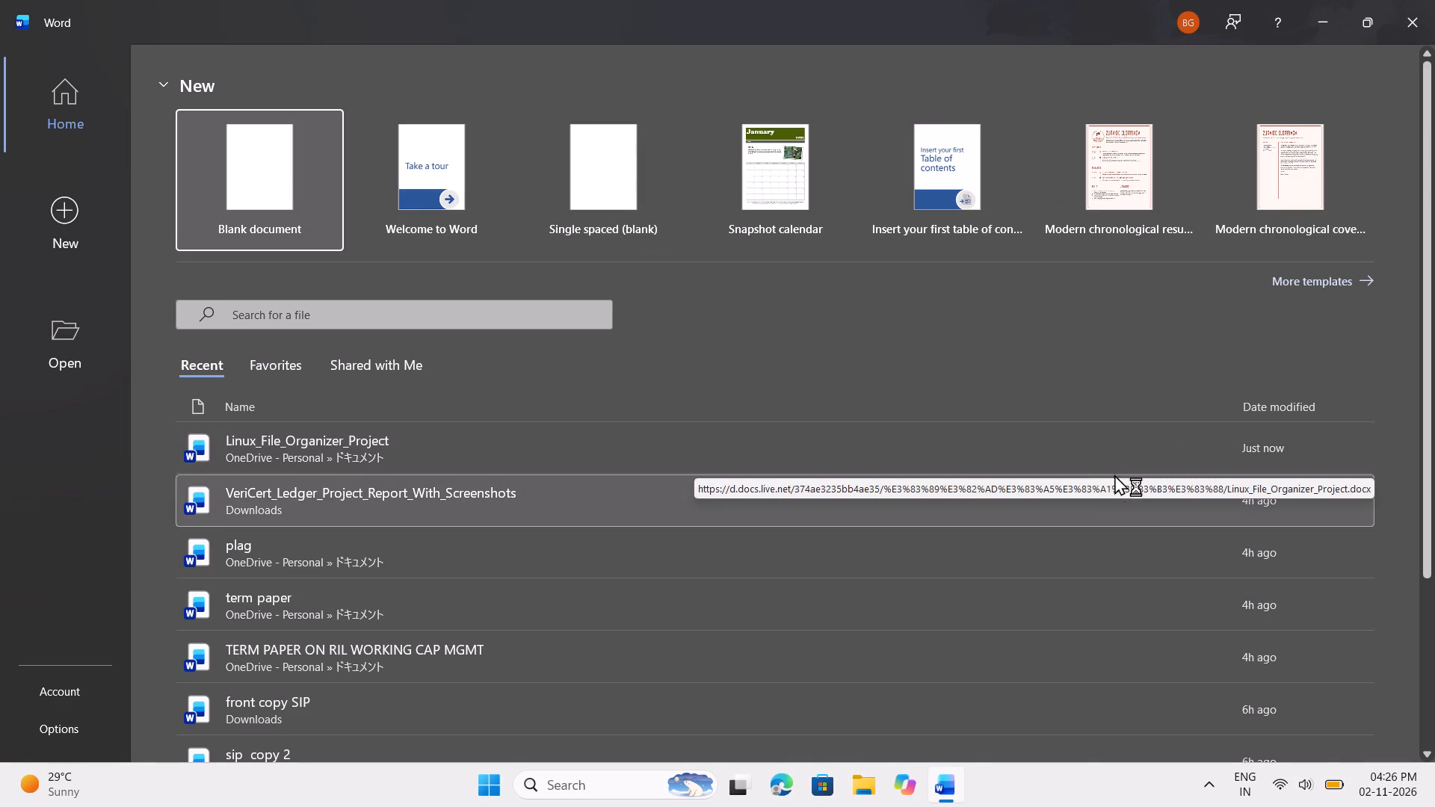
right_click(1068, 463)
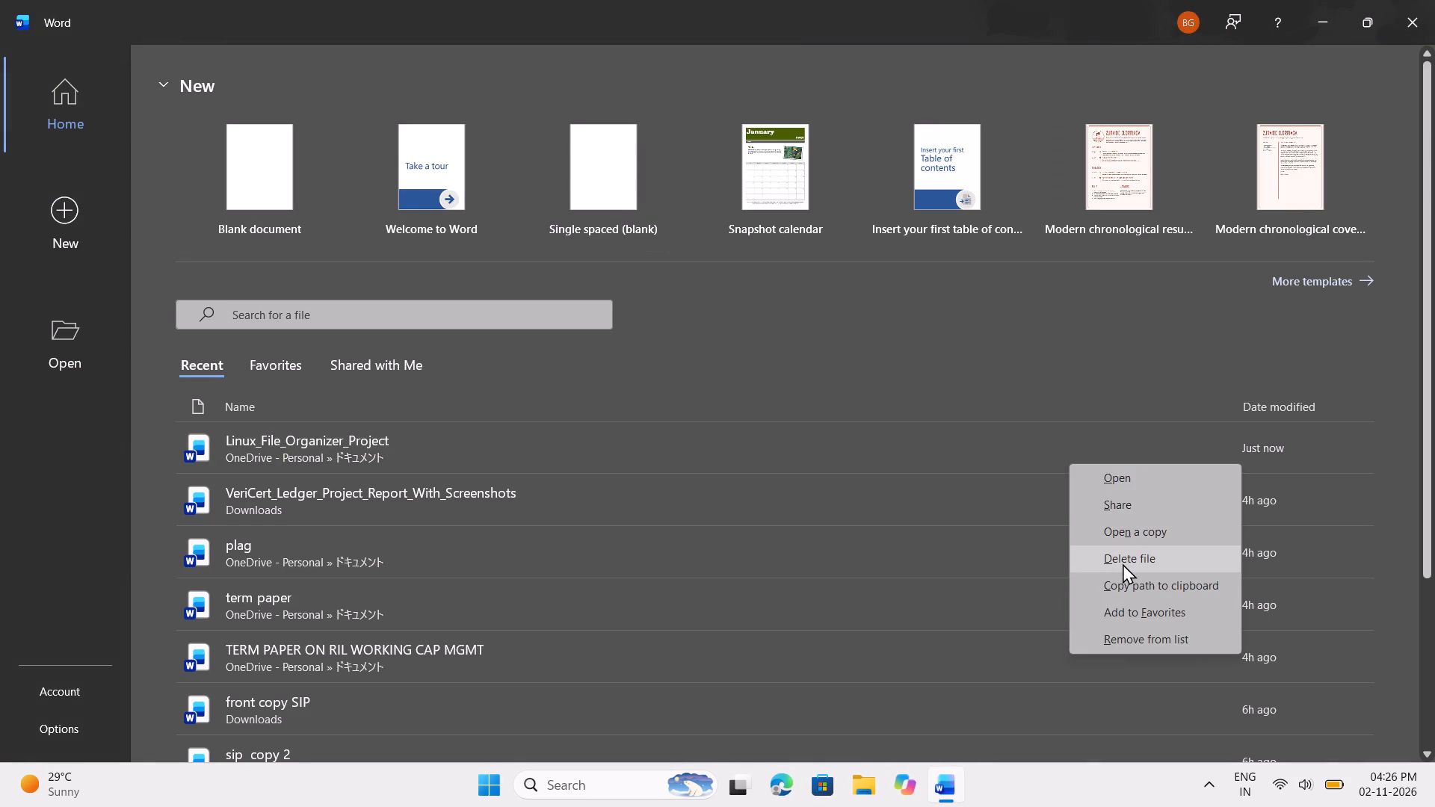
left_click(1123, 563)
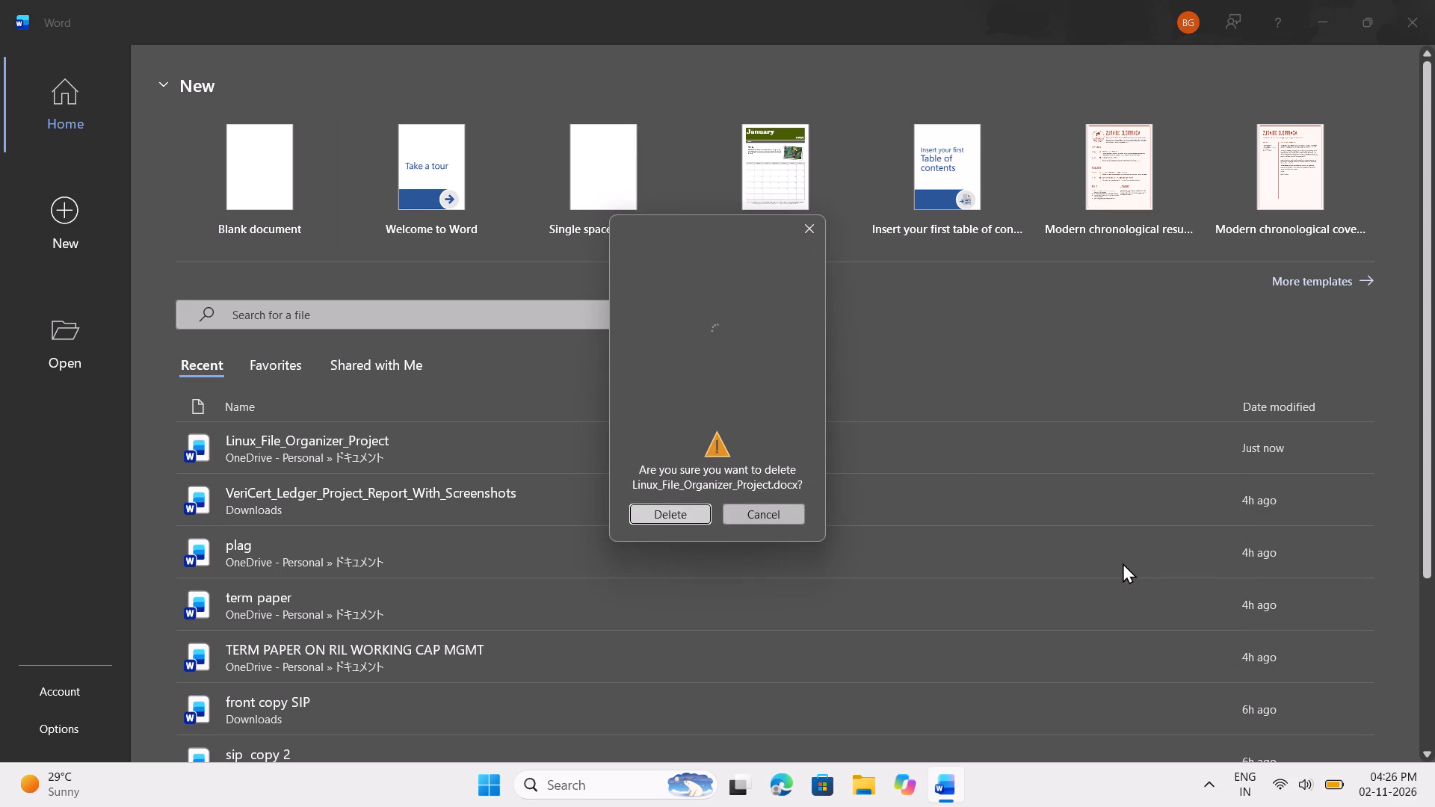
left_click(698, 507)
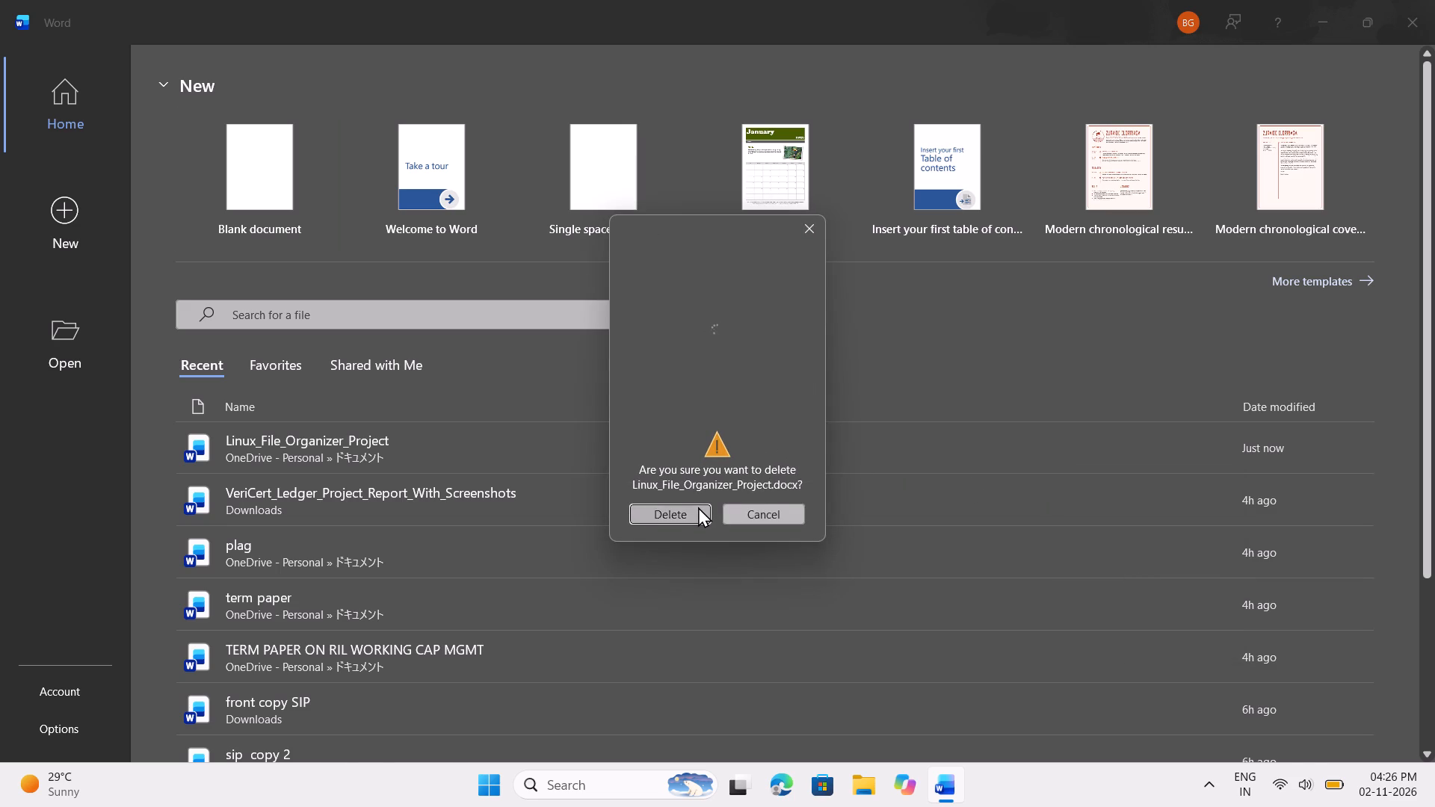
Open the recent document VeriCert_Ledger_Project_Report_With_Screenshots.
double_click(321, 499)
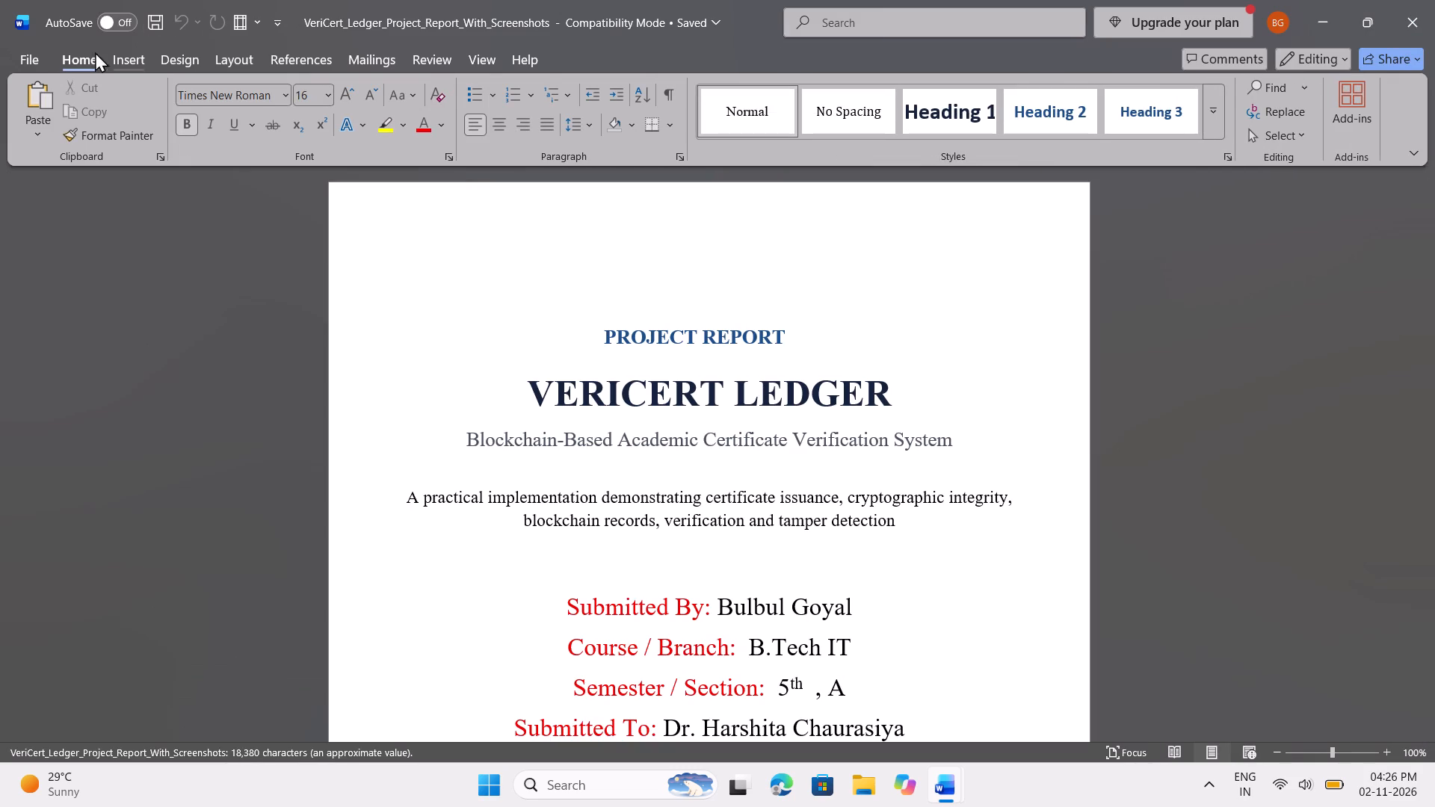
Open the recent document plag.
left_click(28, 46)
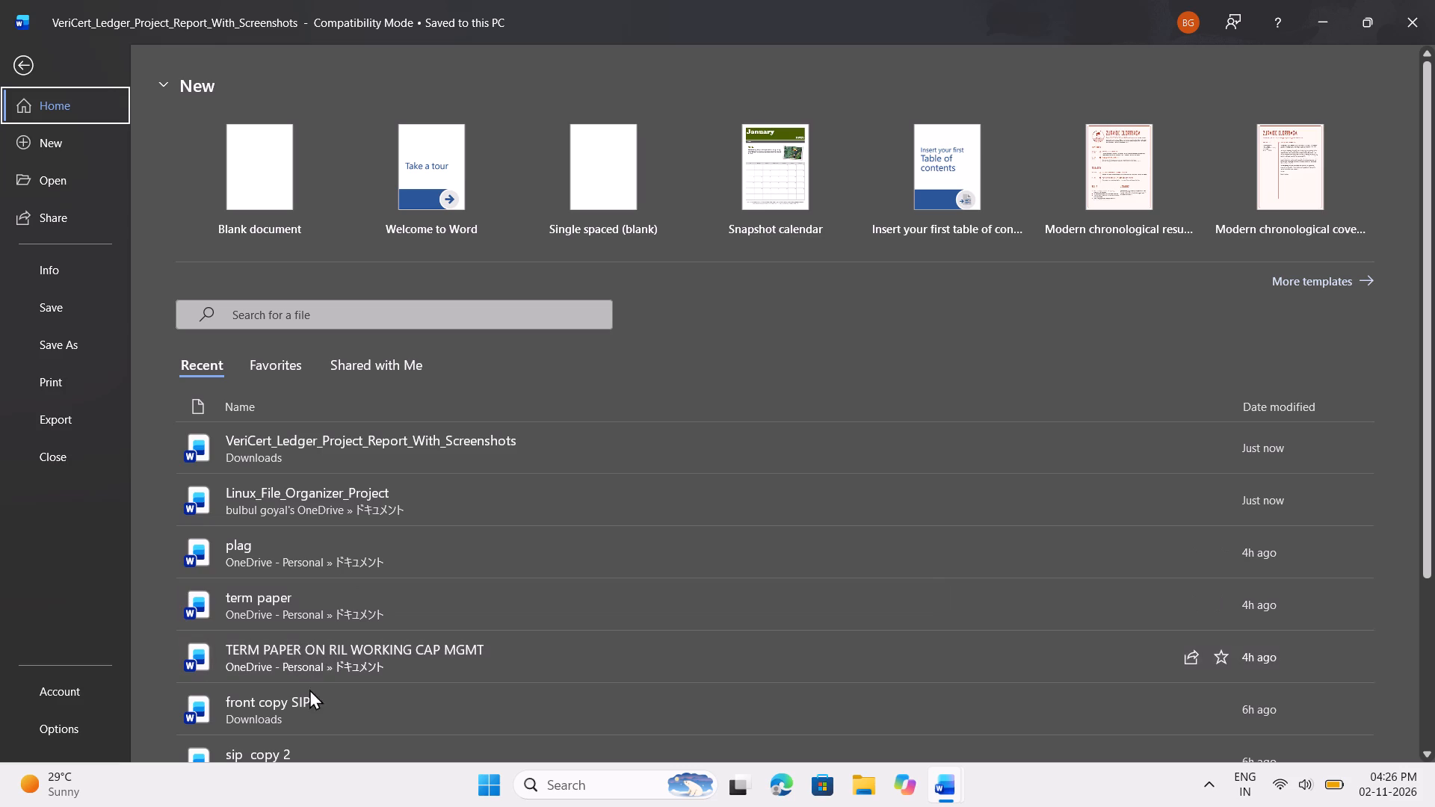
double_click(348, 563)
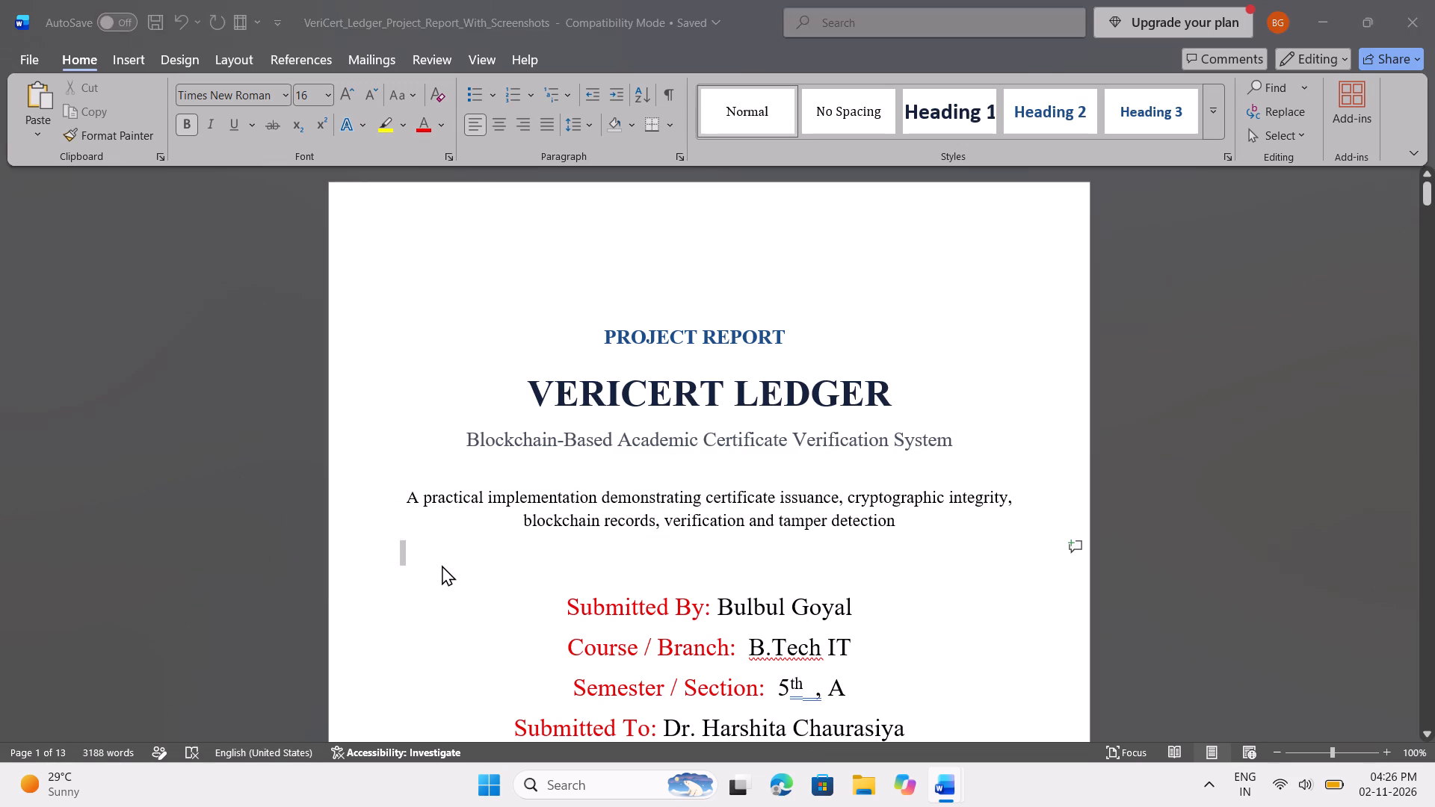
scroll(469, 572, "down", 1)
scroll(469, 572, "up", 12)
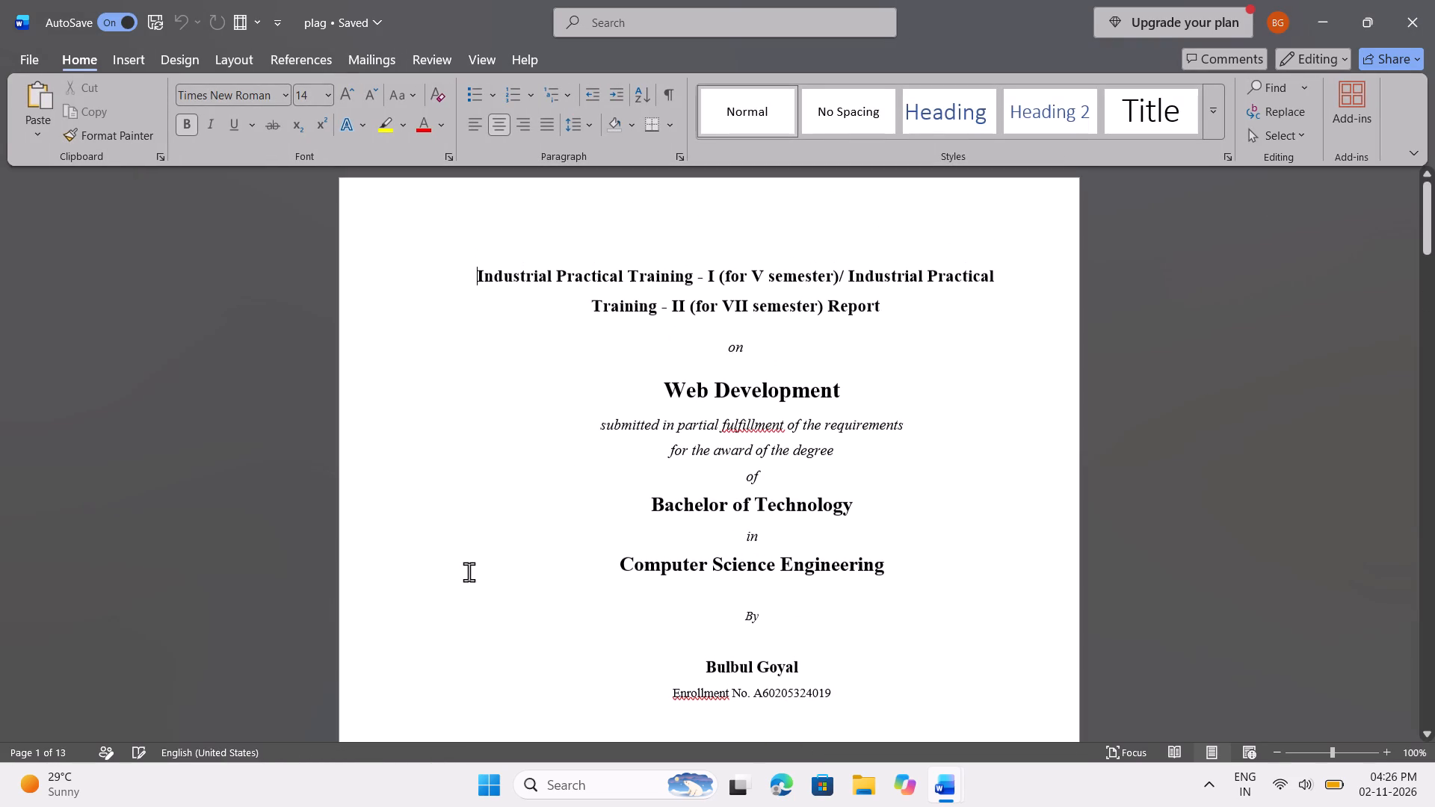
Look through the training report from the cover page and front matter to the Chapter 1 sections, checking layout and page numbers.
scroll(469, 572, "down", 2)
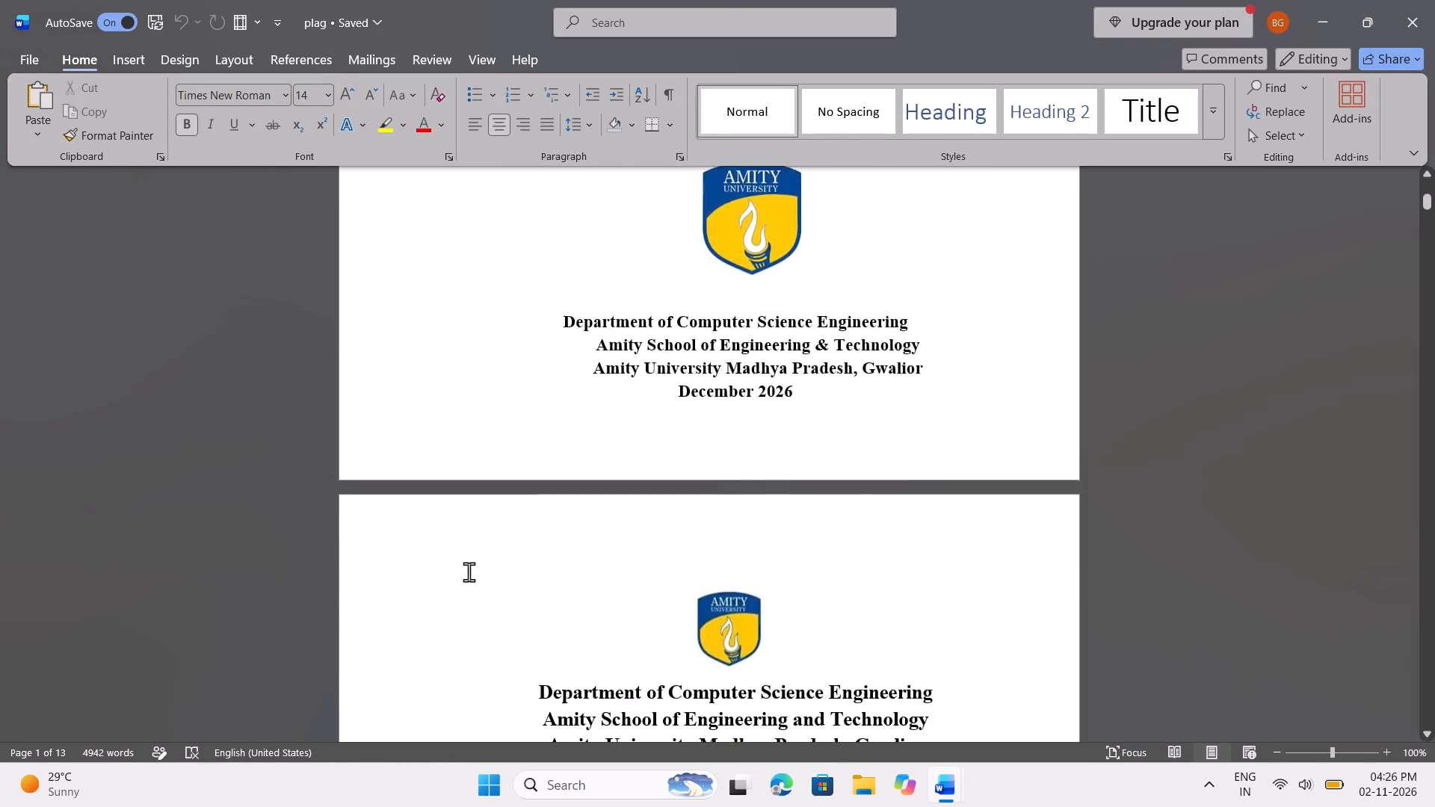
scroll(469, 572, "down", 1)
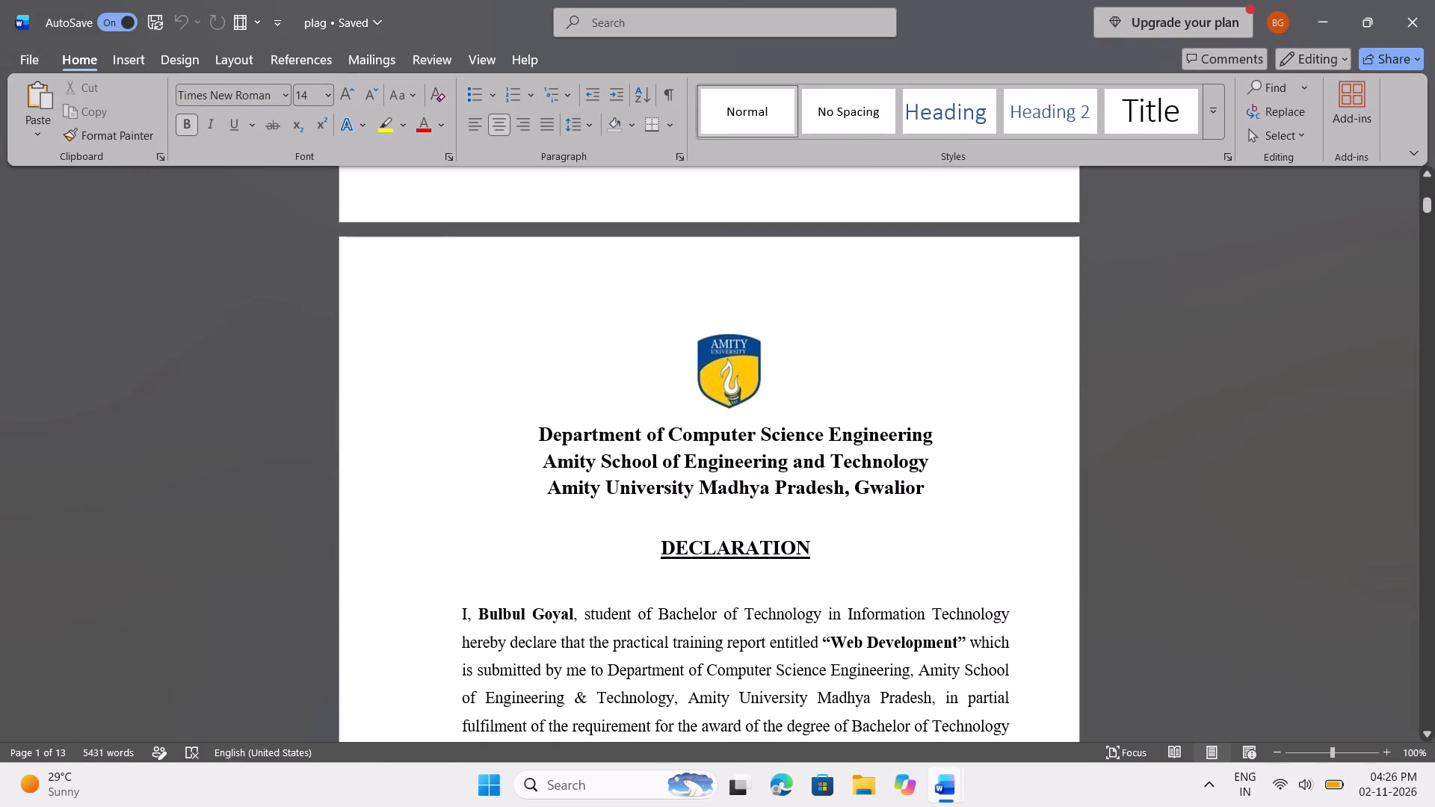
left_click(724, 312)
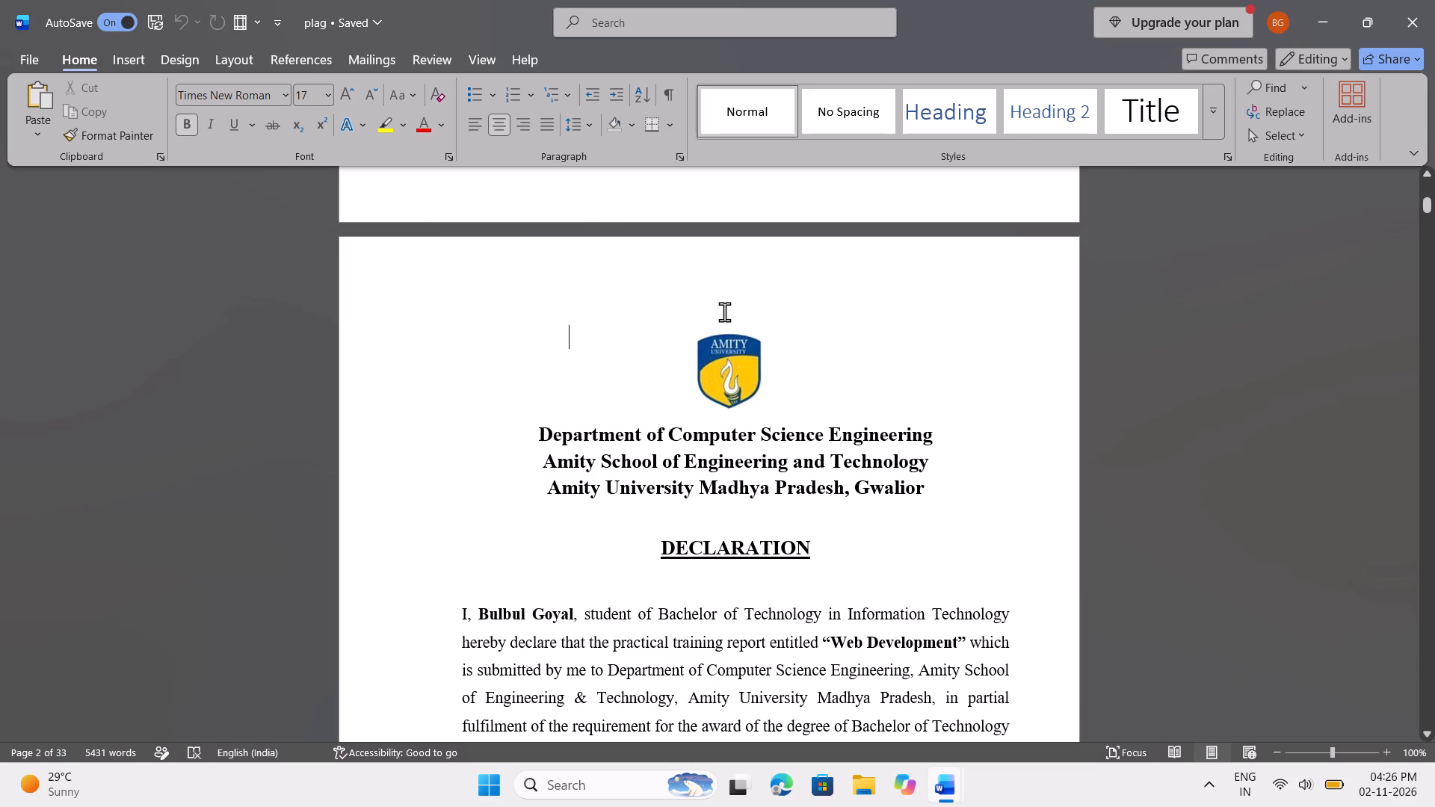
scroll(724, 312, "down", 4)
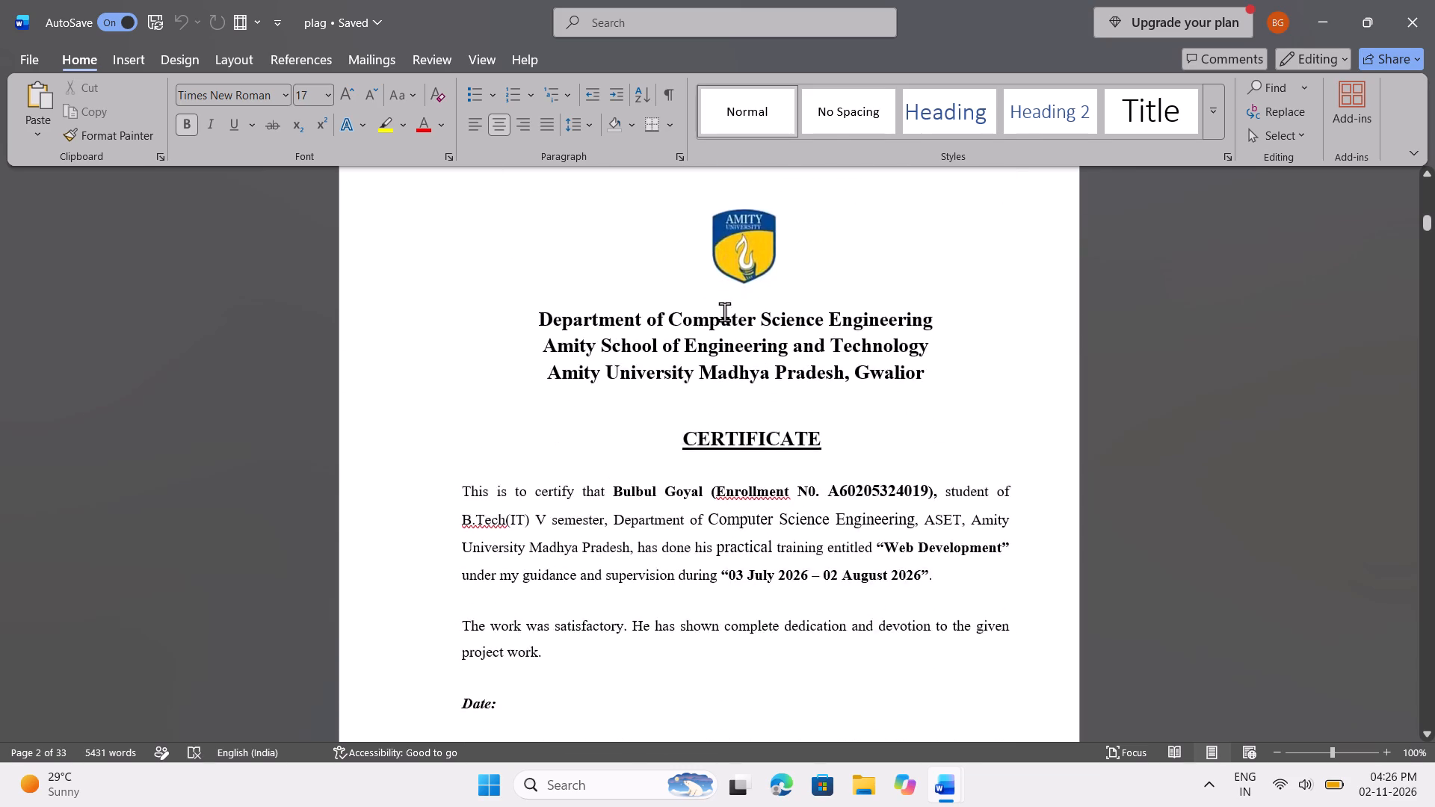
scroll(724, 312, "down", 2)
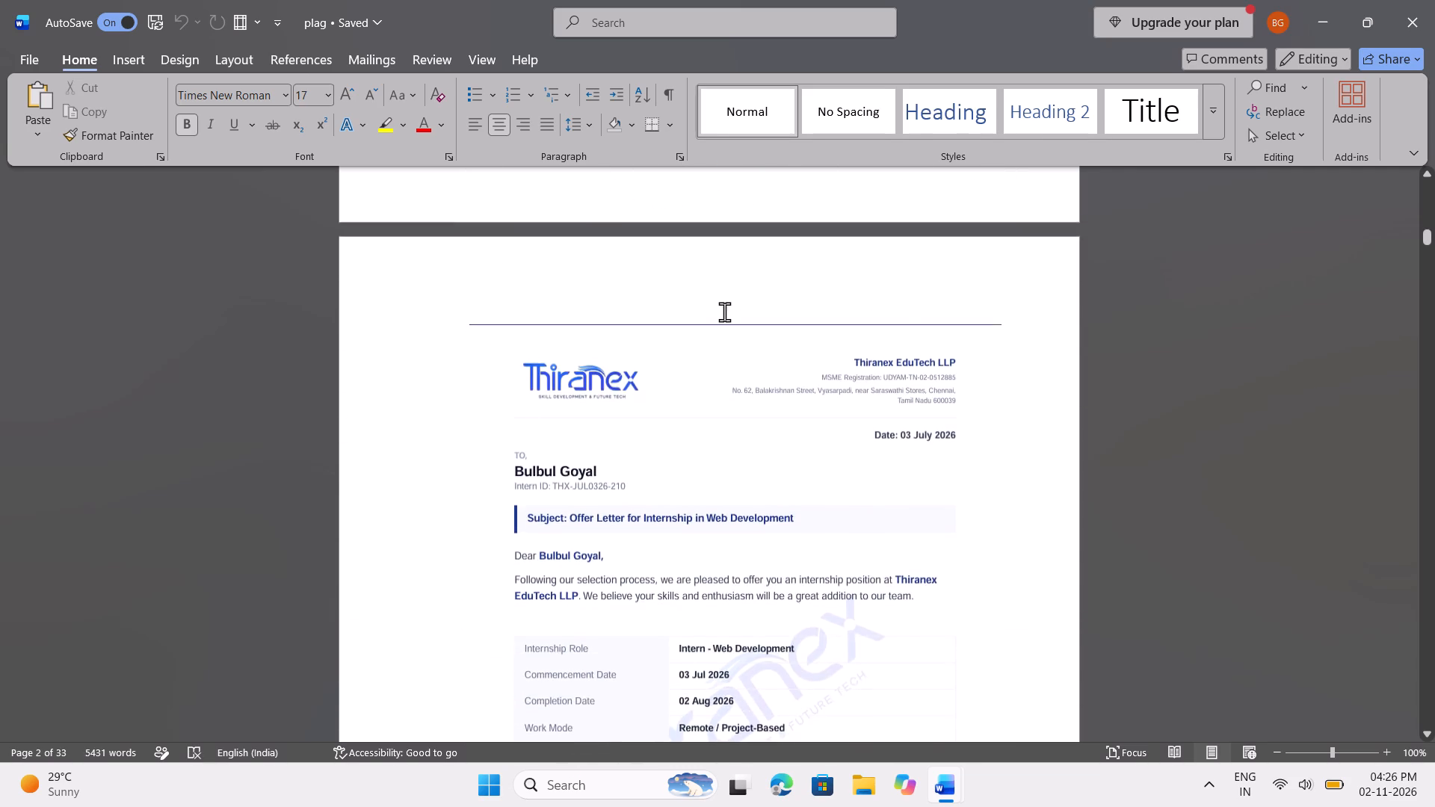
scroll(724, 312, "down", 3)
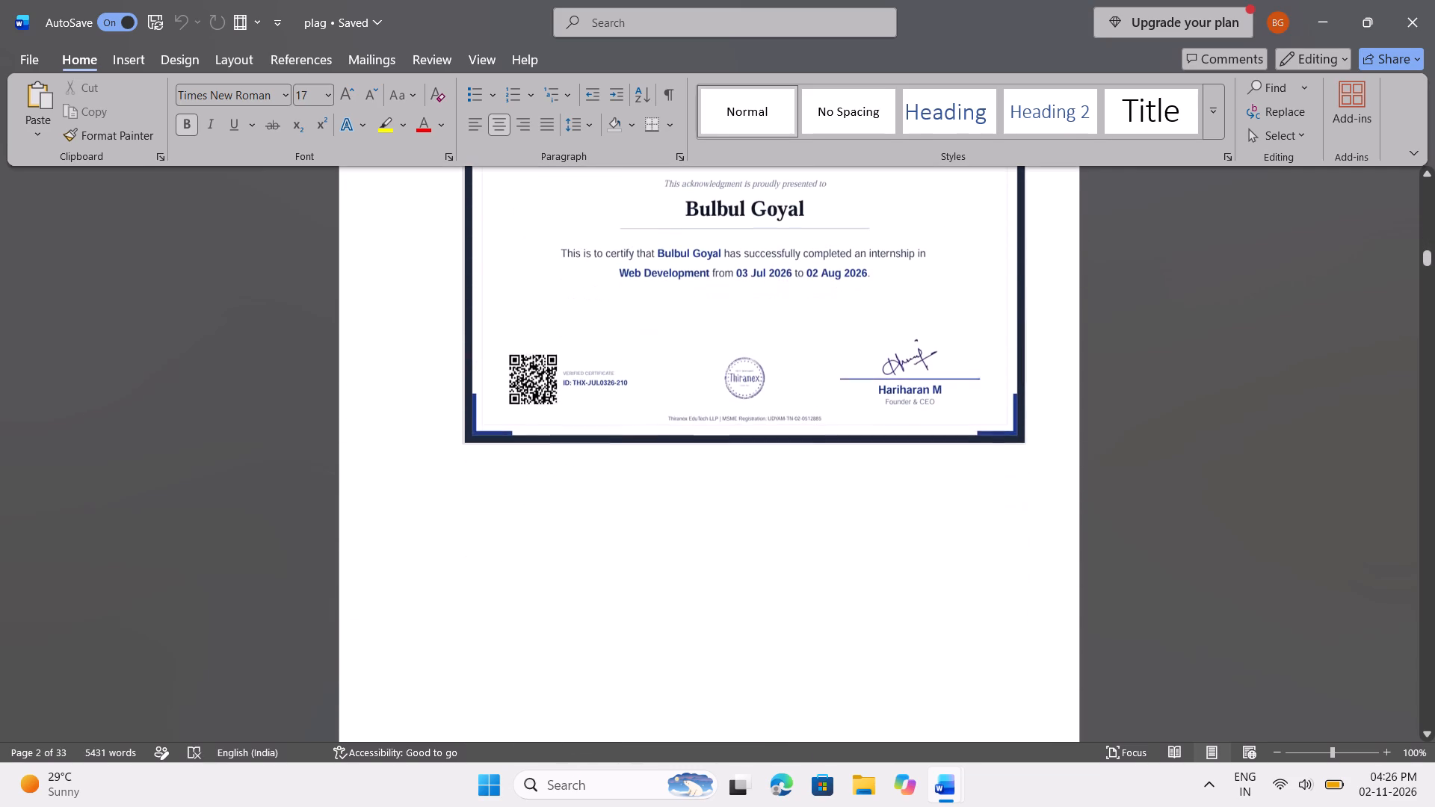
scroll(724, 312, "down", 3)
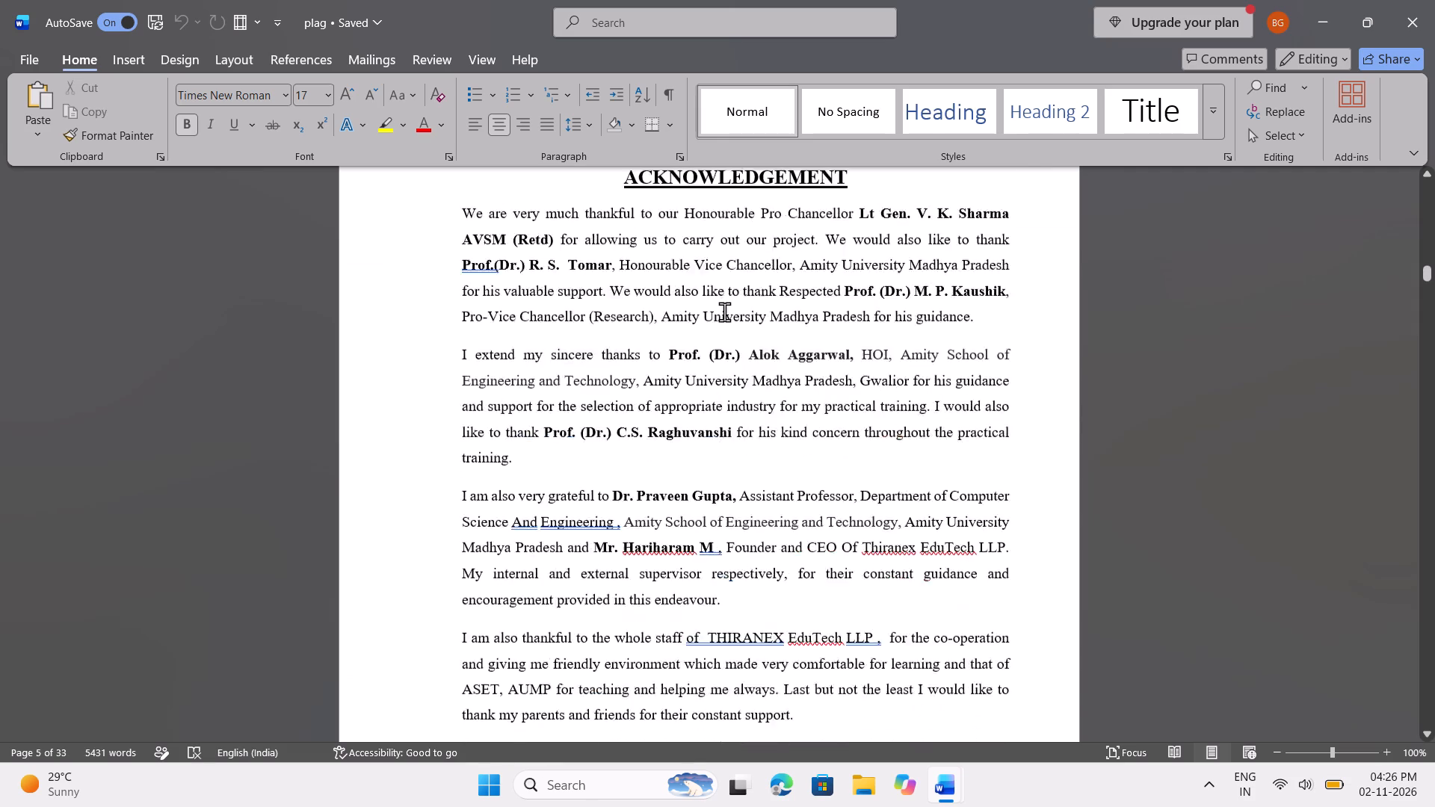
scroll(724, 312, "down", 3)
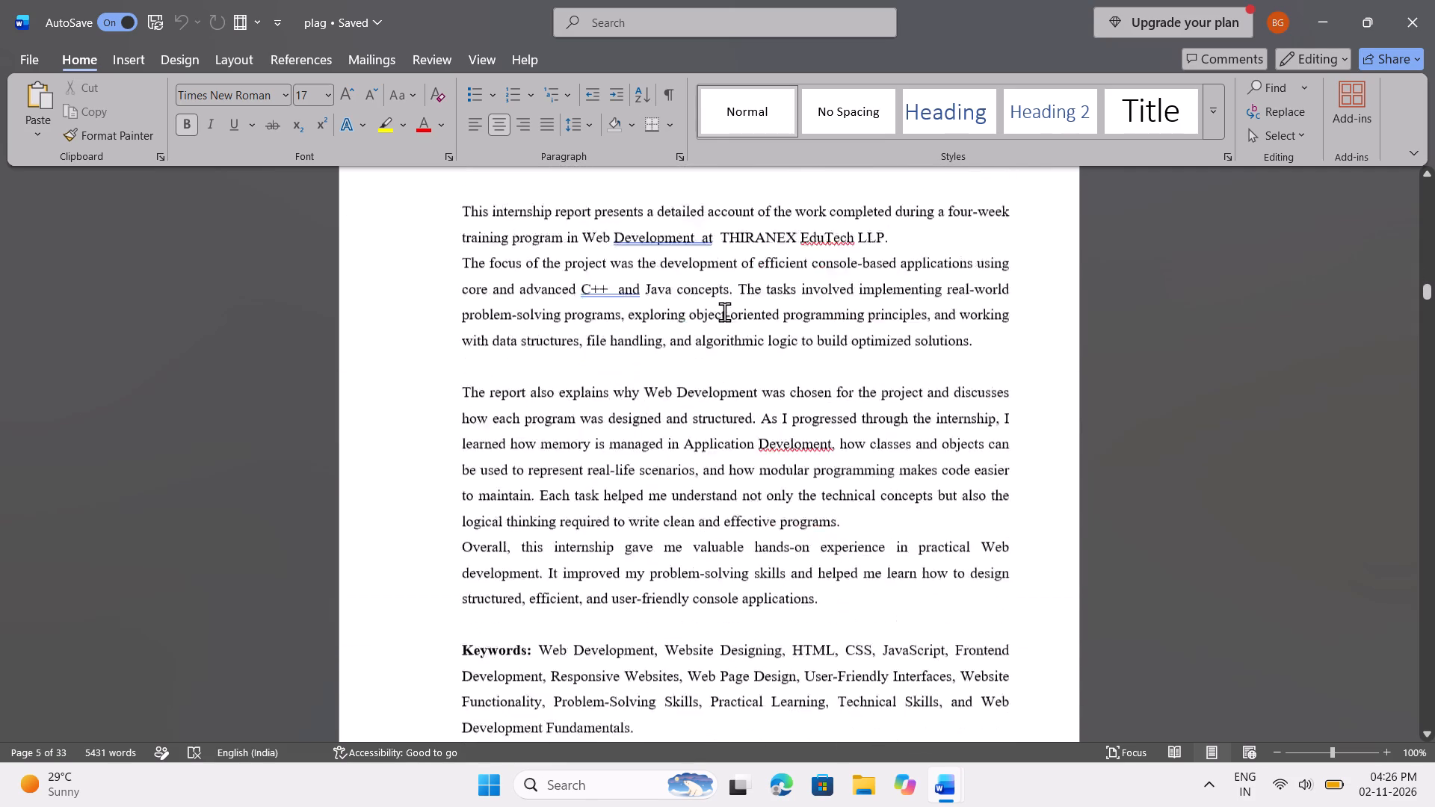
scroll(724, 312, "down", 3)
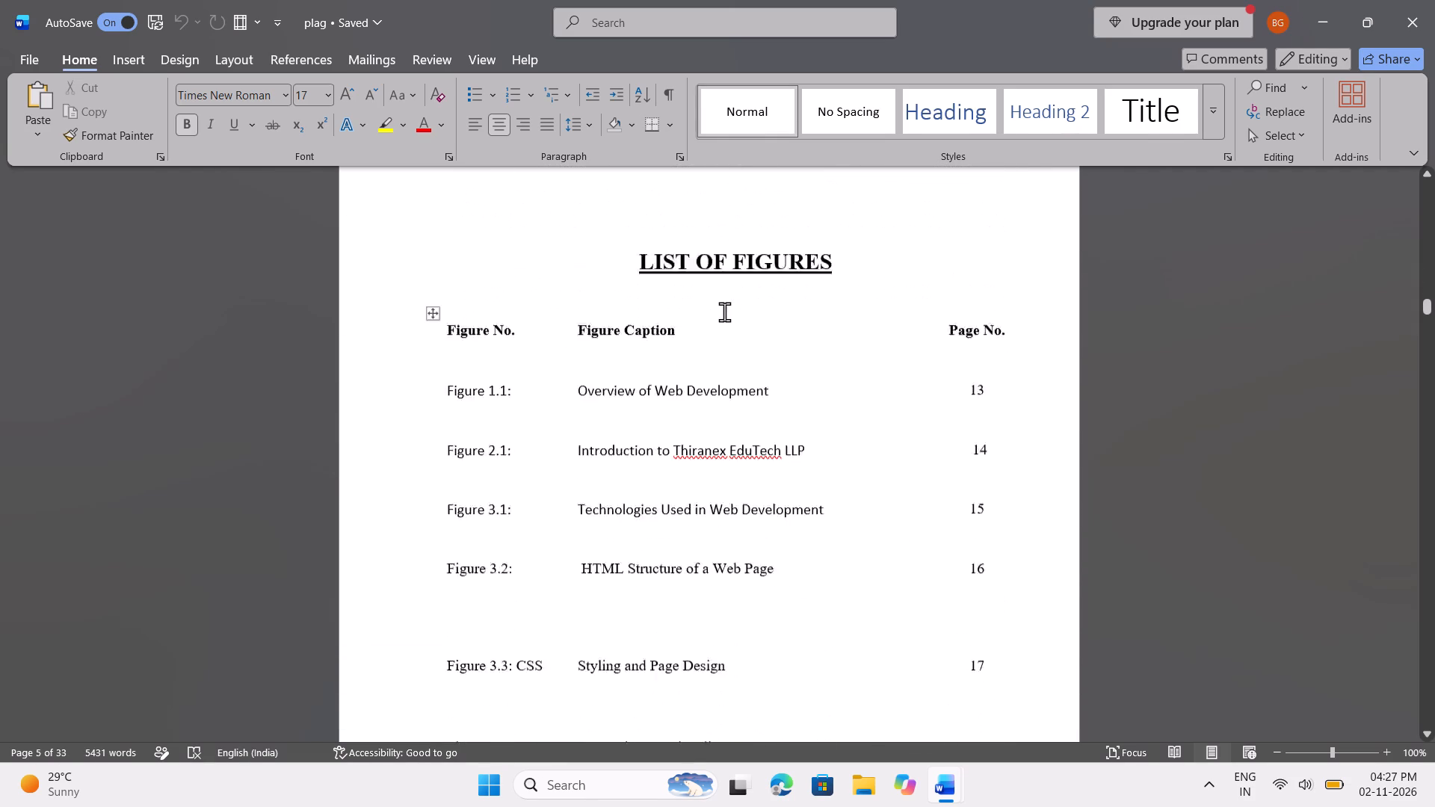
scroll(724, 312, "down", 3)
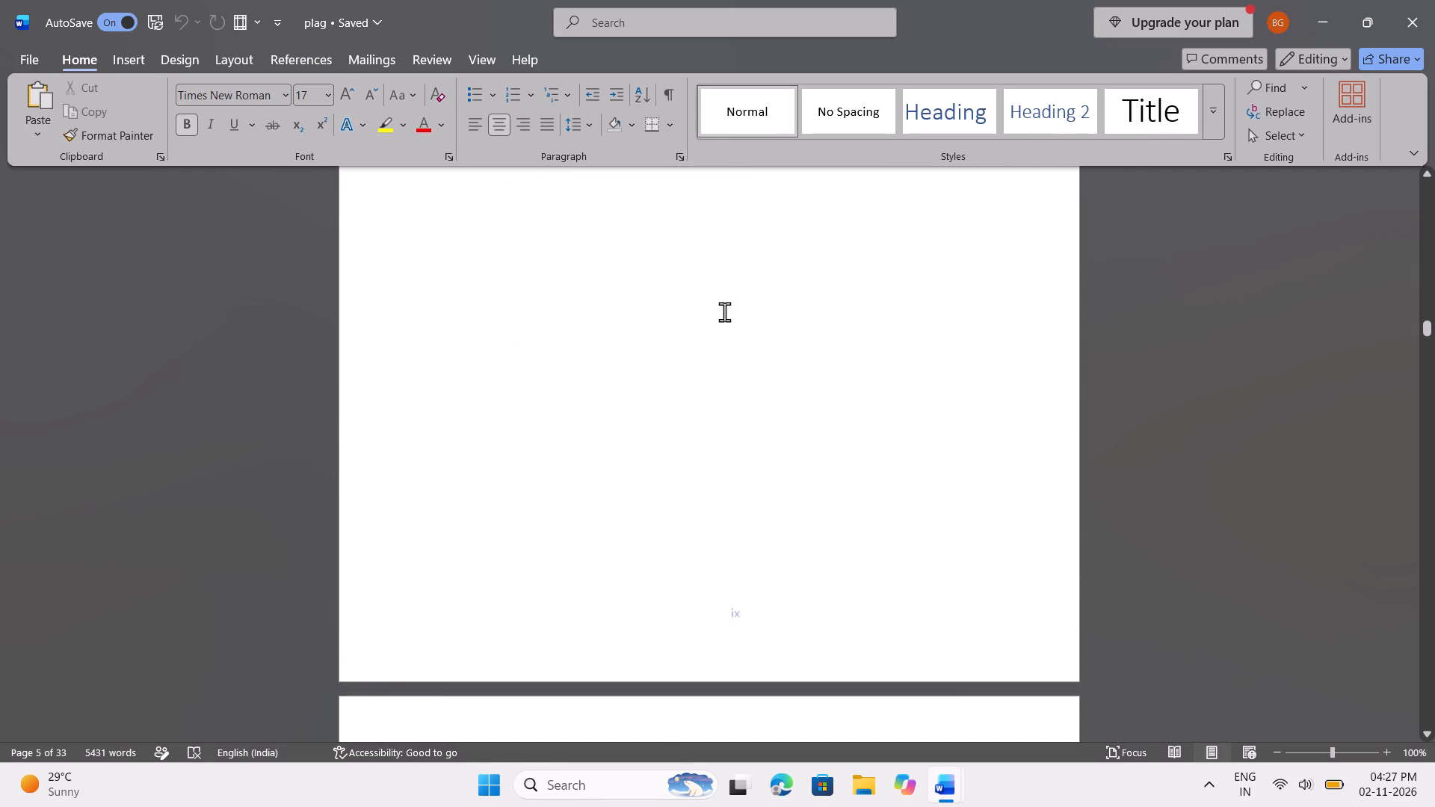
scroll(724, 312, "down", 3)
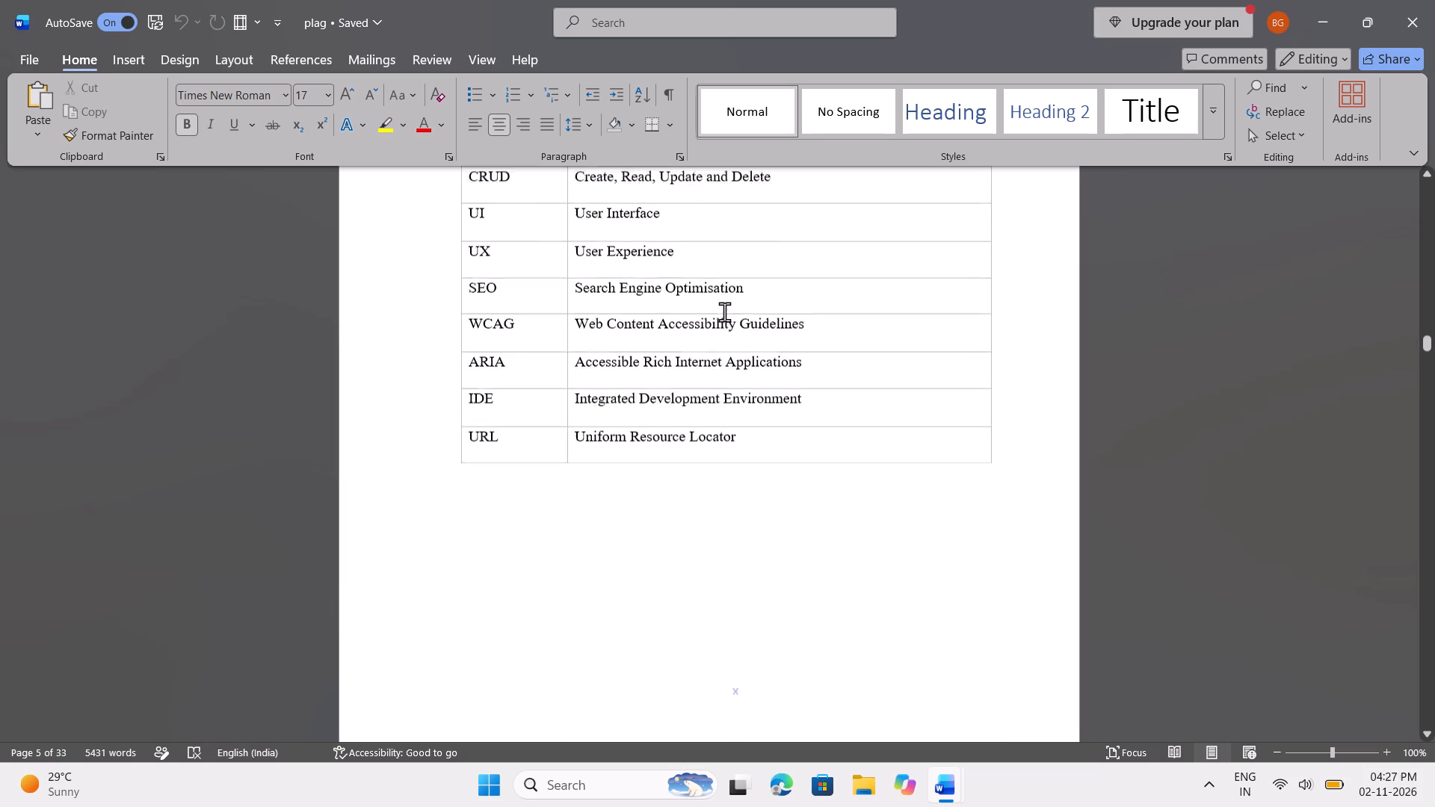
scroll(724, 312, "down", 3)
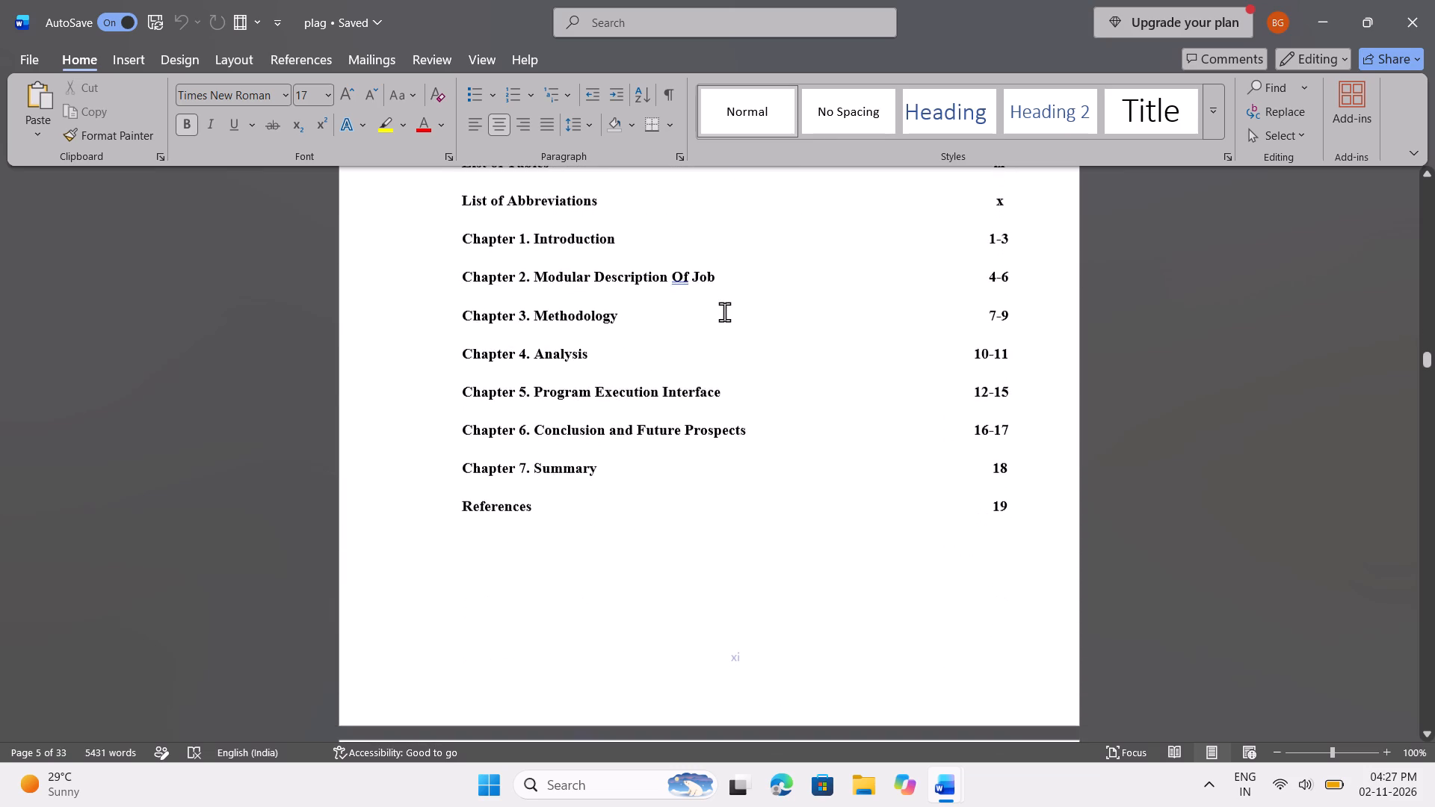
scroll(724, 312, "down", 3)
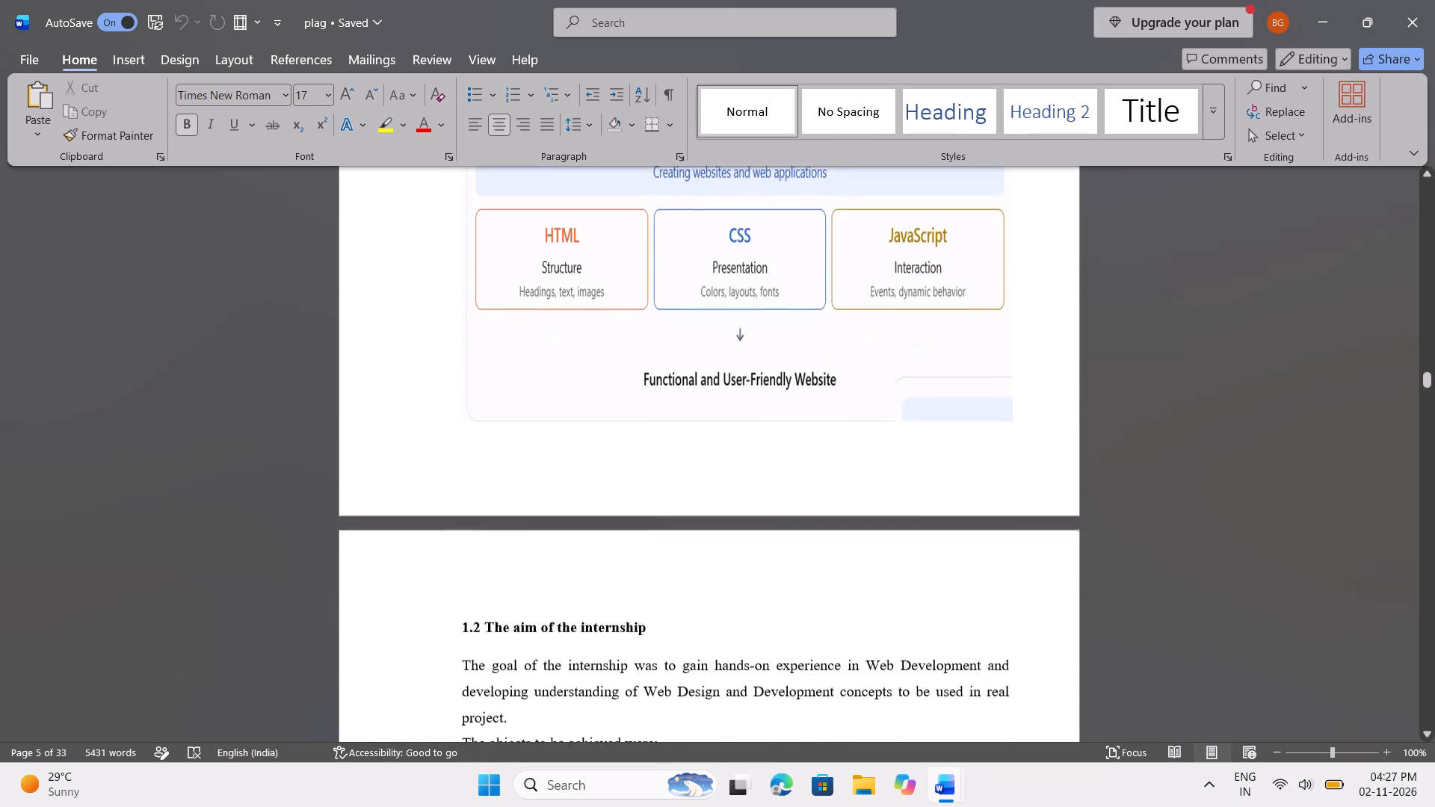
scroll(724, 312, "down", 3)
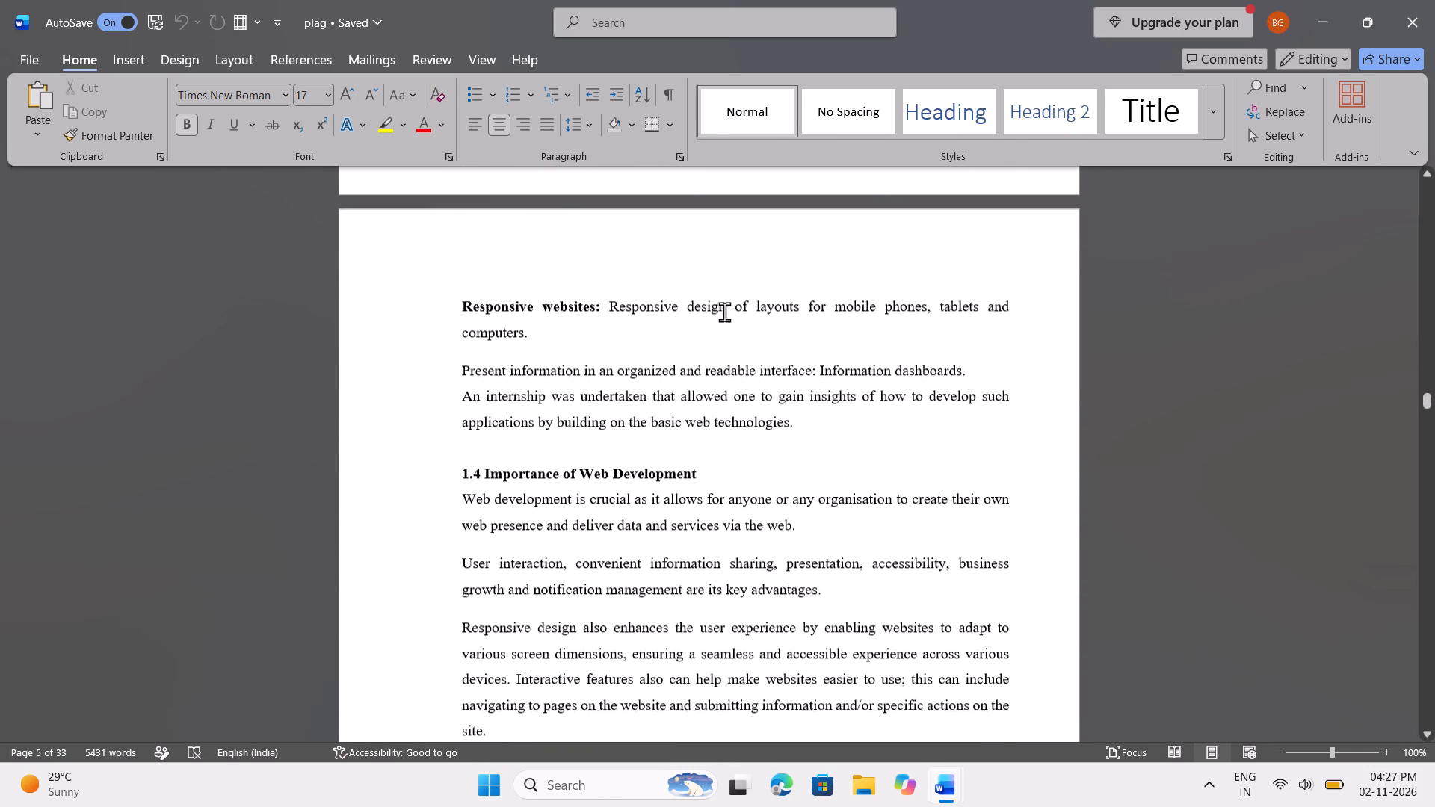
scroll(724, 312, "down", 2)
scroll(724, 312, "up", 2)
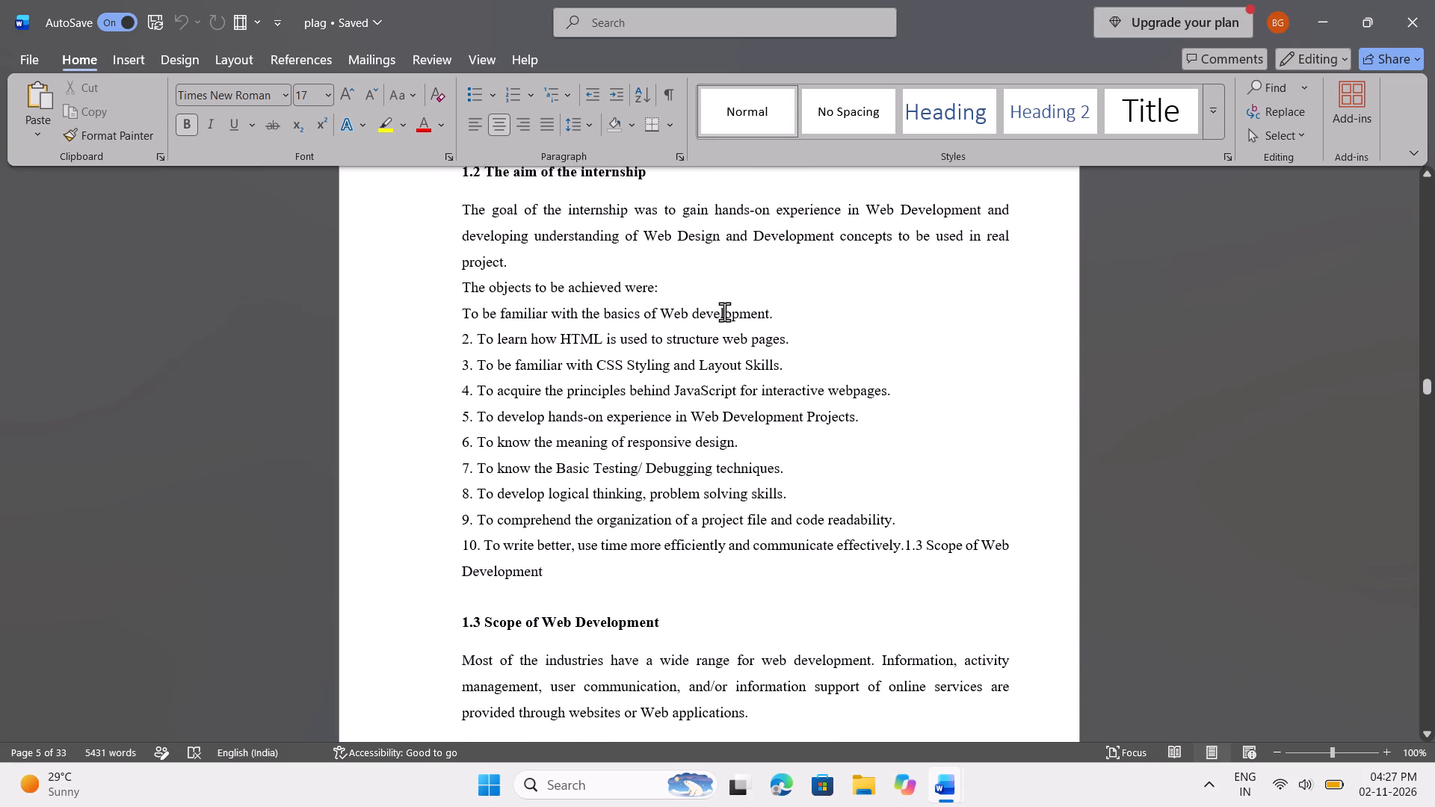
scroll(724, 312, "up", 1)
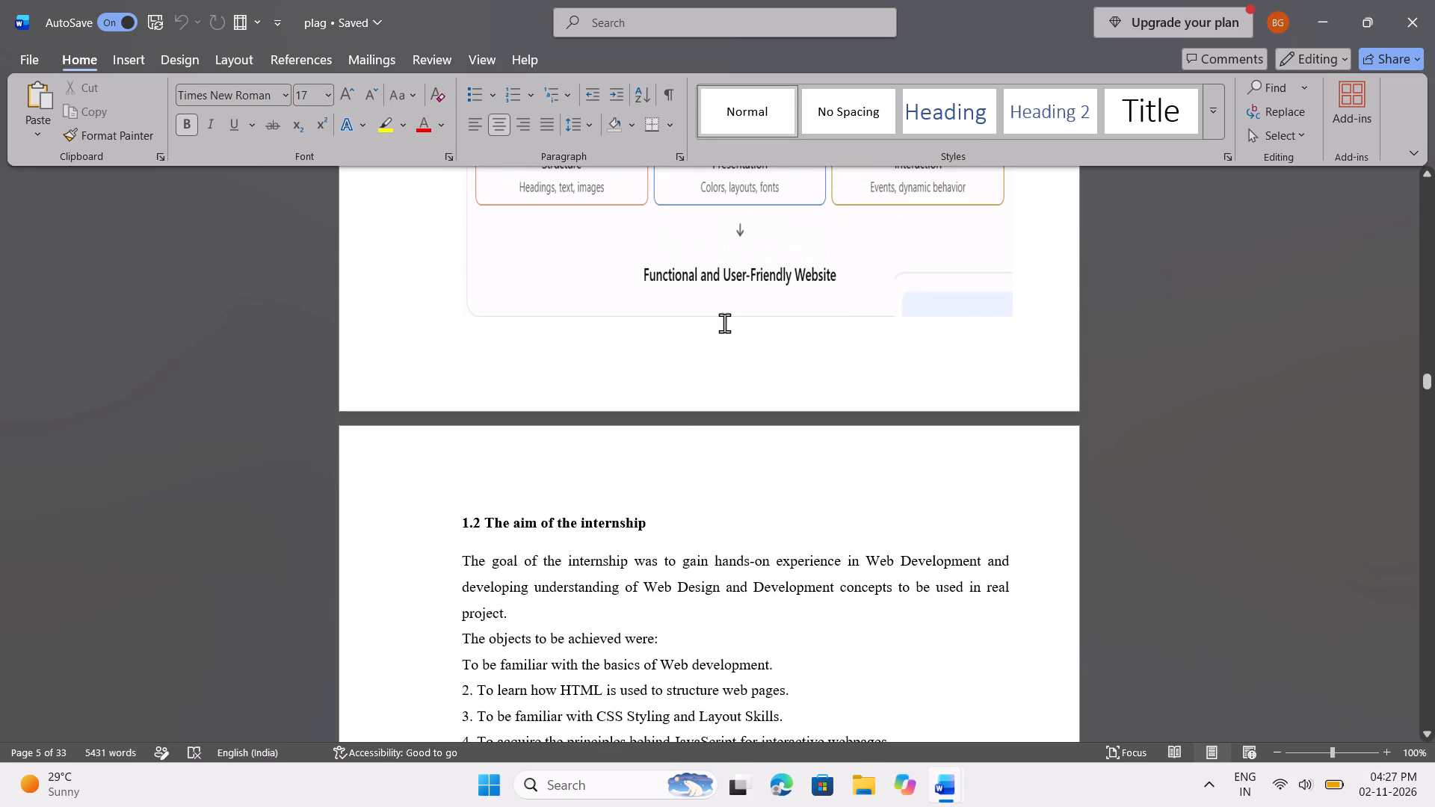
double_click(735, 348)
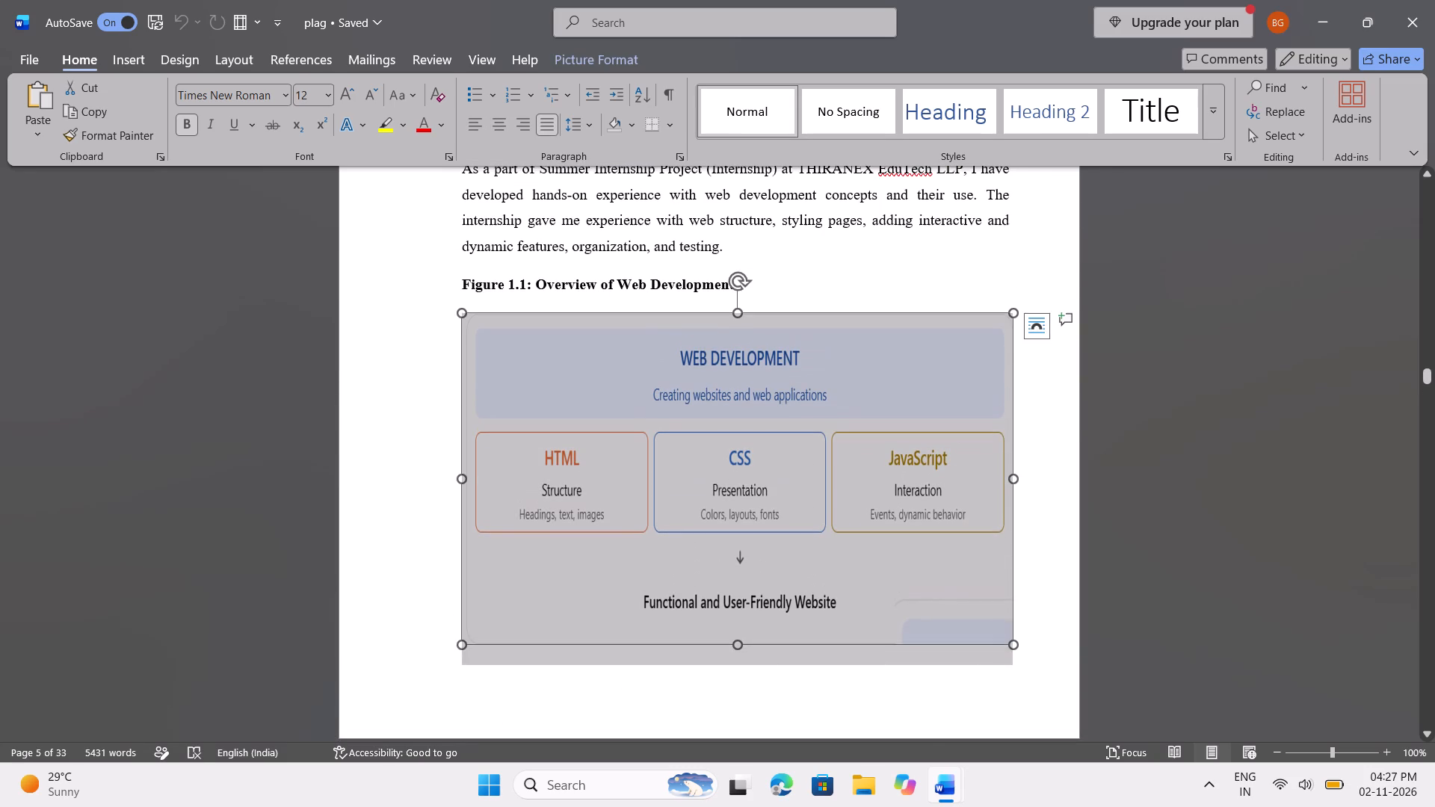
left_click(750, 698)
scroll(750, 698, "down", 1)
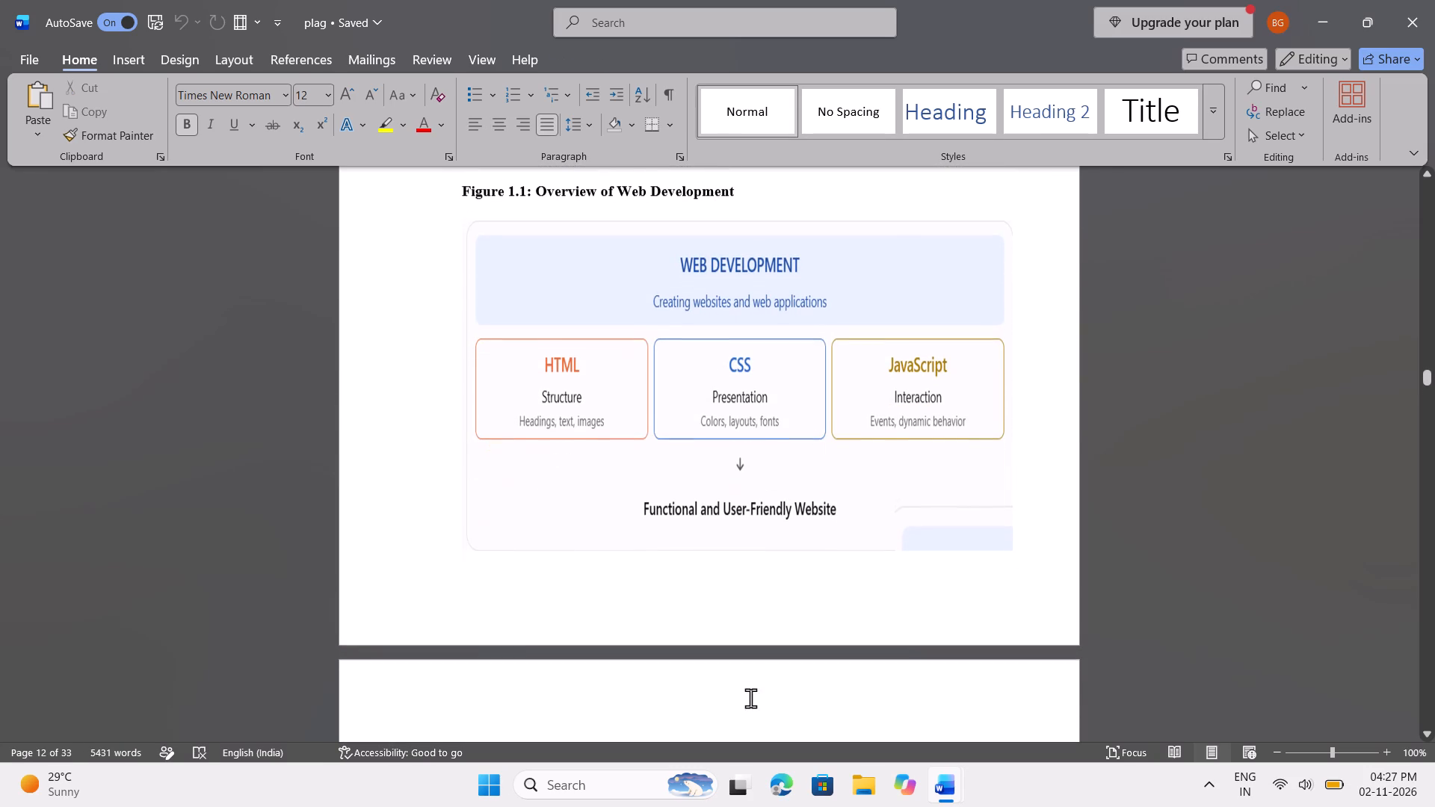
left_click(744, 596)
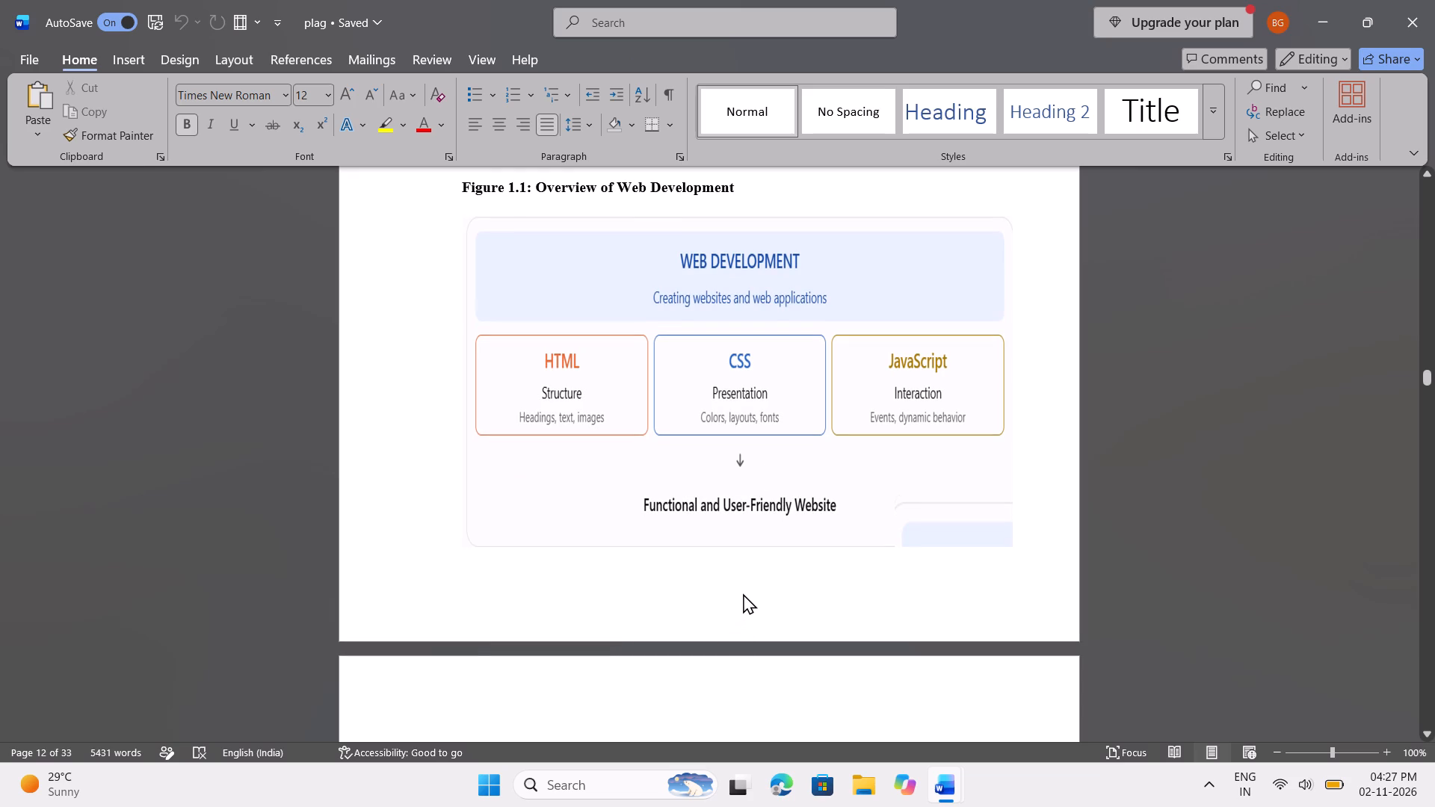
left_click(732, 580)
Open the Section 3 footer on the page ending with E-commerce Websites and delete its page number.
scroll(732, 580, "down", 1)
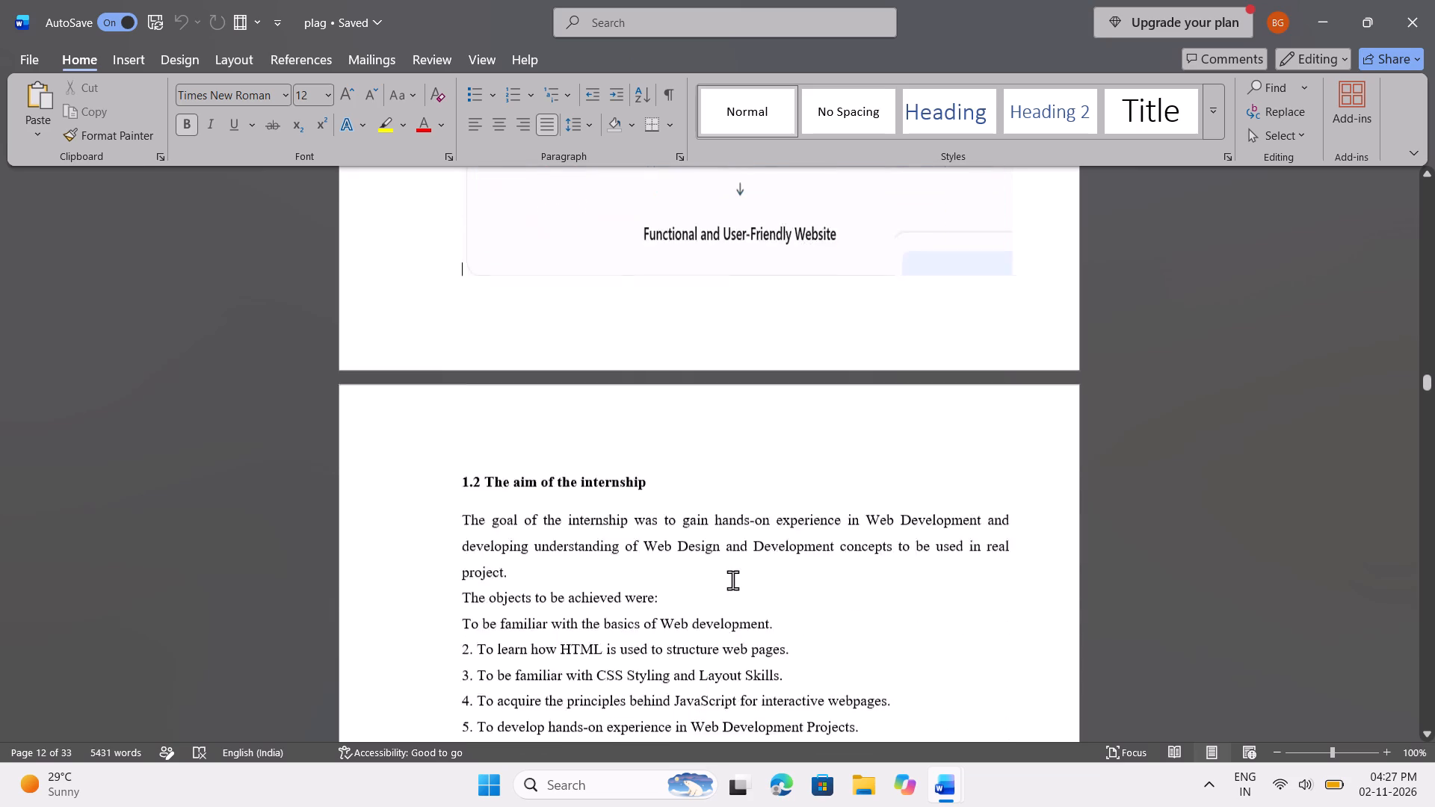
scroll(732, 580, "down", 2)
scroll(724, 522, "up", 1)
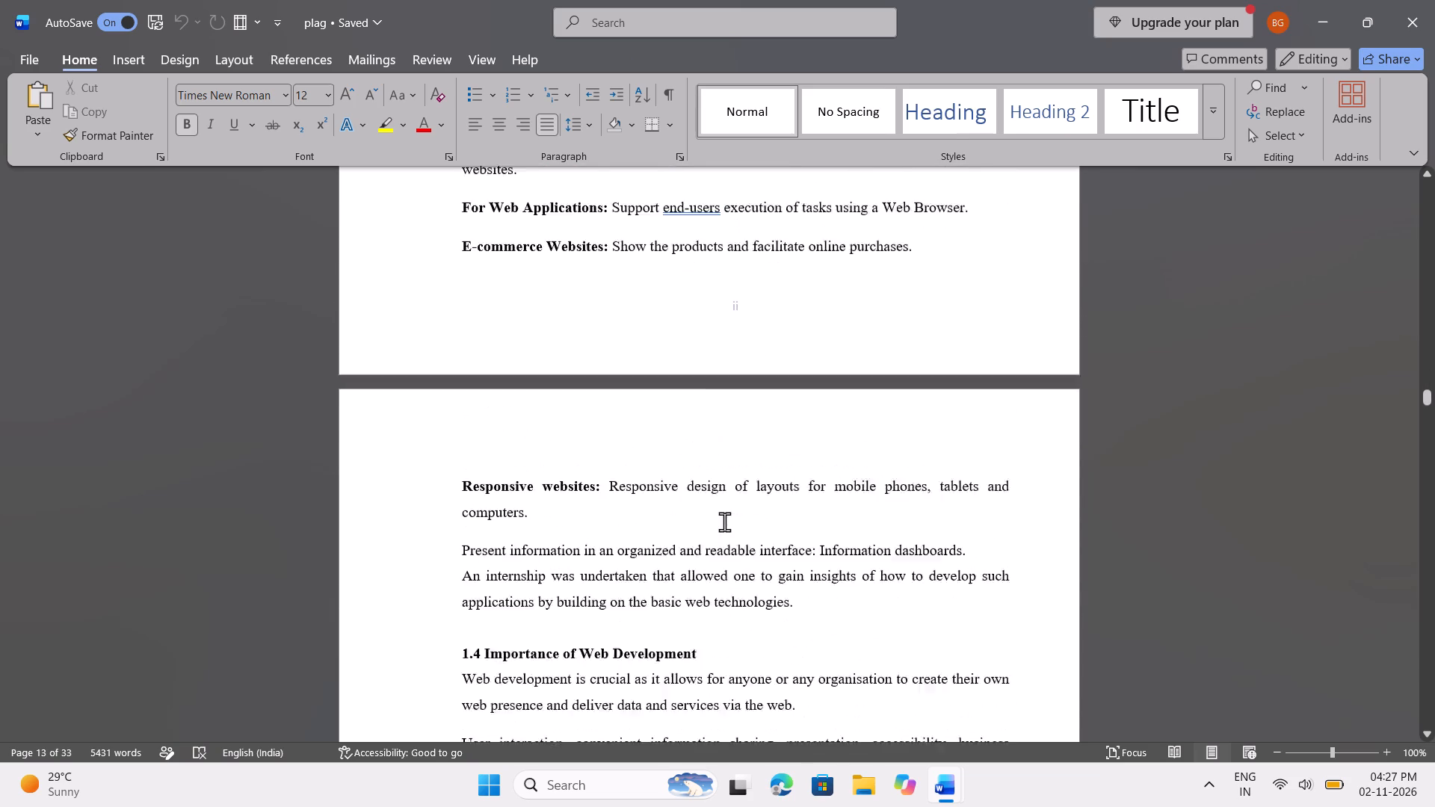
scroll(724, 522, "up", 1)
double_click(735, 519)
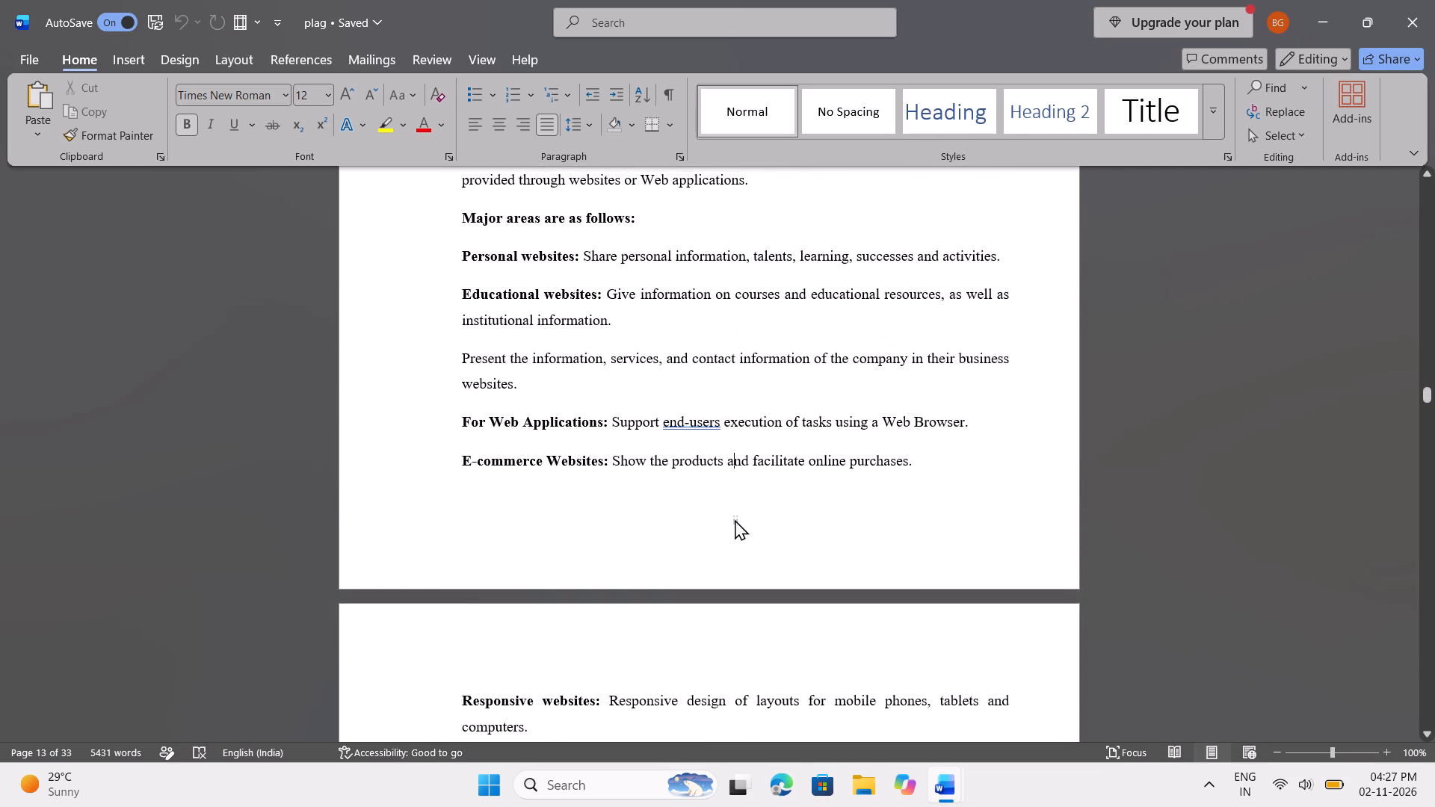
double_click(735, 519)
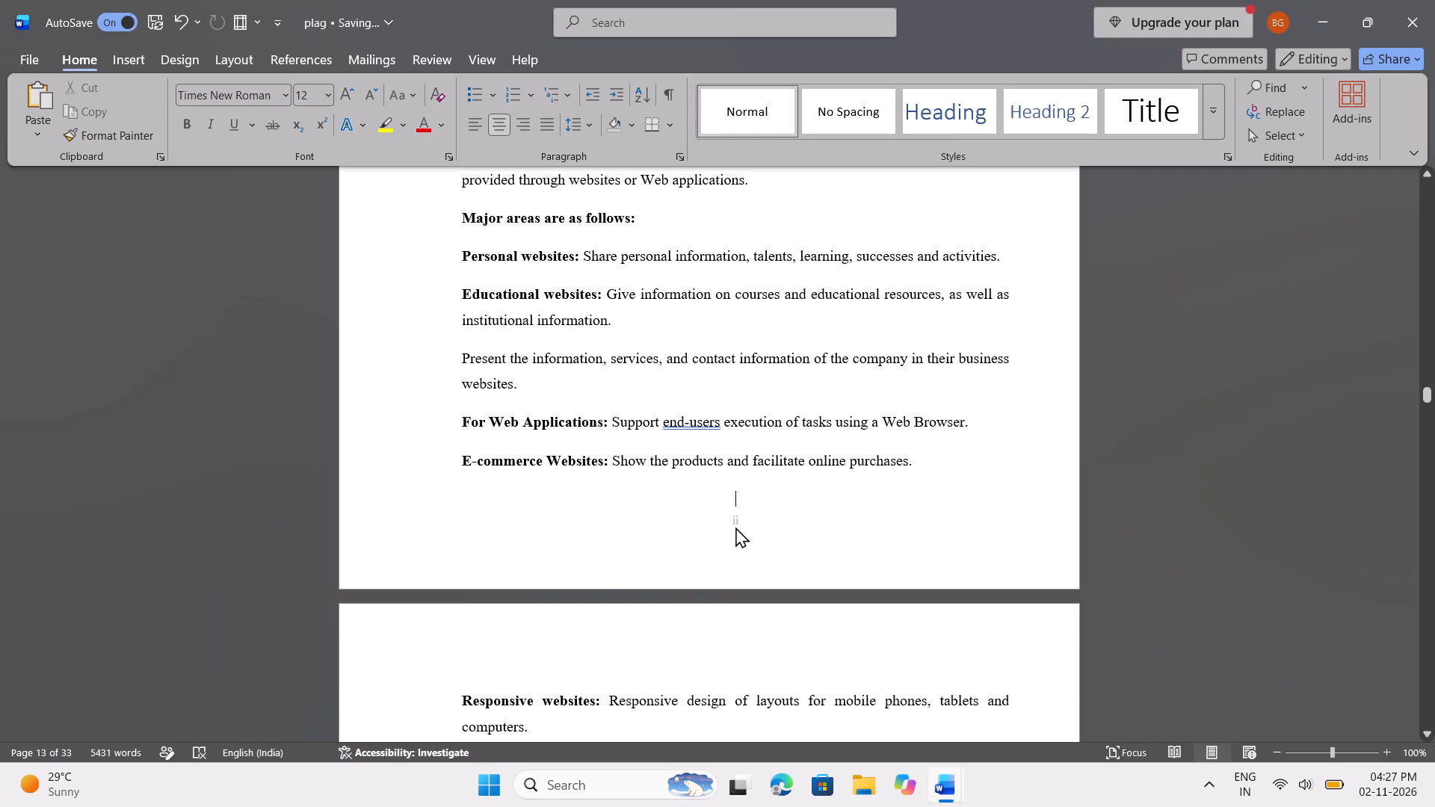
double_click(735, 526)
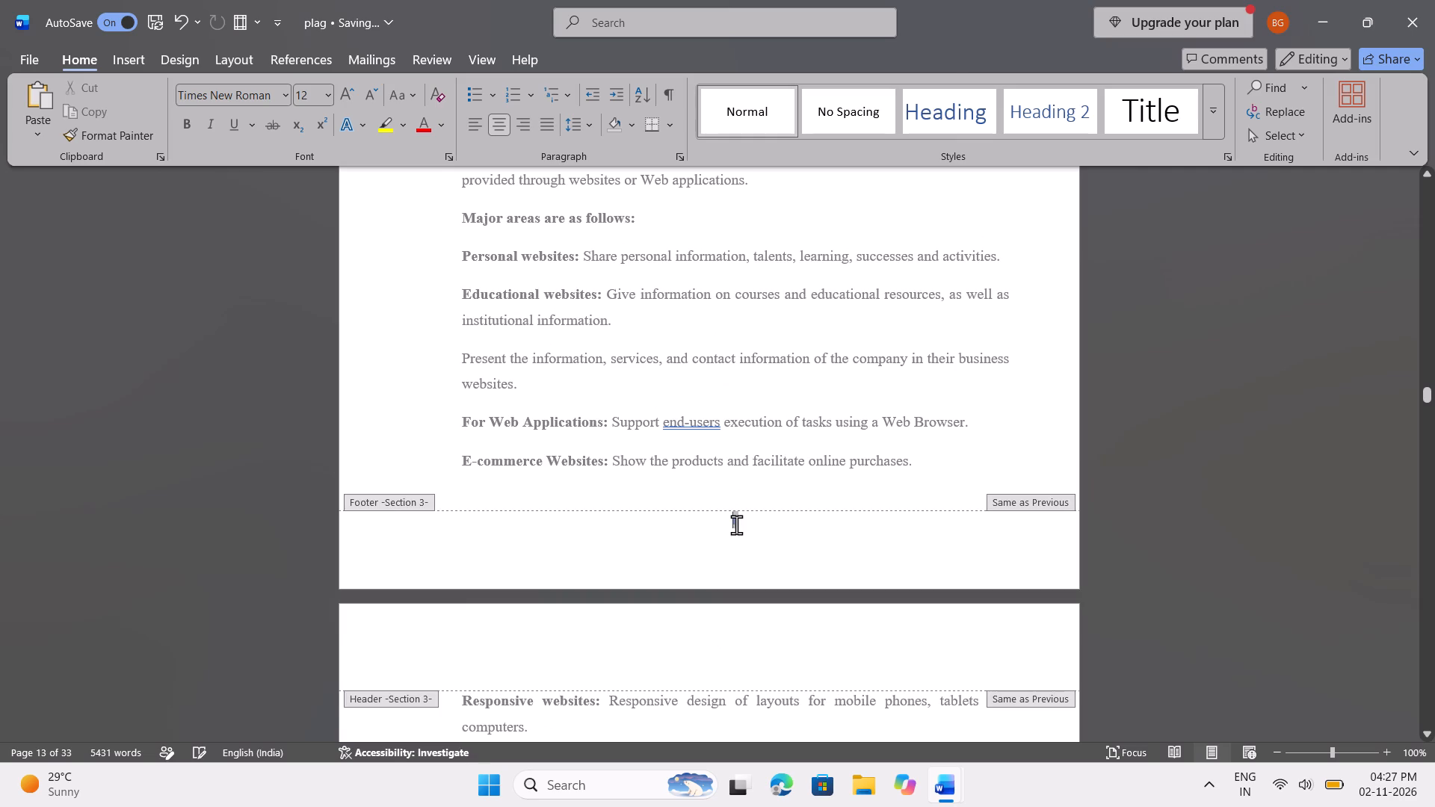
left_click(750, 525)
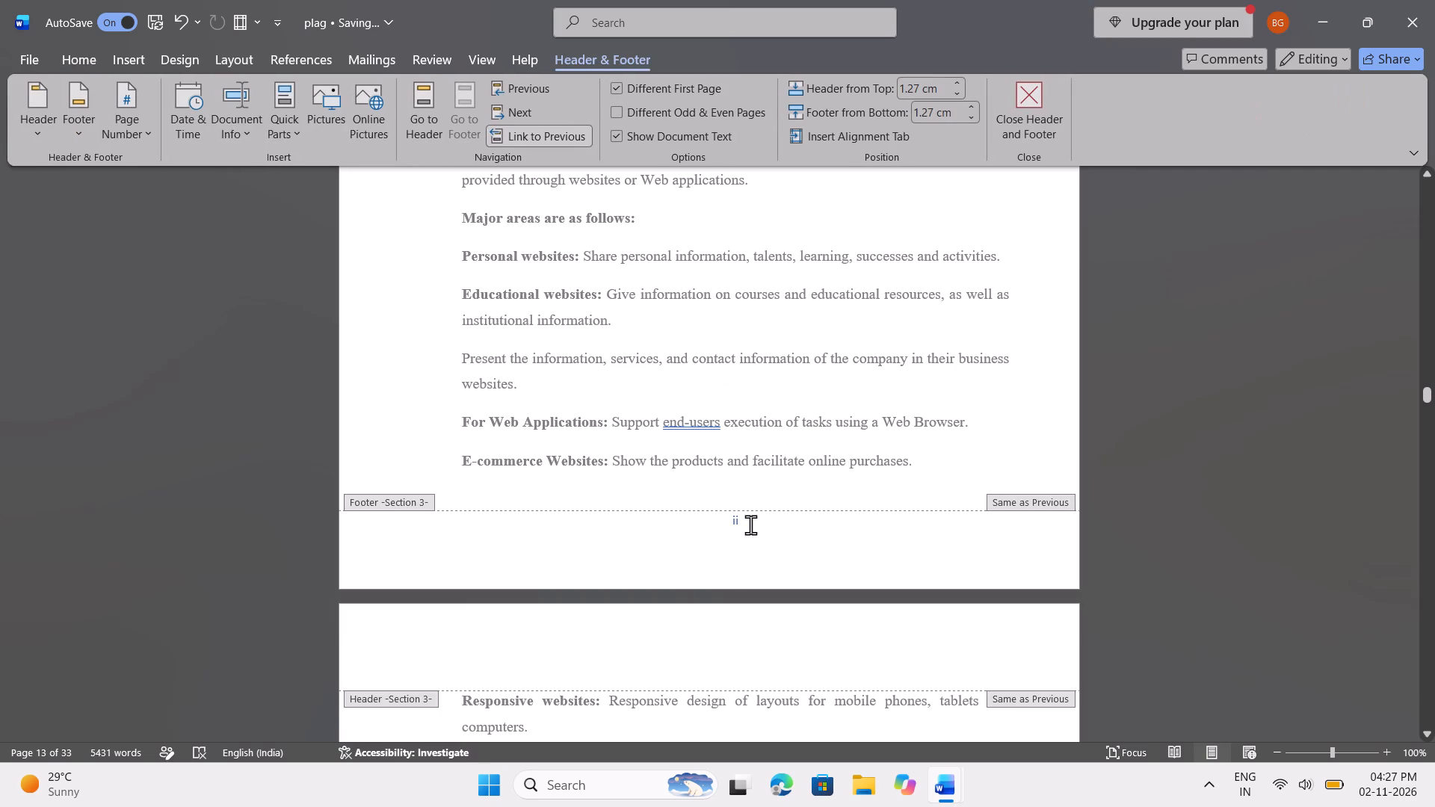
key("BackSpace")
key("BackSpace")
Indent the empty First Page Footer of Section 3, below Figure 1.1, with a run of spaces.
scroll(750, 525, "up", 1)
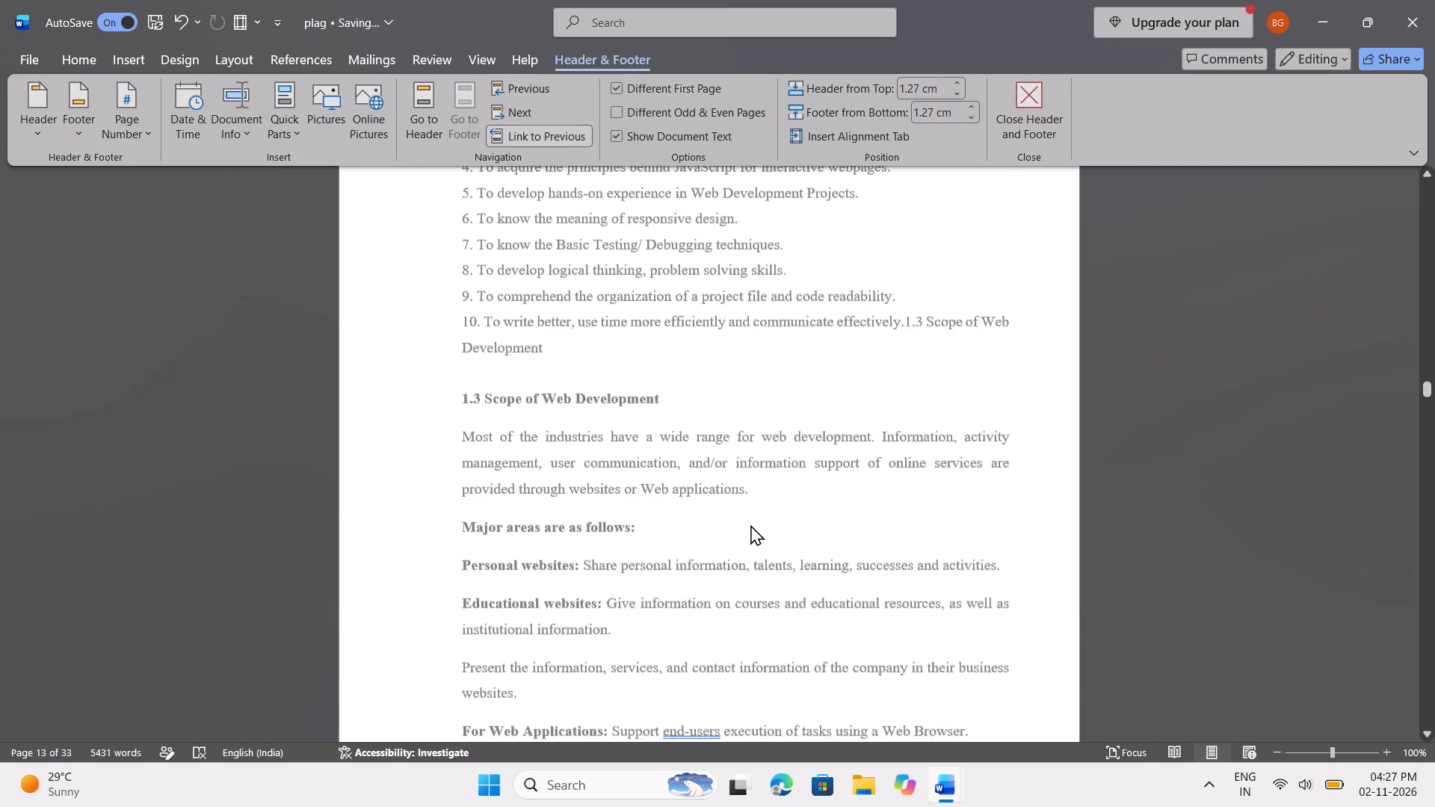
scroll(750, 525, "up", 3)
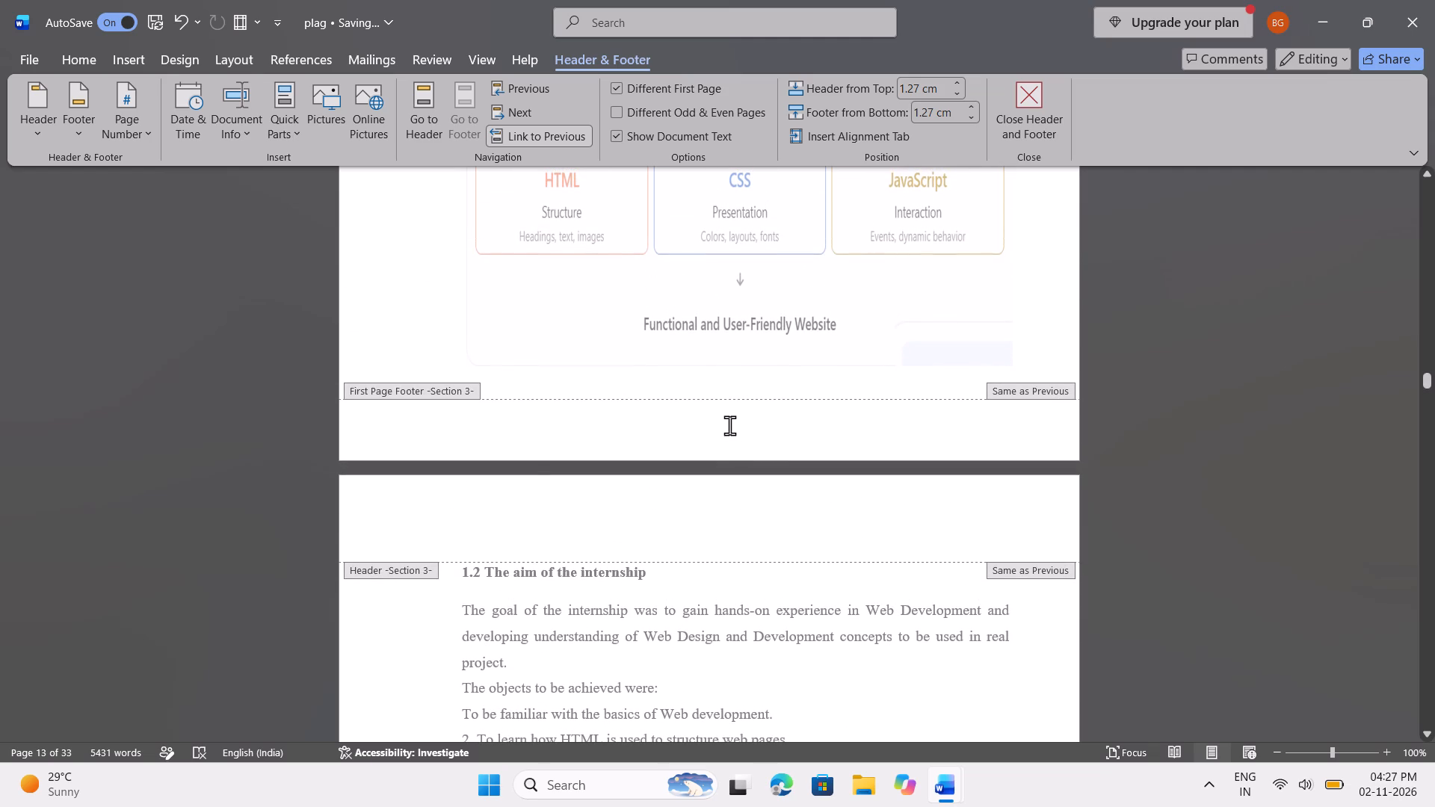
left_click(724, 416)
left_click(749, 412)
key("space")
key("space")
key("space")
key("space")
key("space")
key("space")
key("space")
key("space")
key("space")
key("space")
key("space")
key("space")
key("space")
key("space")
key("space")
key("space")
key("space")
key("space")
key("space")
key("space")
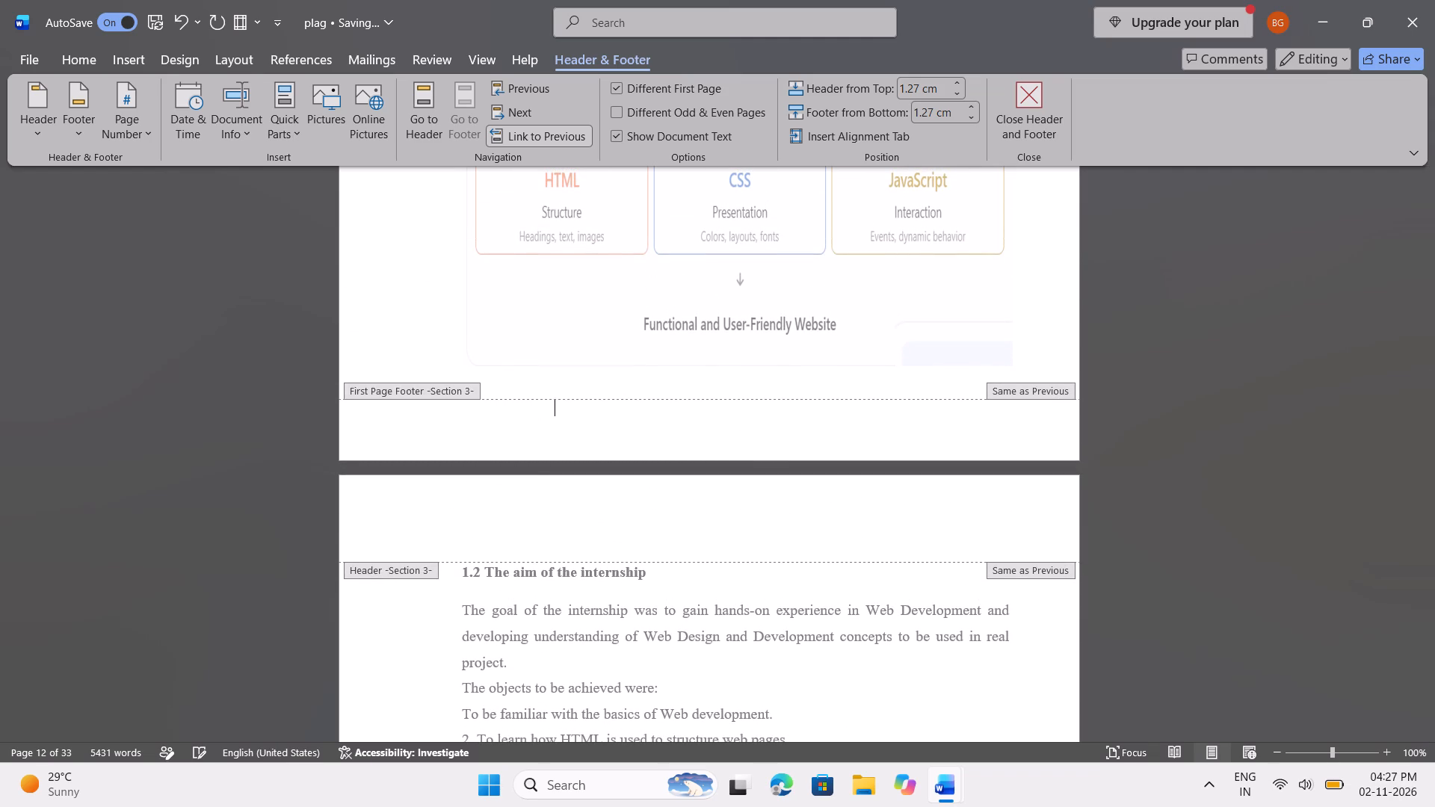
Enter the Roman page number I in the cover page's First Page Footer of Section 1.
scroll(749, 412, "up", 4)
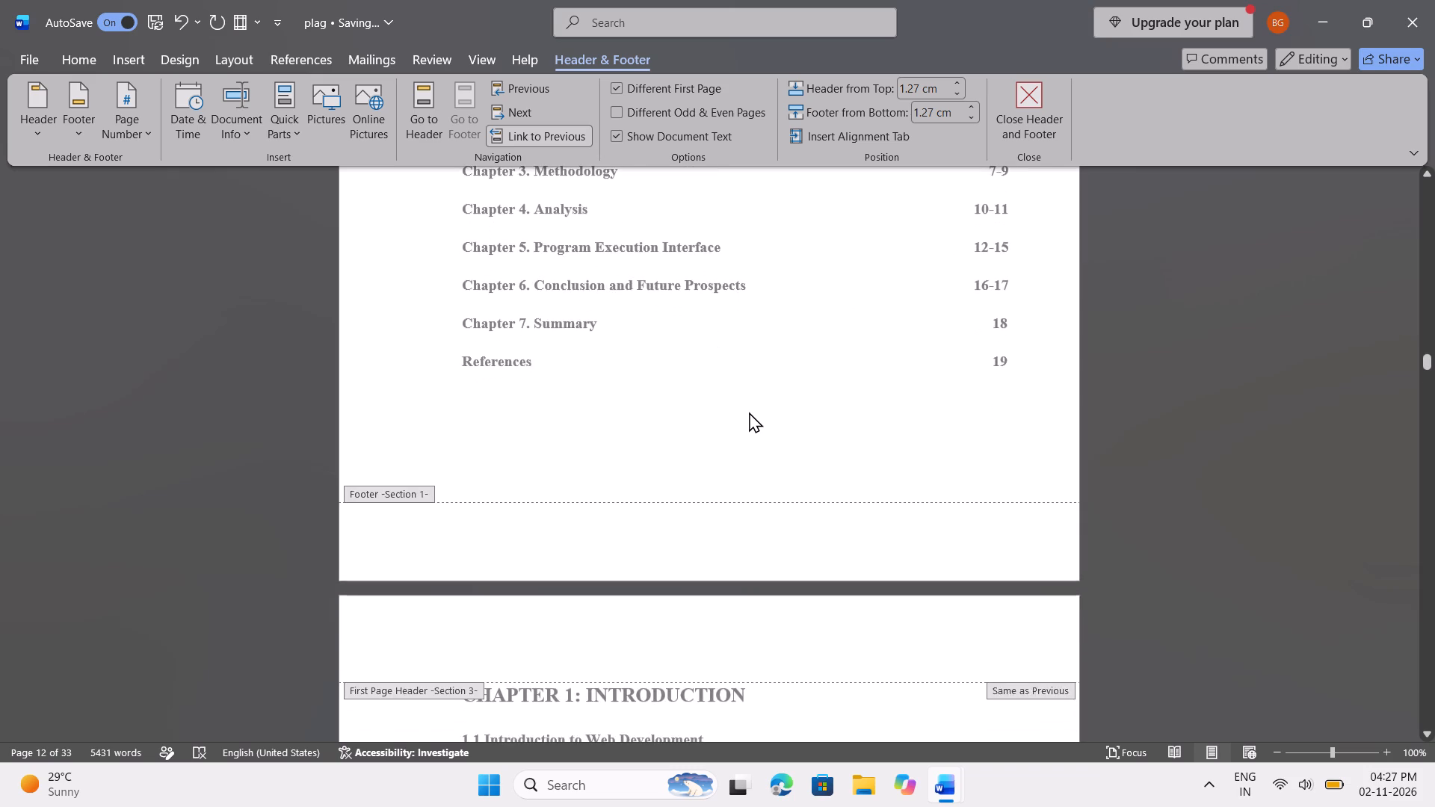
scroll(749, 412, "up", 10)
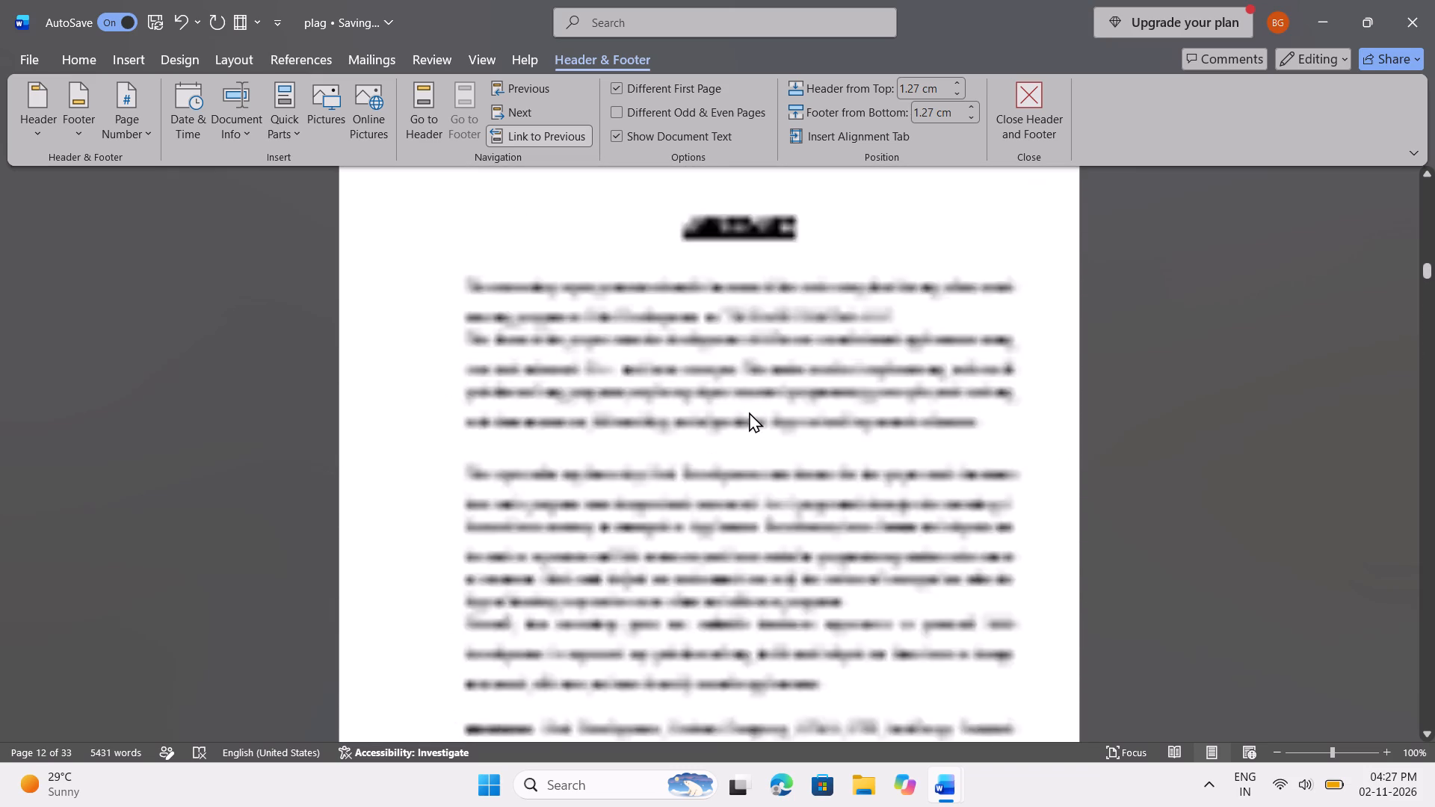
scroll(749, 412, "up", 7)
scroll(749, 412, "down", 2)
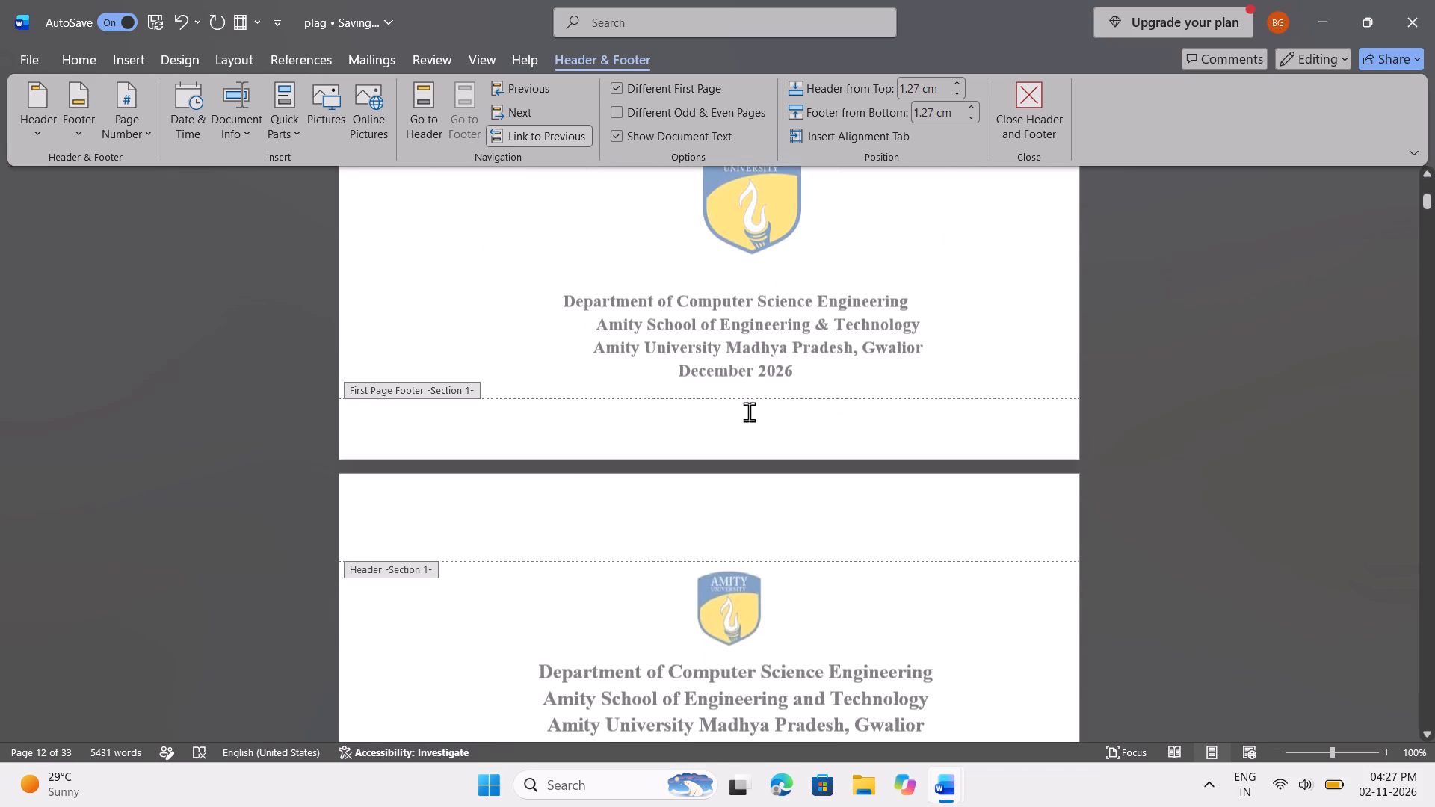
left_click(732, 390)
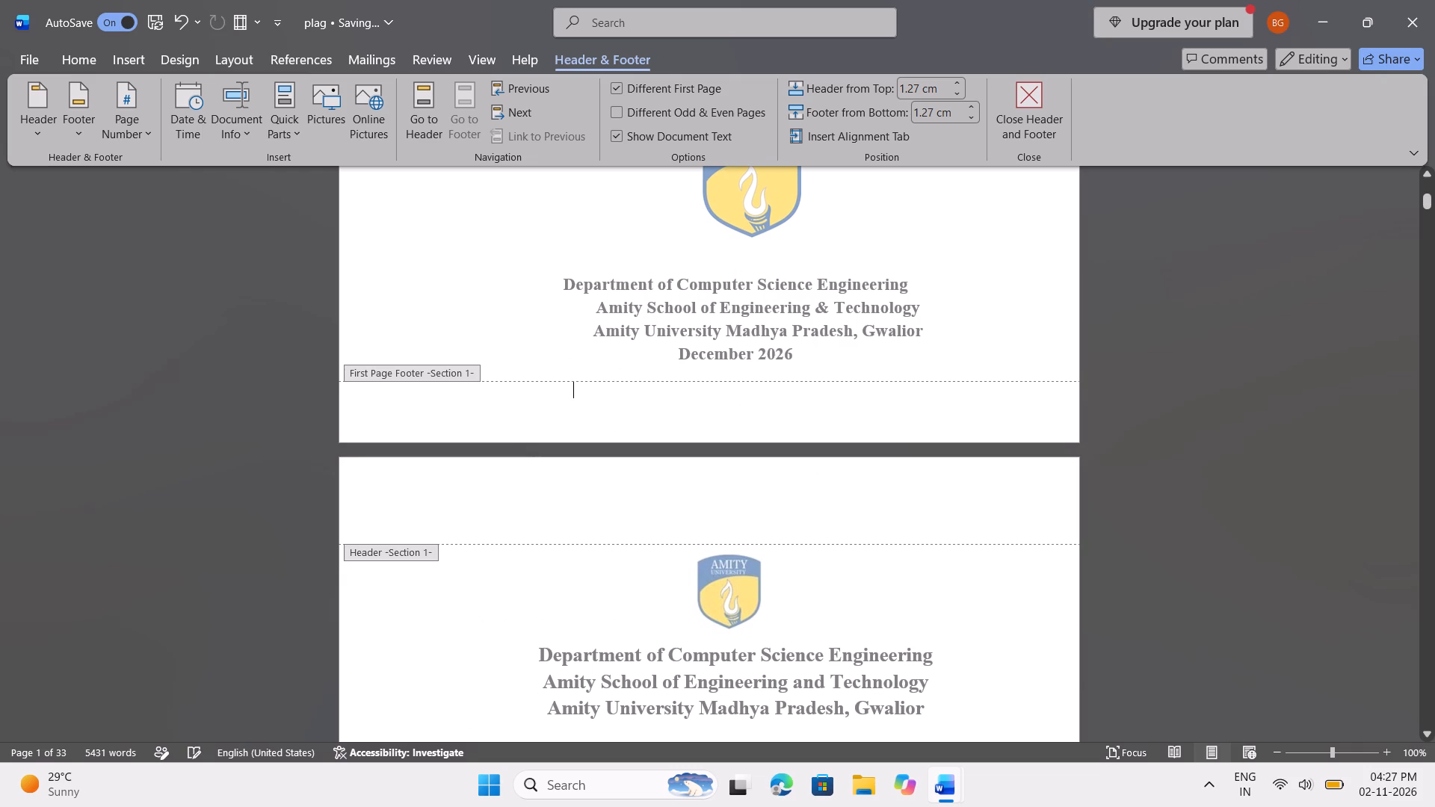
key("i")
key("space")
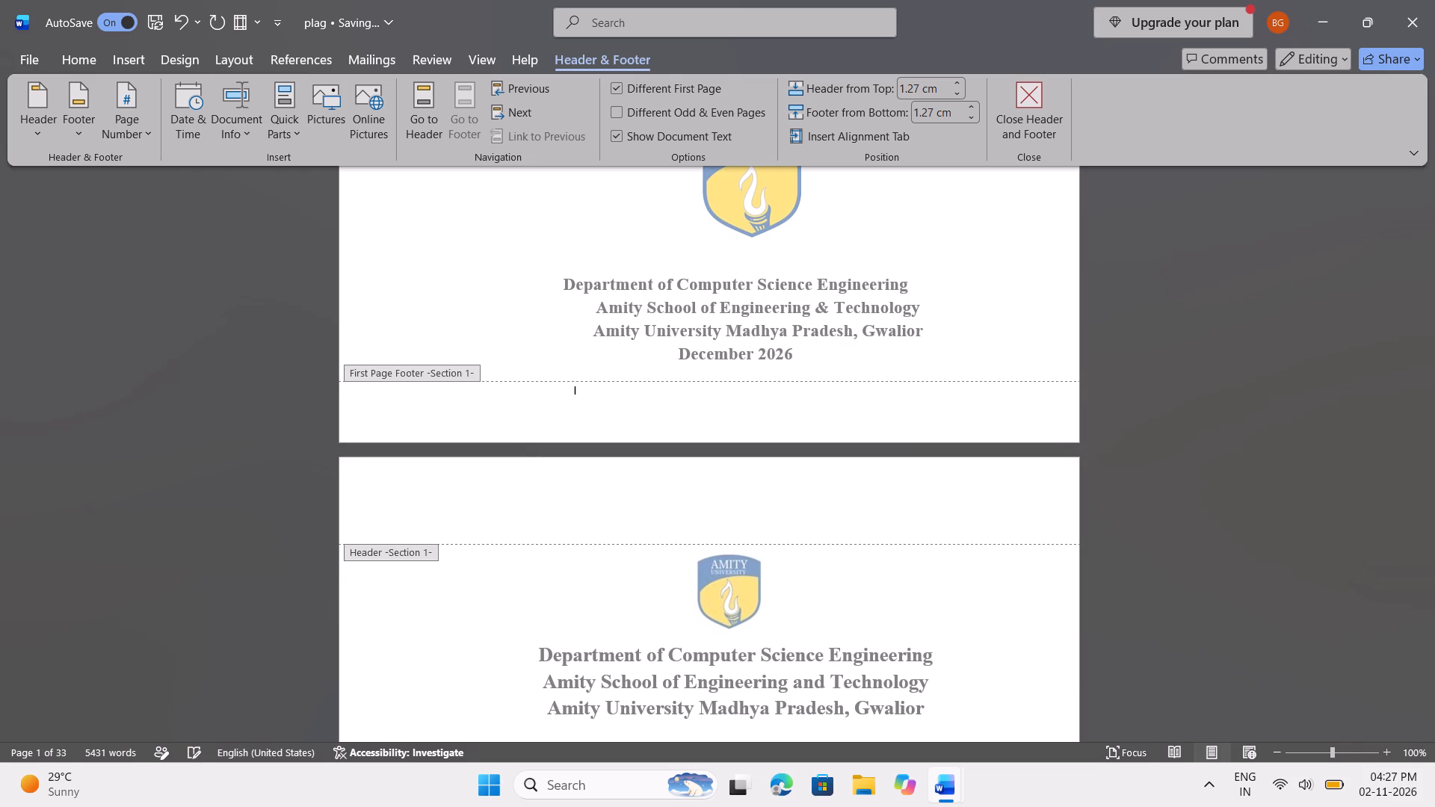
Shift the page number I to about the middle of the cover page footer by adding spaces before it.
left_click(572, 389)
key("space")
key("space")
key("space")
key("space")
key("space")
key("space")
key("space")
key("space")
key("space")
key("space")
key("space")
key("space")
key("space")
key("space")
key("space")
key("space")
key("space")
key("space")
key("space")
key("space")
key("space")
key("space")
Enter the Roman page number II in the Declaration page's Section 1 footer, indented with spaces toward the page centre.
scroll(571, 508, "down", 2)
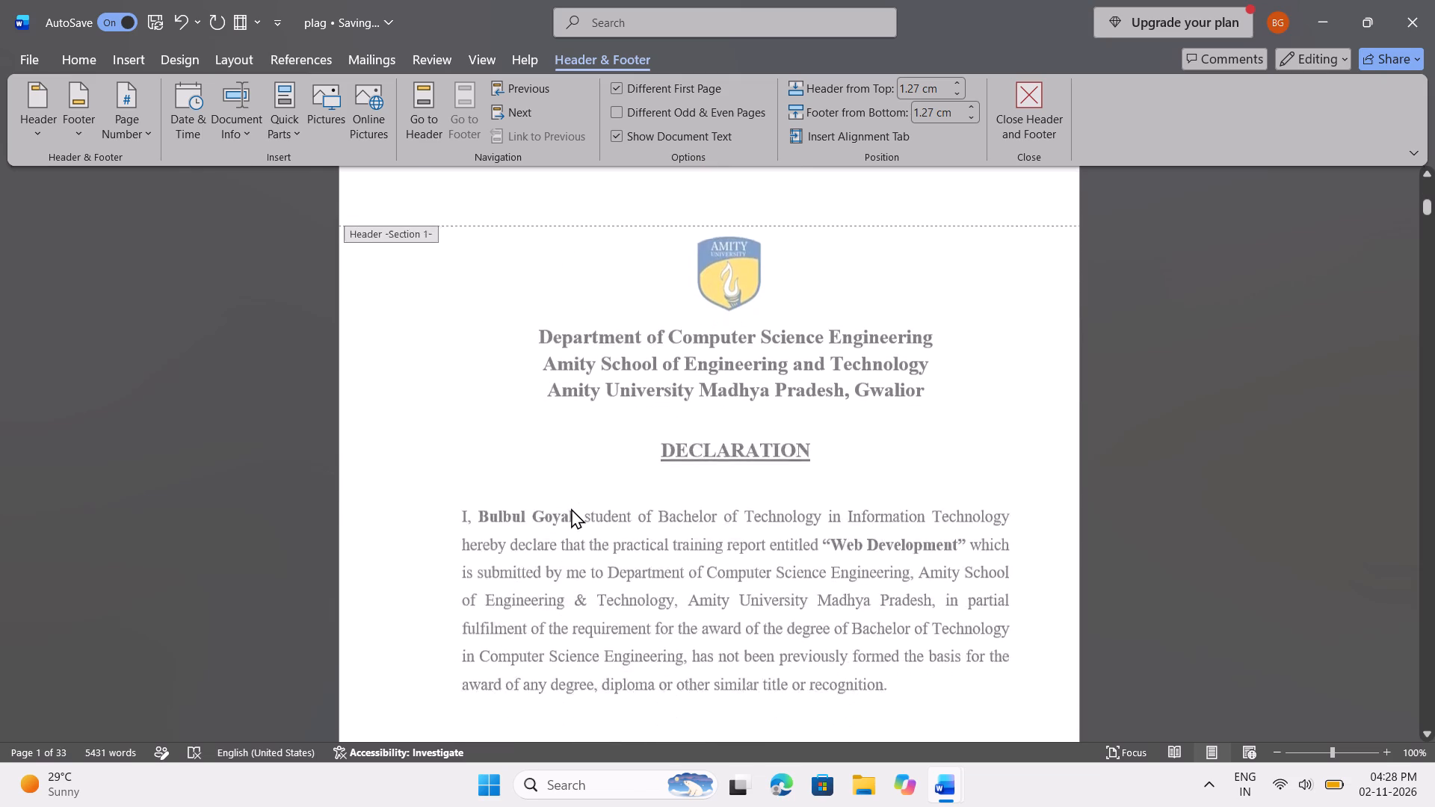
scroll(571, 508, "down", 2)
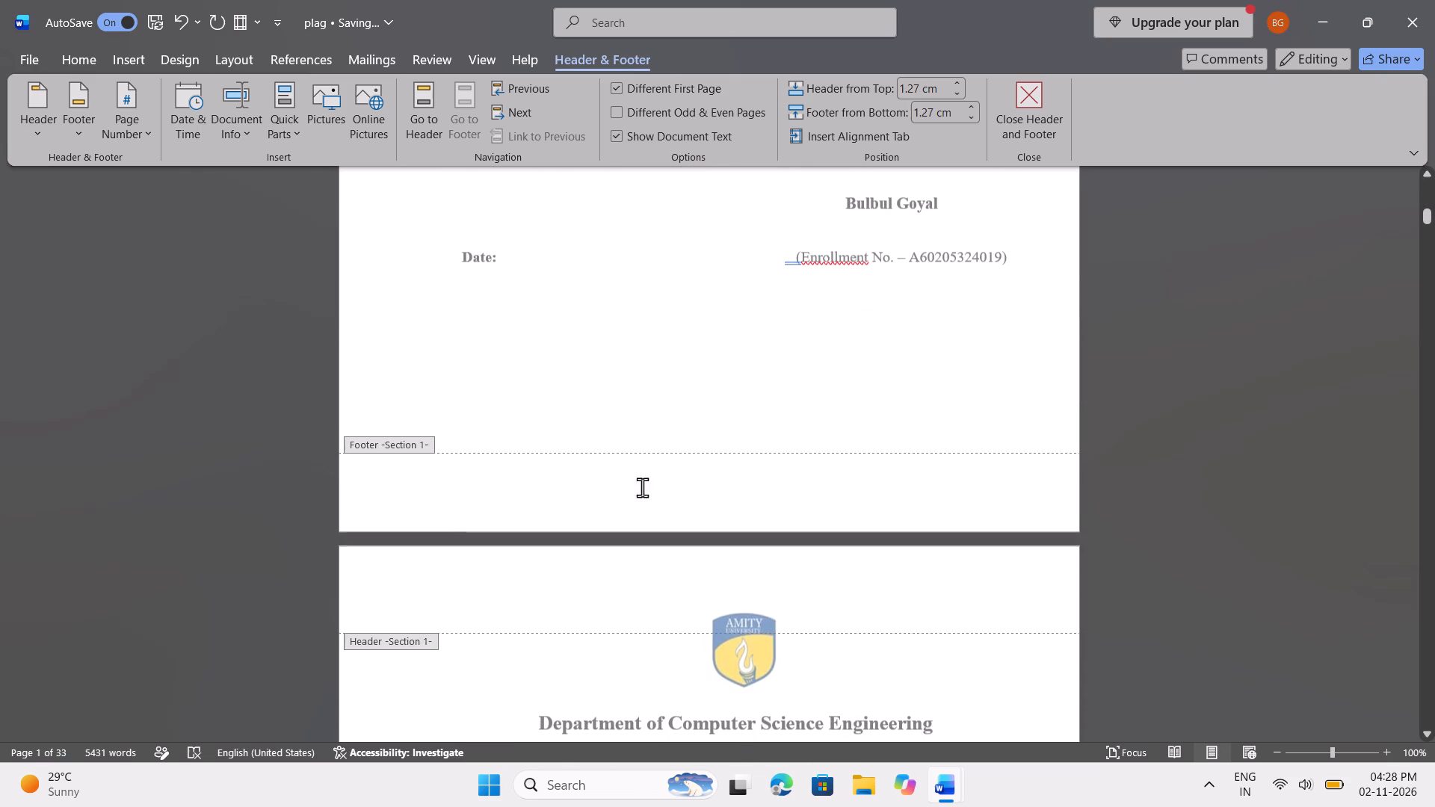
left_click(703, 463)
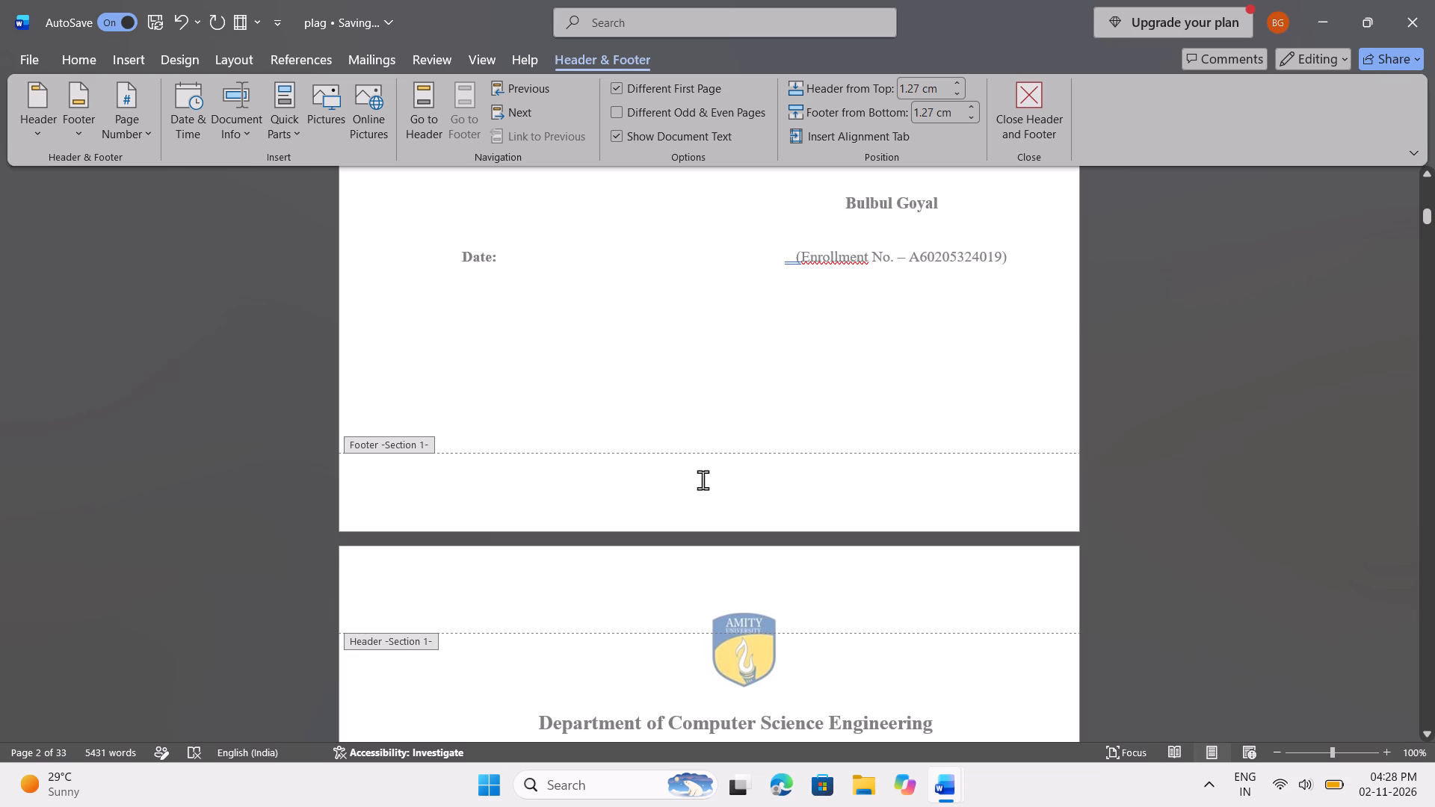
key("BackSpace")
key("BackSpace")
key("space")
key("space")
key("space")
key("space")
key("space")
key("space")
key("space")
key("space")
key("space")
key("space")
key("space")
key("space")
key("space")
key("space")
key("space")
key("space")
key("space")
key("space")
key("space")
key("space")
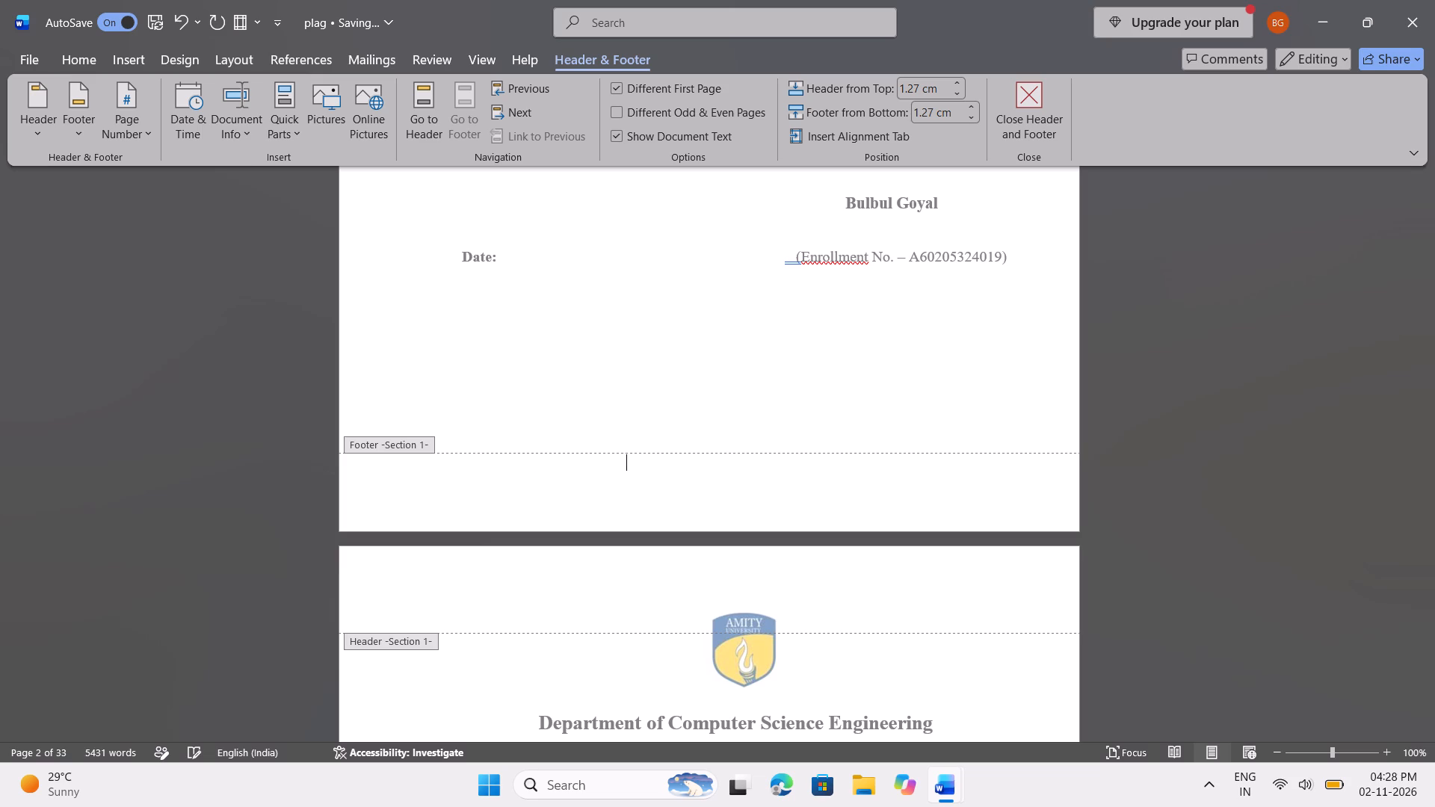
key("space")
key("space")
key("space")
key("space")
type("ii")
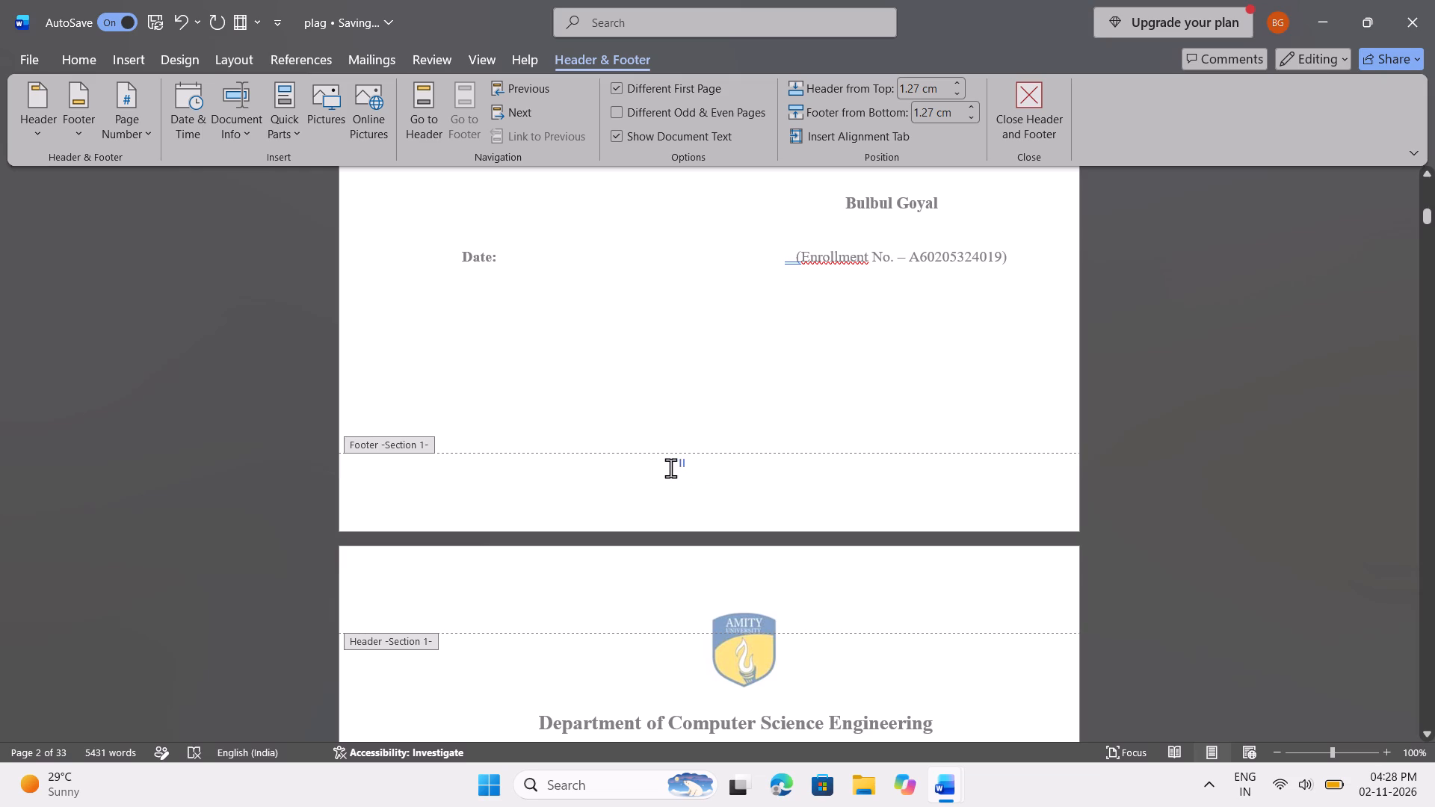
Fine-tune the spacing before the page number II so it sits near the centre of the Declaration page footer.
left_click(669, 466)
key("space")
key("space")
key("space")
key("space")
key("space")
key("space")
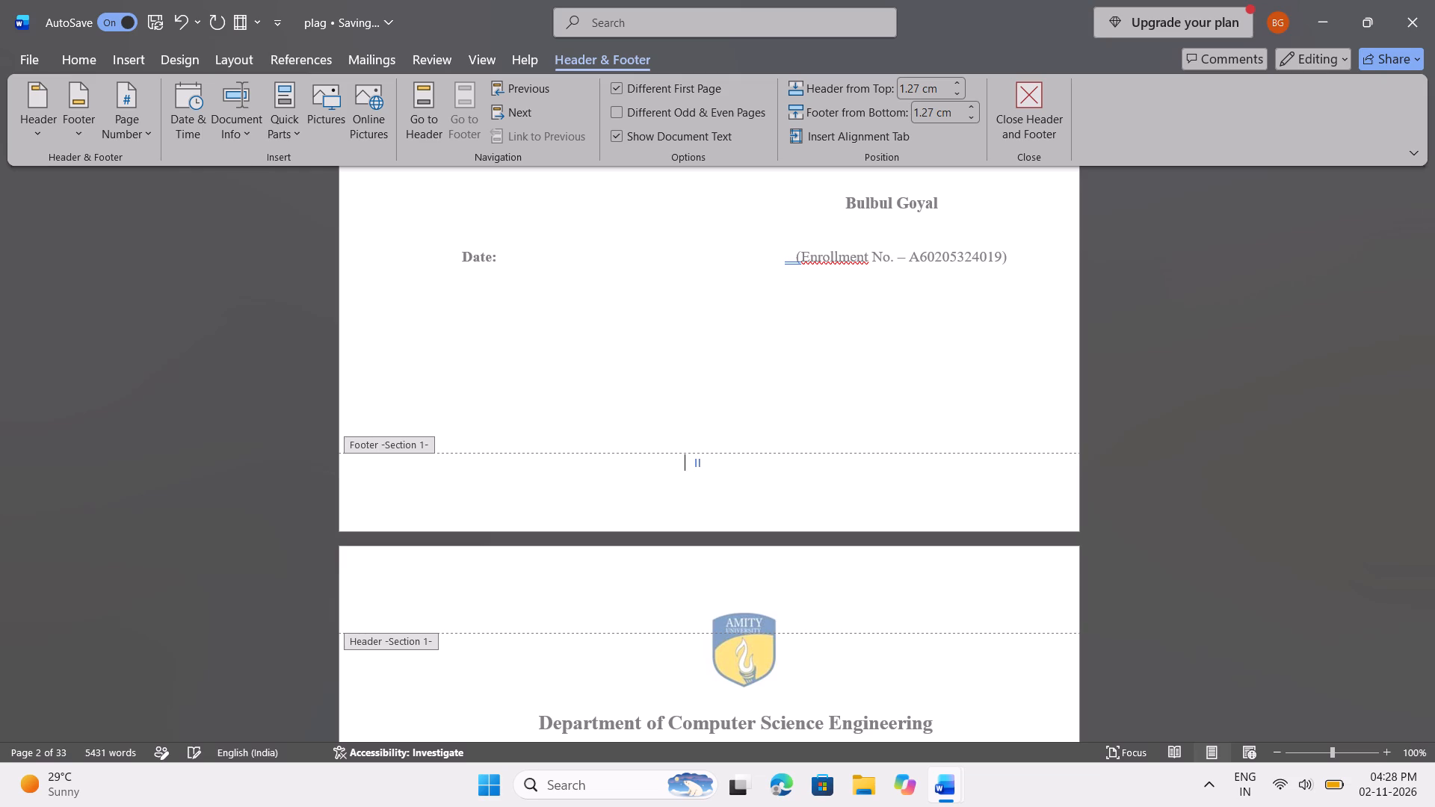
key("space")
key("space")
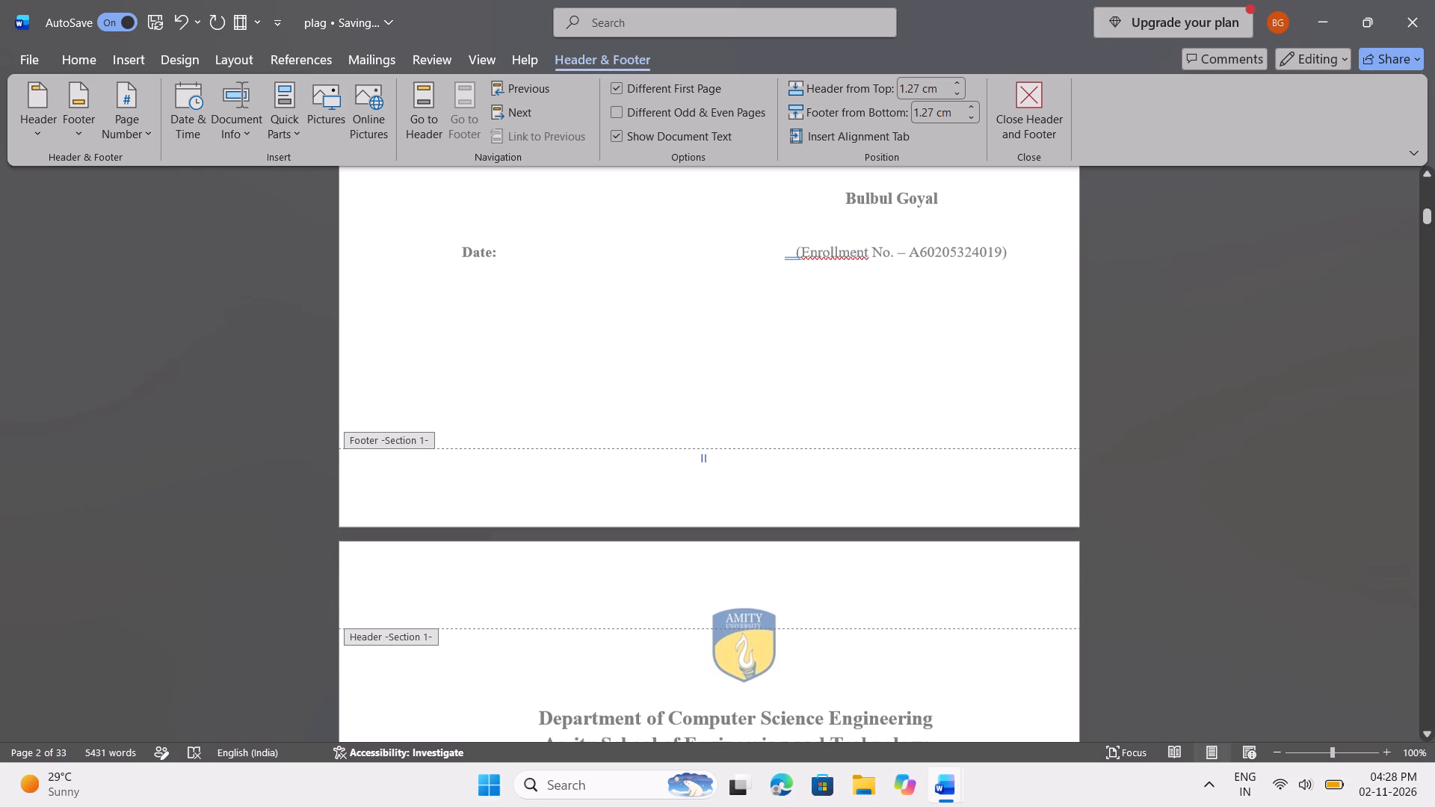
key("BackSpace")
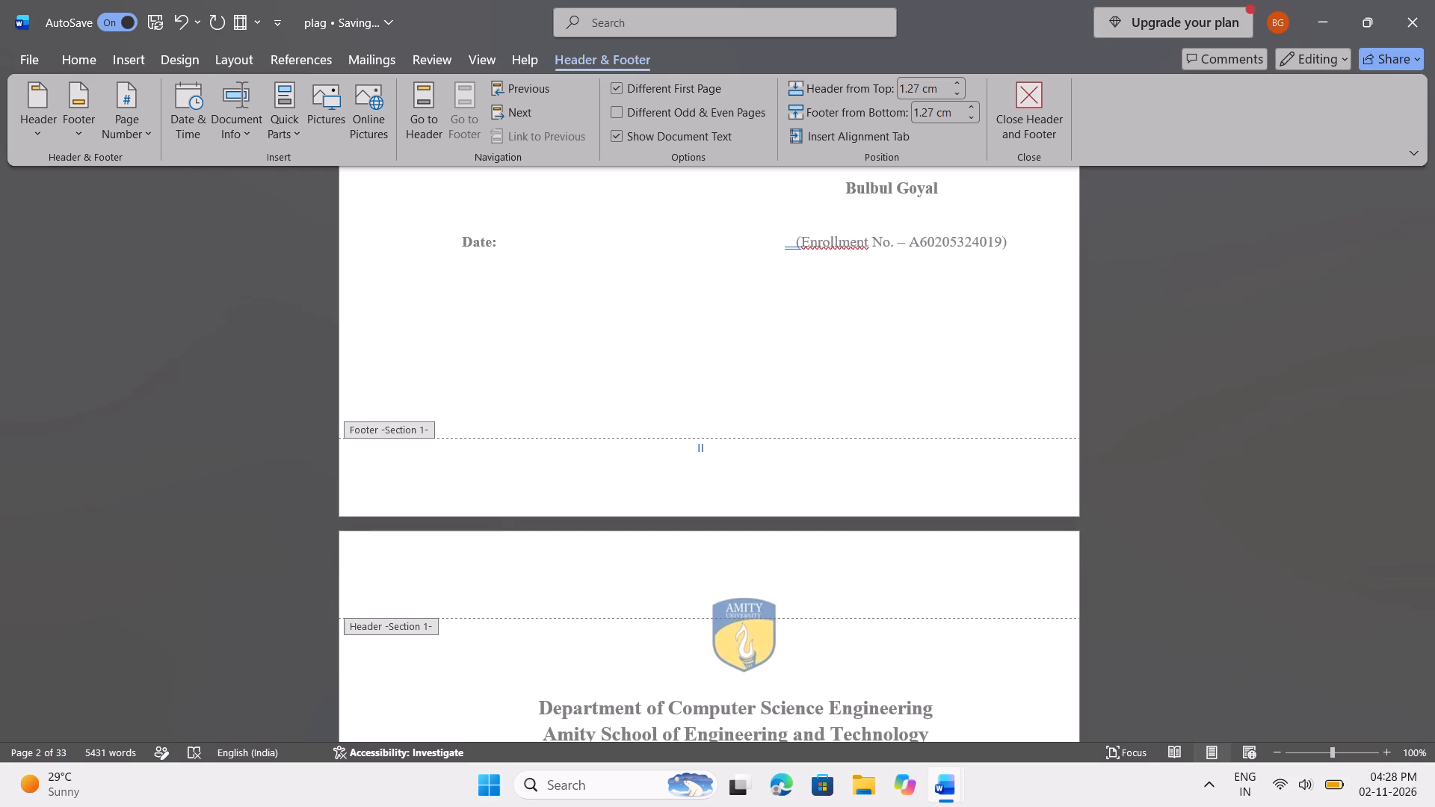
Change the footer page number to III on page 3, which carries the Head of the Department signature.
scroll(669, 466, "down", 3)
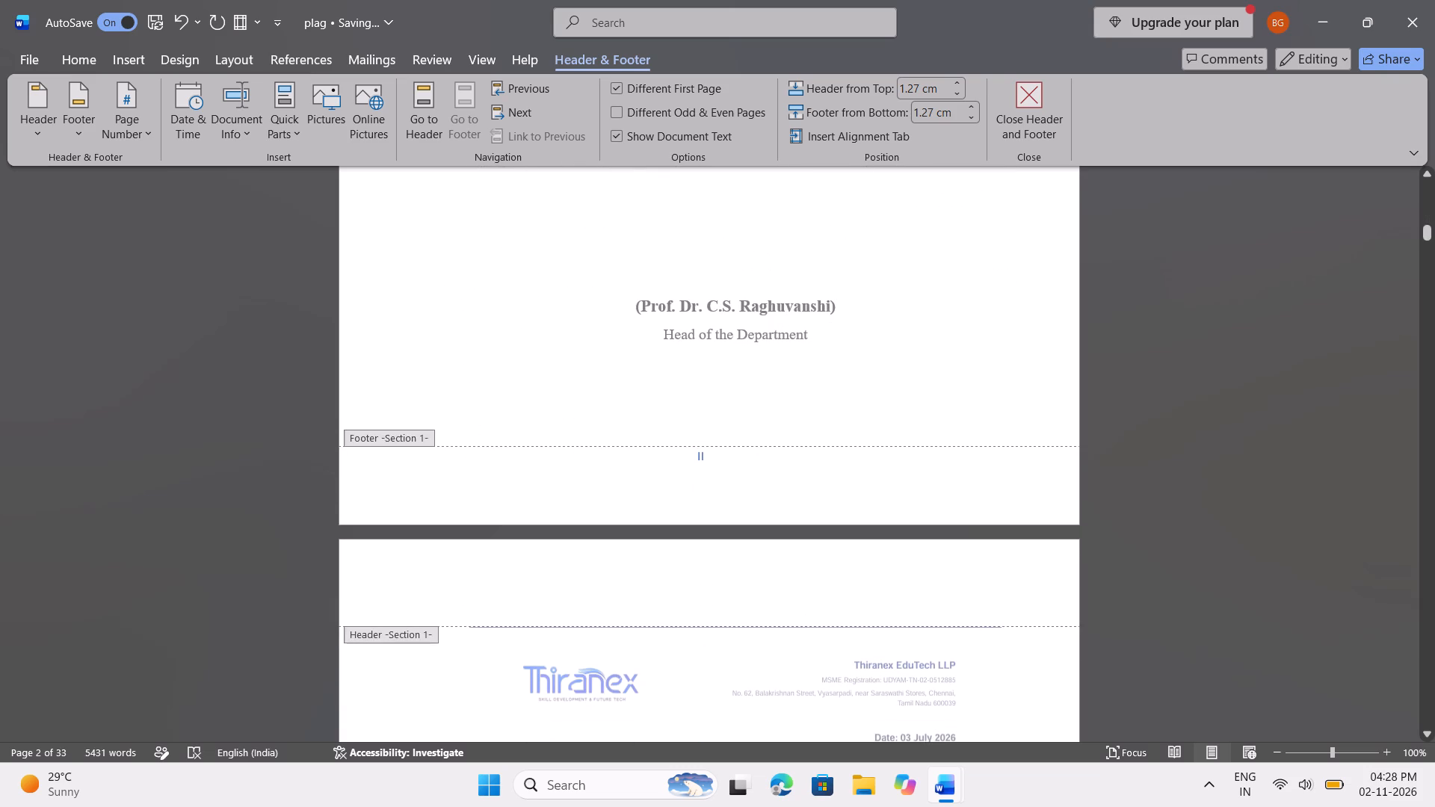
left_click(710, 455)
key("BackSpace")
key("i")
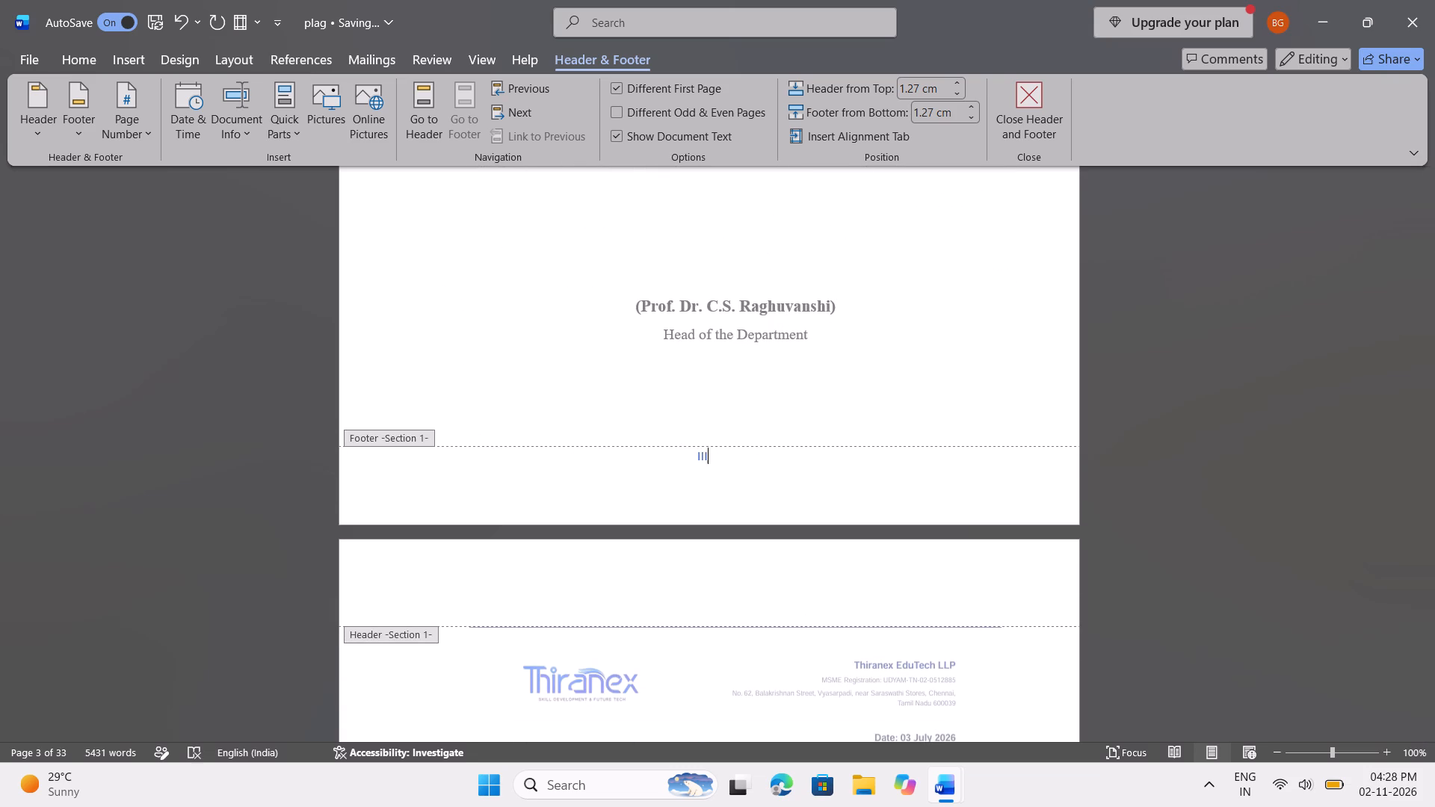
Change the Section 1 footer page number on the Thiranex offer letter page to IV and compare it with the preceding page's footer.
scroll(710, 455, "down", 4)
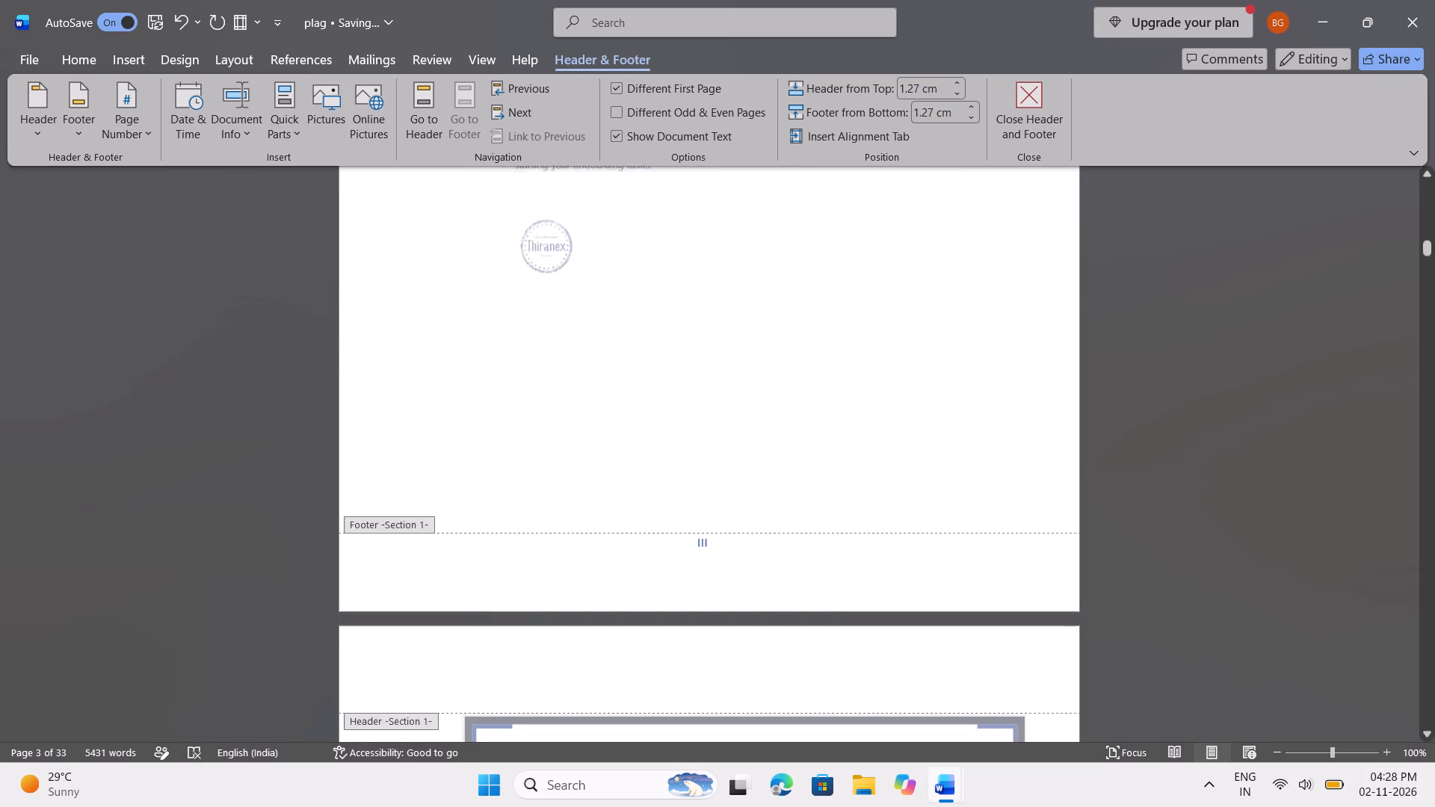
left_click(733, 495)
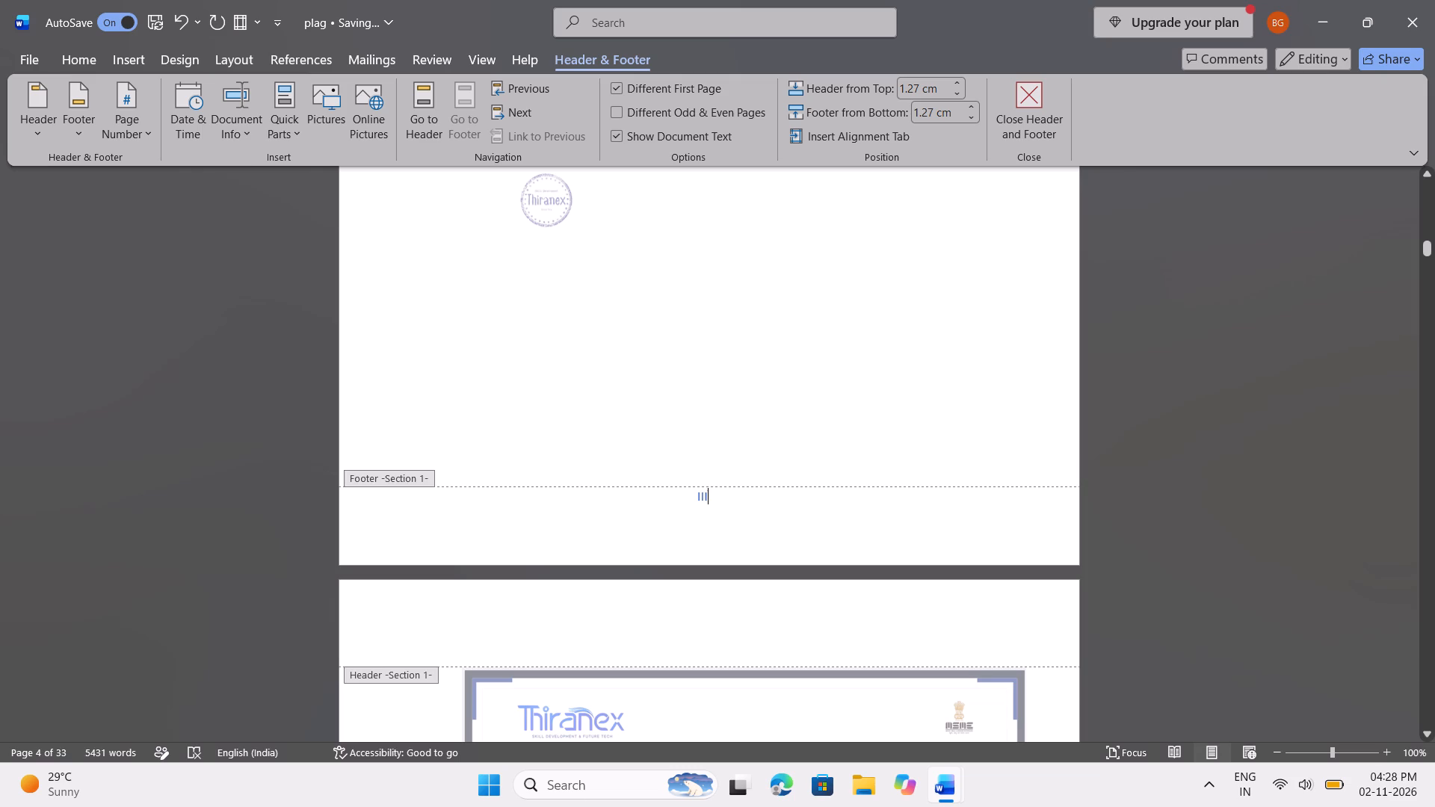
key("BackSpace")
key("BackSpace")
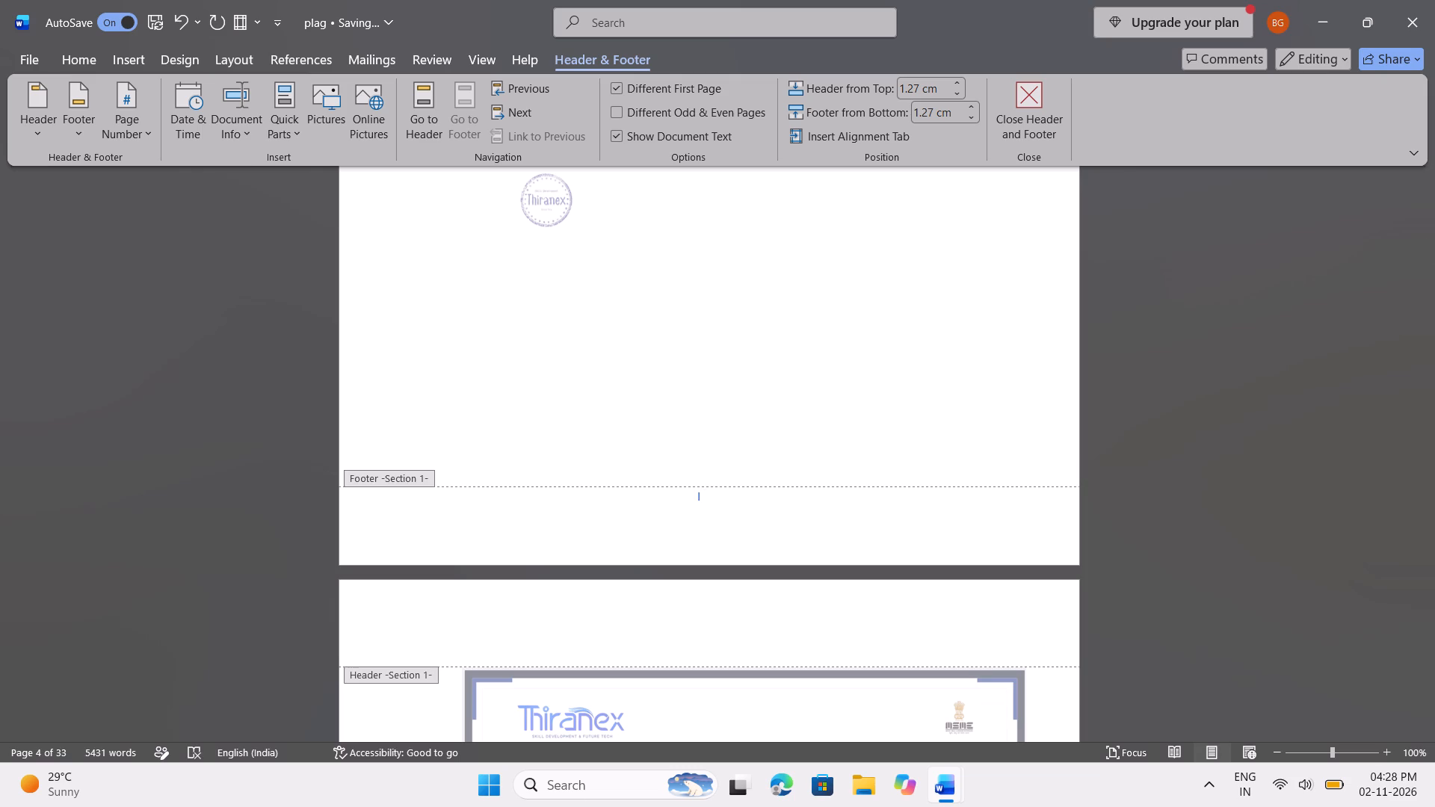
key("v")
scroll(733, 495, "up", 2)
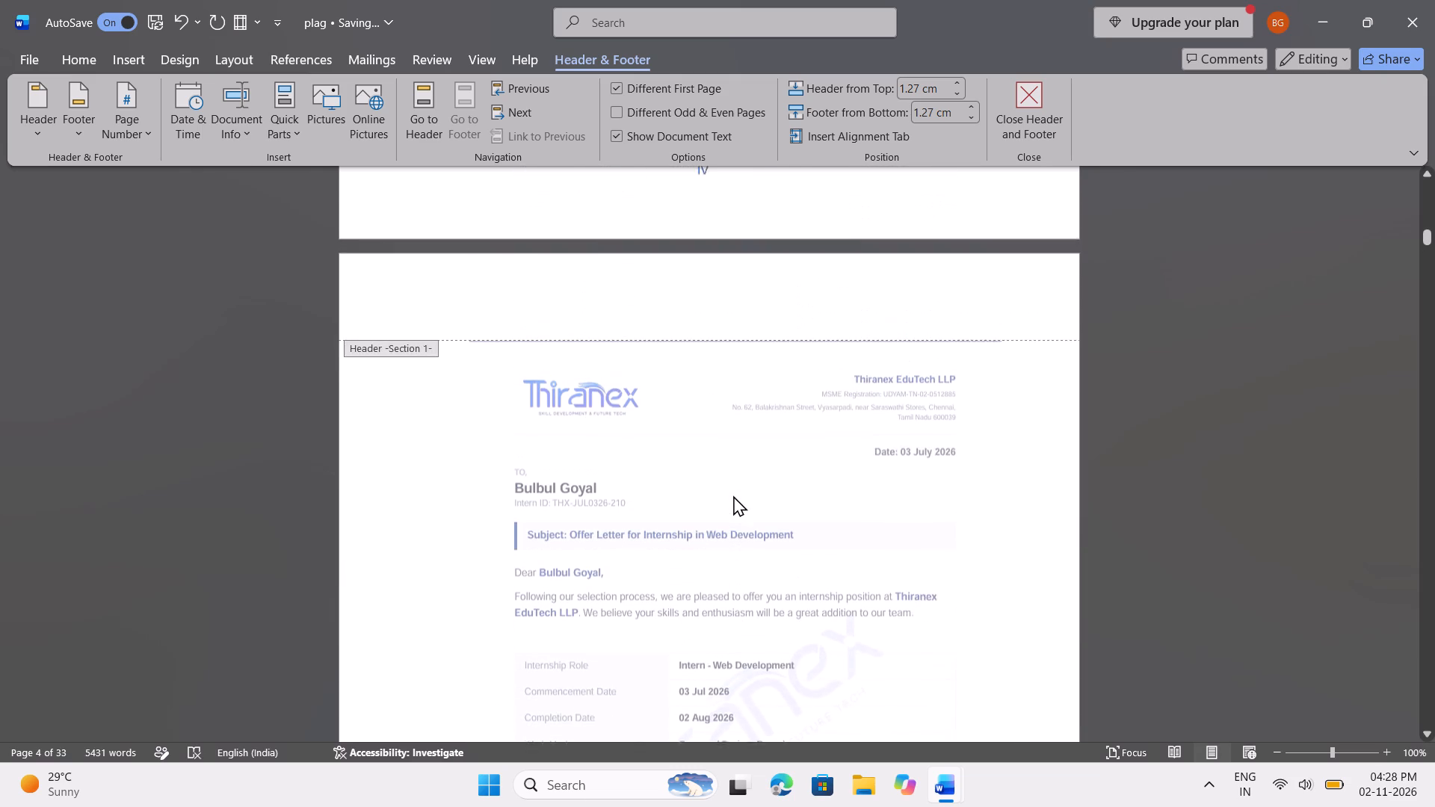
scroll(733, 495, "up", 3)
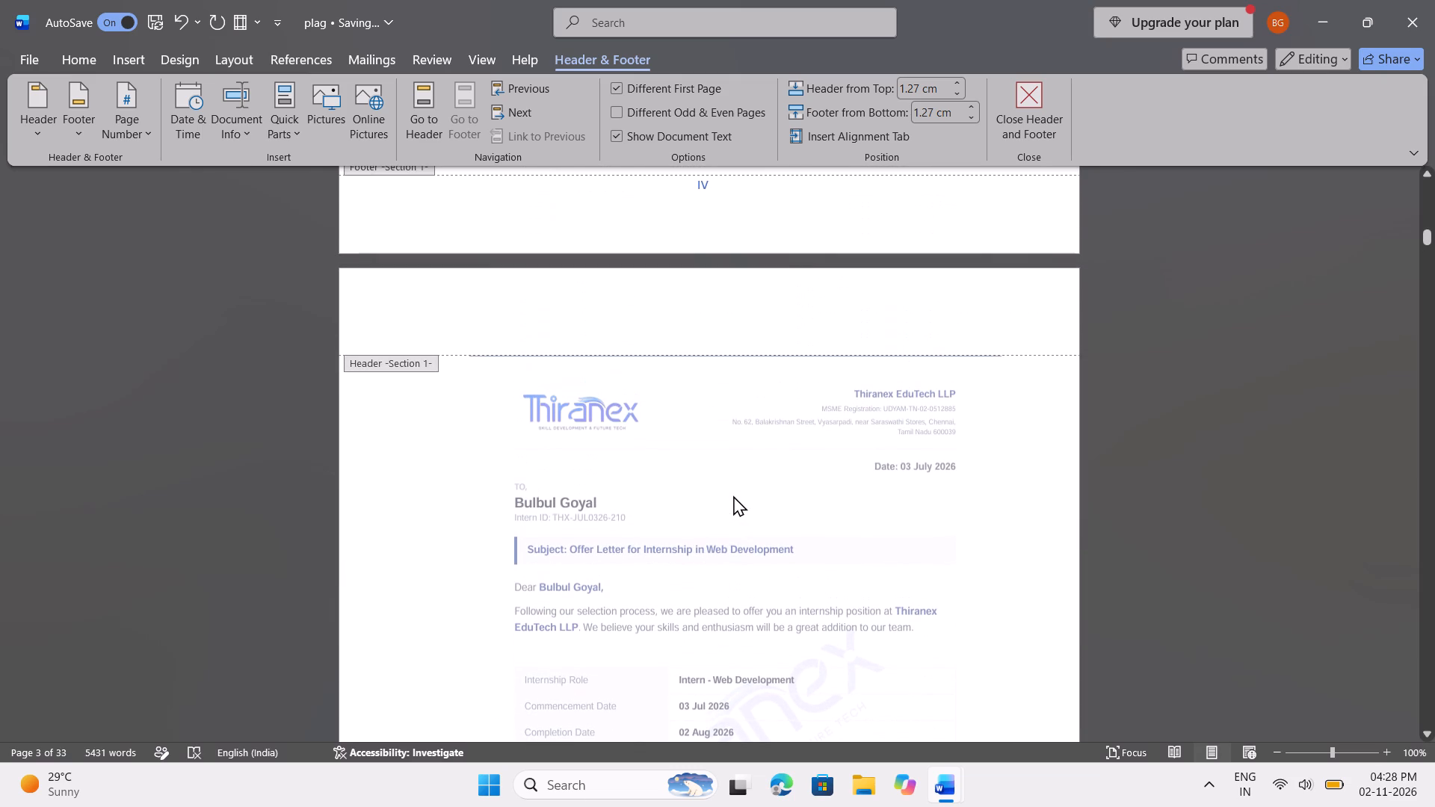
Undo all manual Roman numeral edits in the cover page and Section 1 footers, back to the automatic numbering, and leave footer editing.
key("ctrl+z")
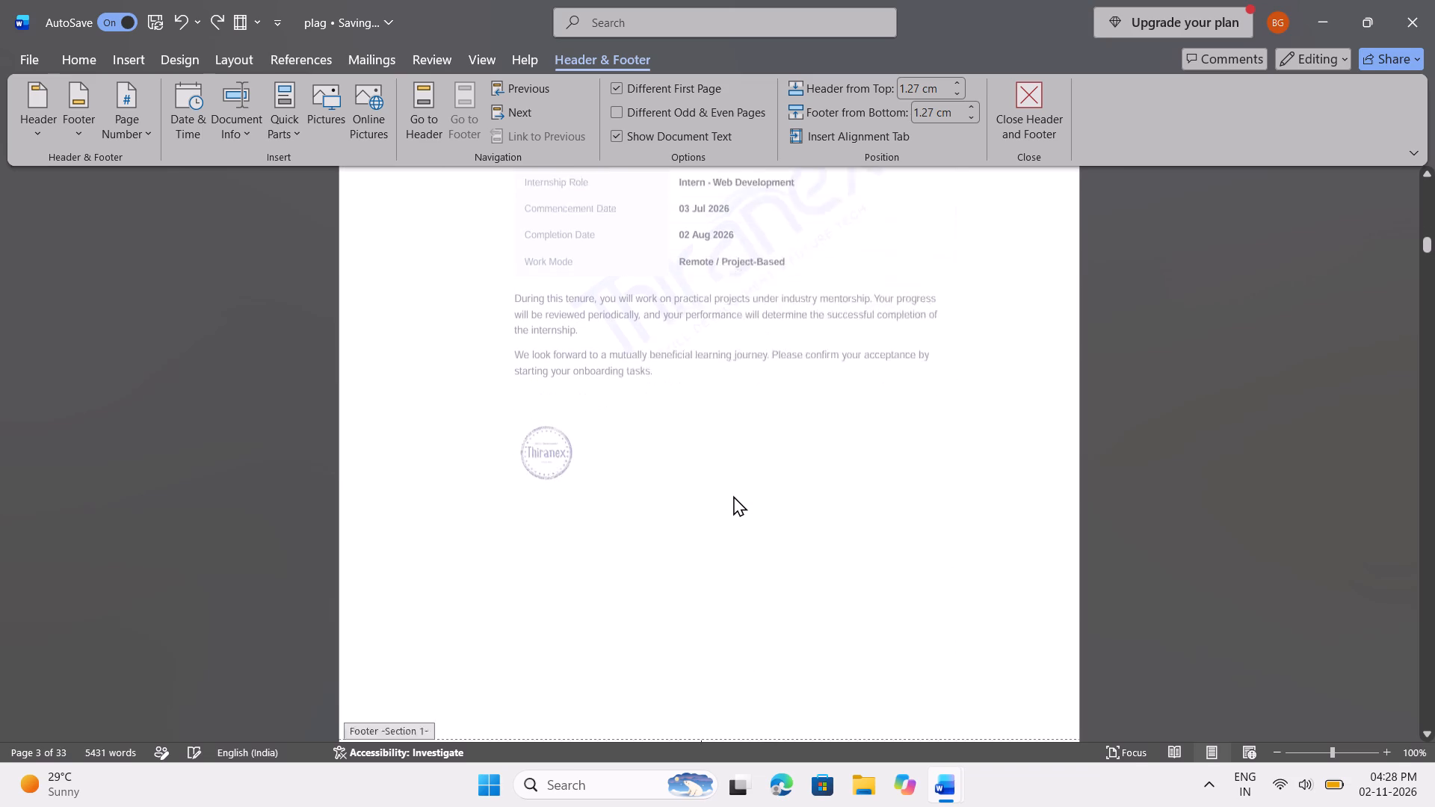
left_click(733, 495, "ctrl")
key("ctrl+z")
left_click(733, 495)
key("ctrl+z")
key("ctrl+z")
left_click(733, 495)
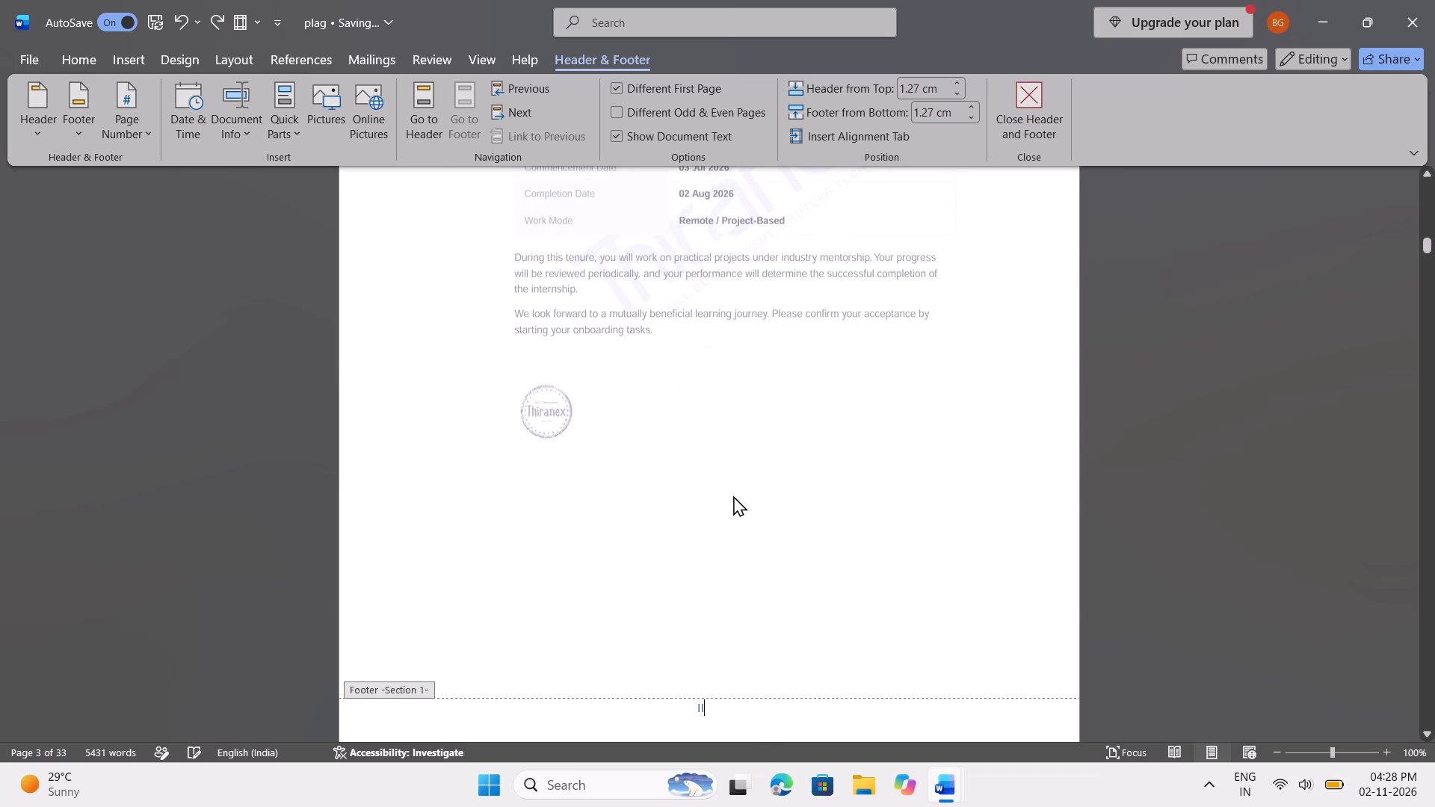
key("ctrl+z")
key("ctrl+z")
key("ctrl+z")
left_click(733, 495)
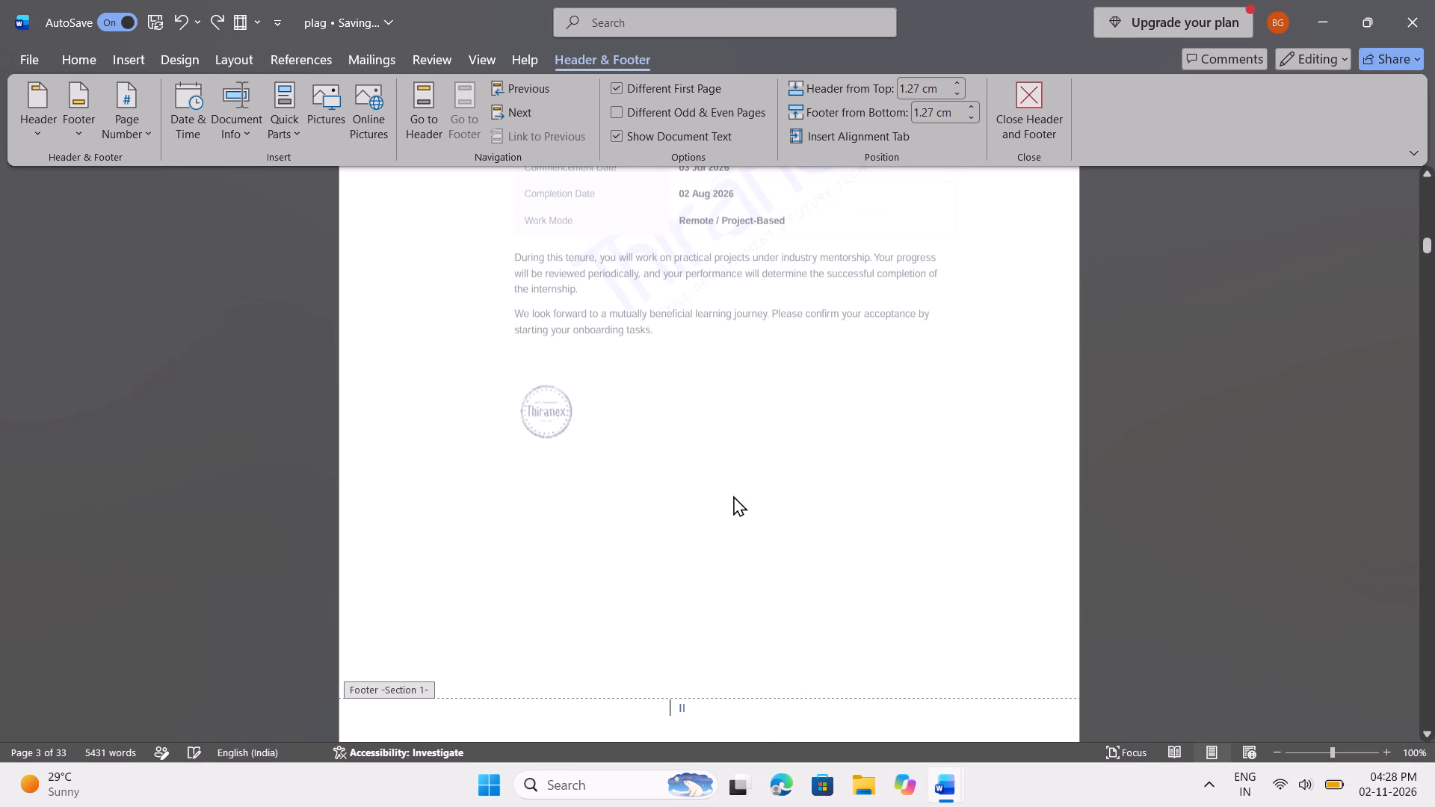
key("ctrl+z")
key("ctrl+z")
left_click(733, 495)
key("ctrl+z")
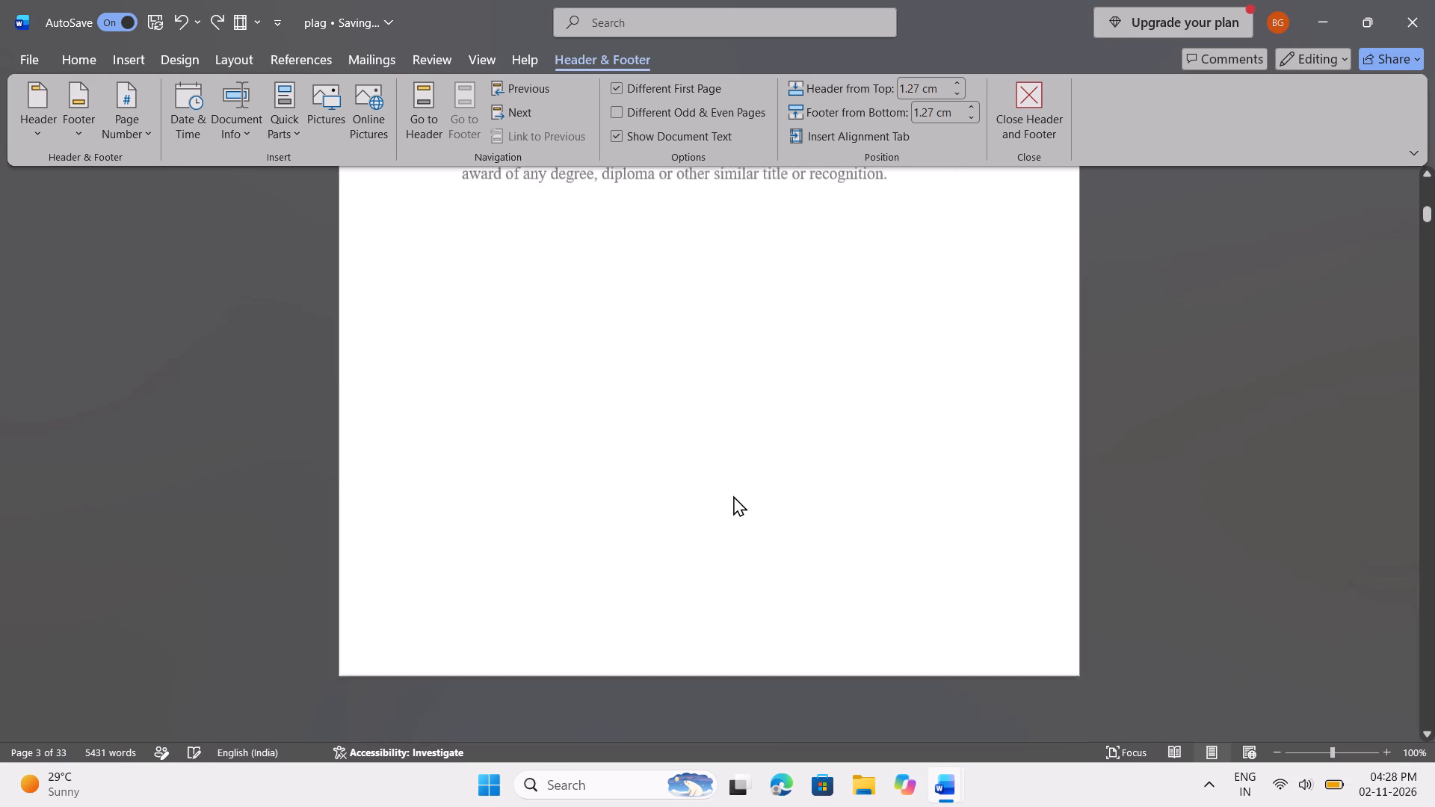
left_click(733, 495)
key("ctrl+z")
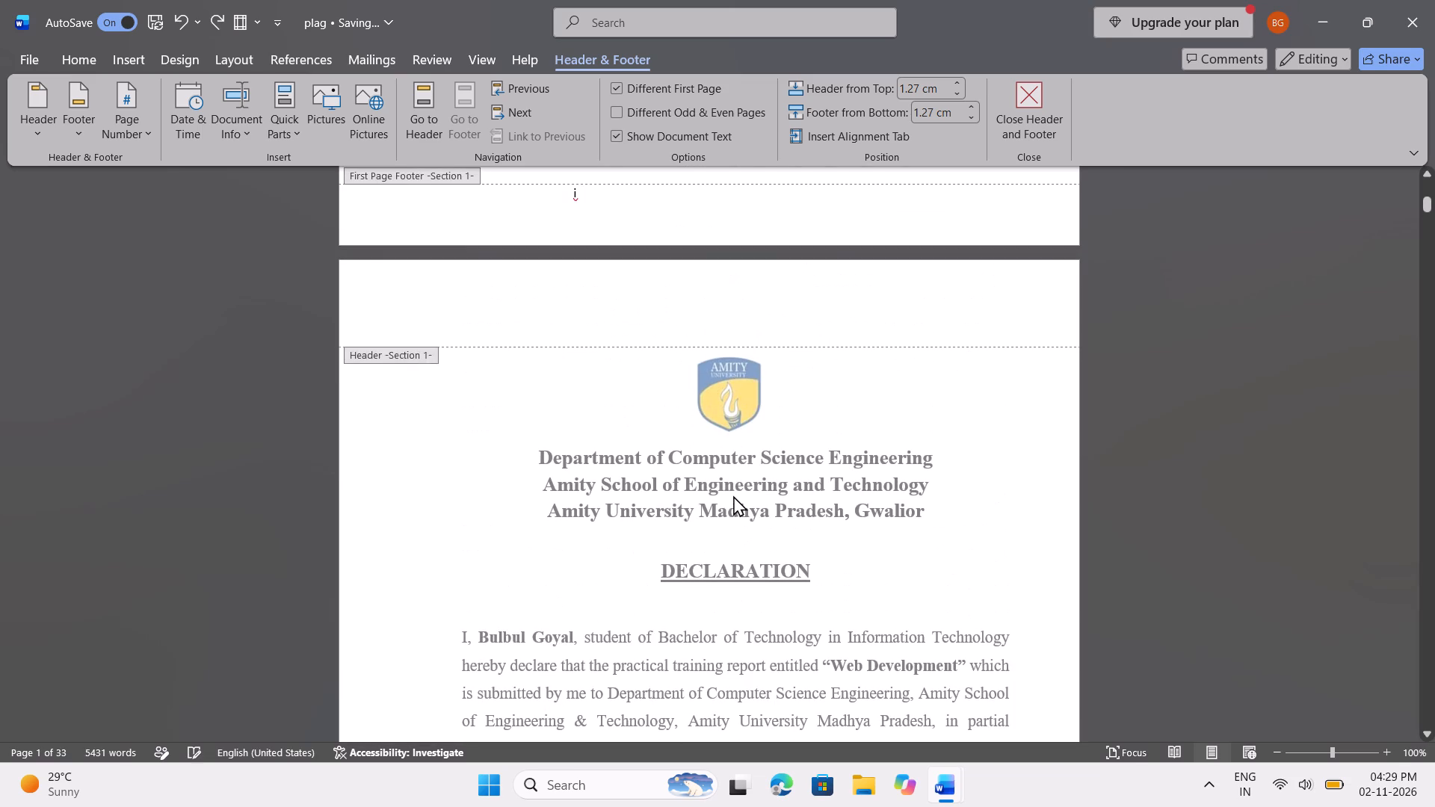
key("ctrl+z")
key("ctrl+z")
key("ctrl+z")
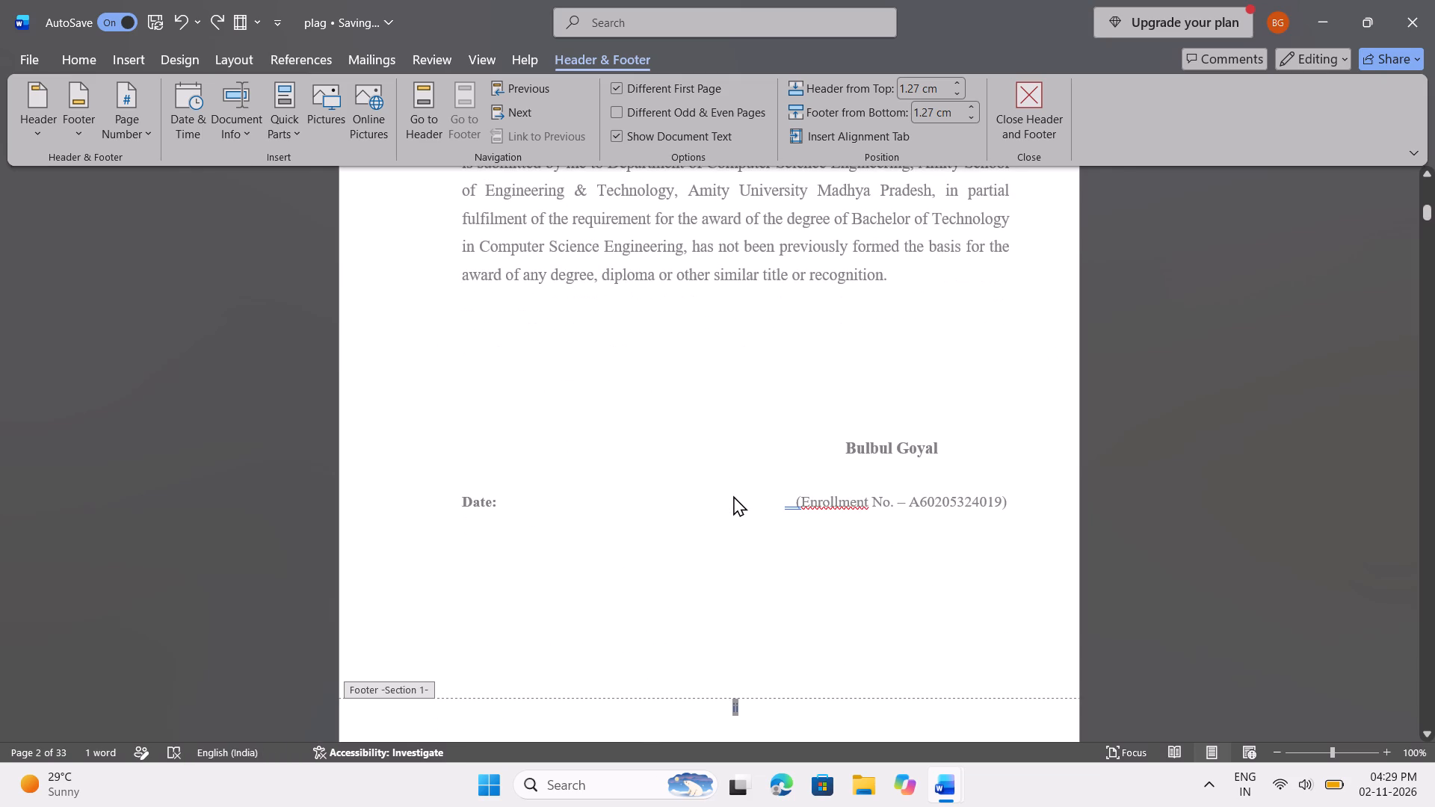
key("ctrl+z")
left_click(733, 495)
key("ctrl+z")
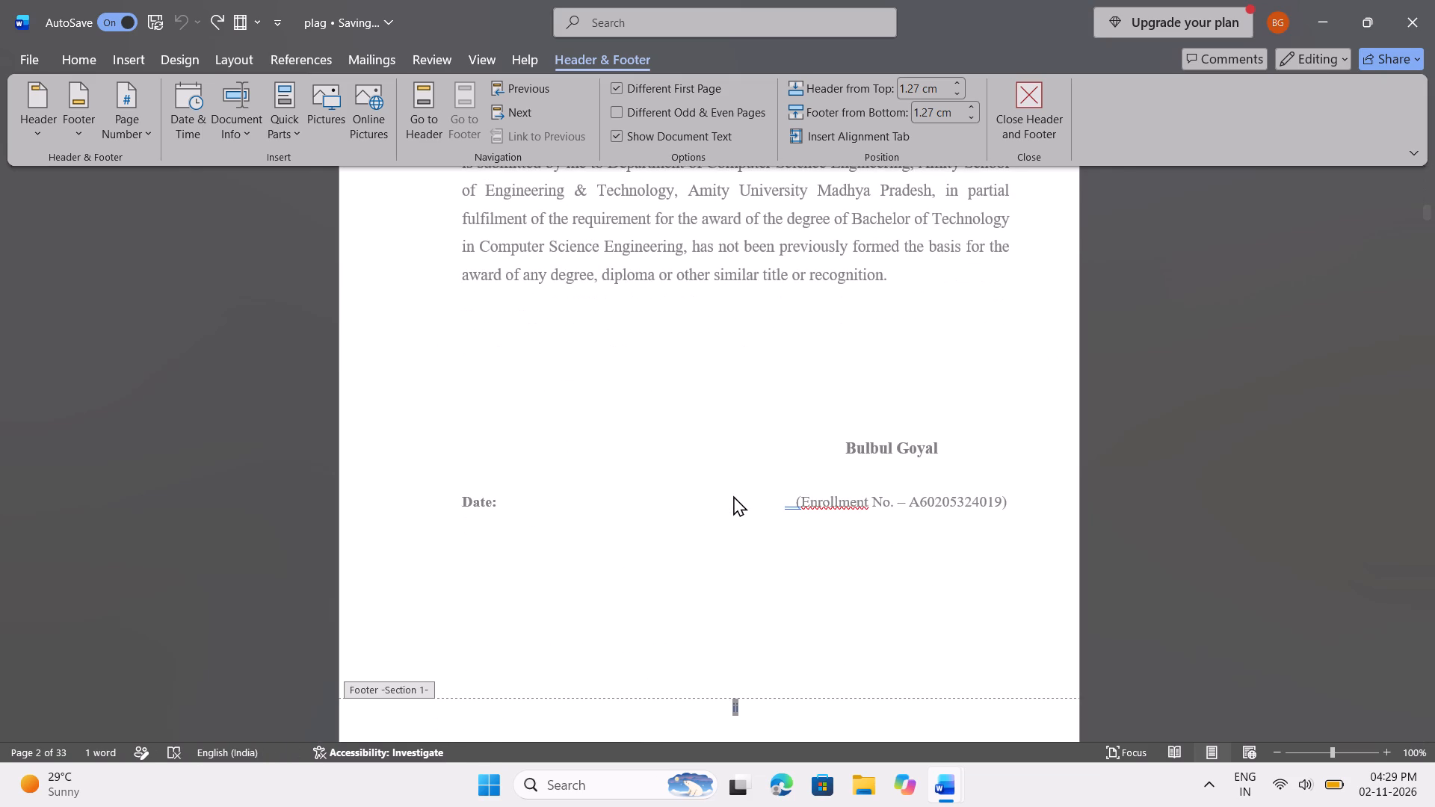
key("ctrl+z")
key("ctrl+z")
key("ctrl+z")
key("ctrl+z")
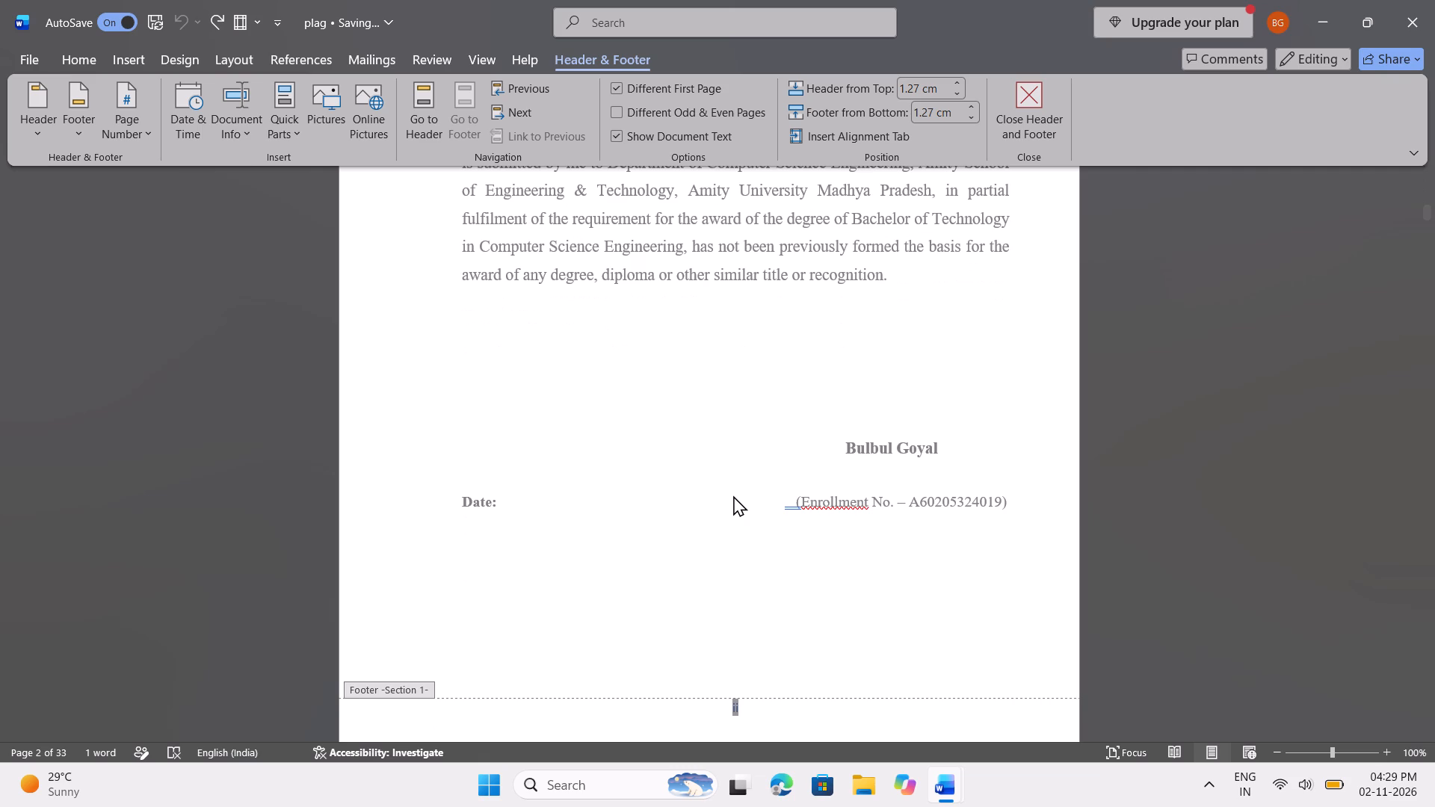
left_click(733, 495)
key("ctrl+z")
double_click(1198, 559)
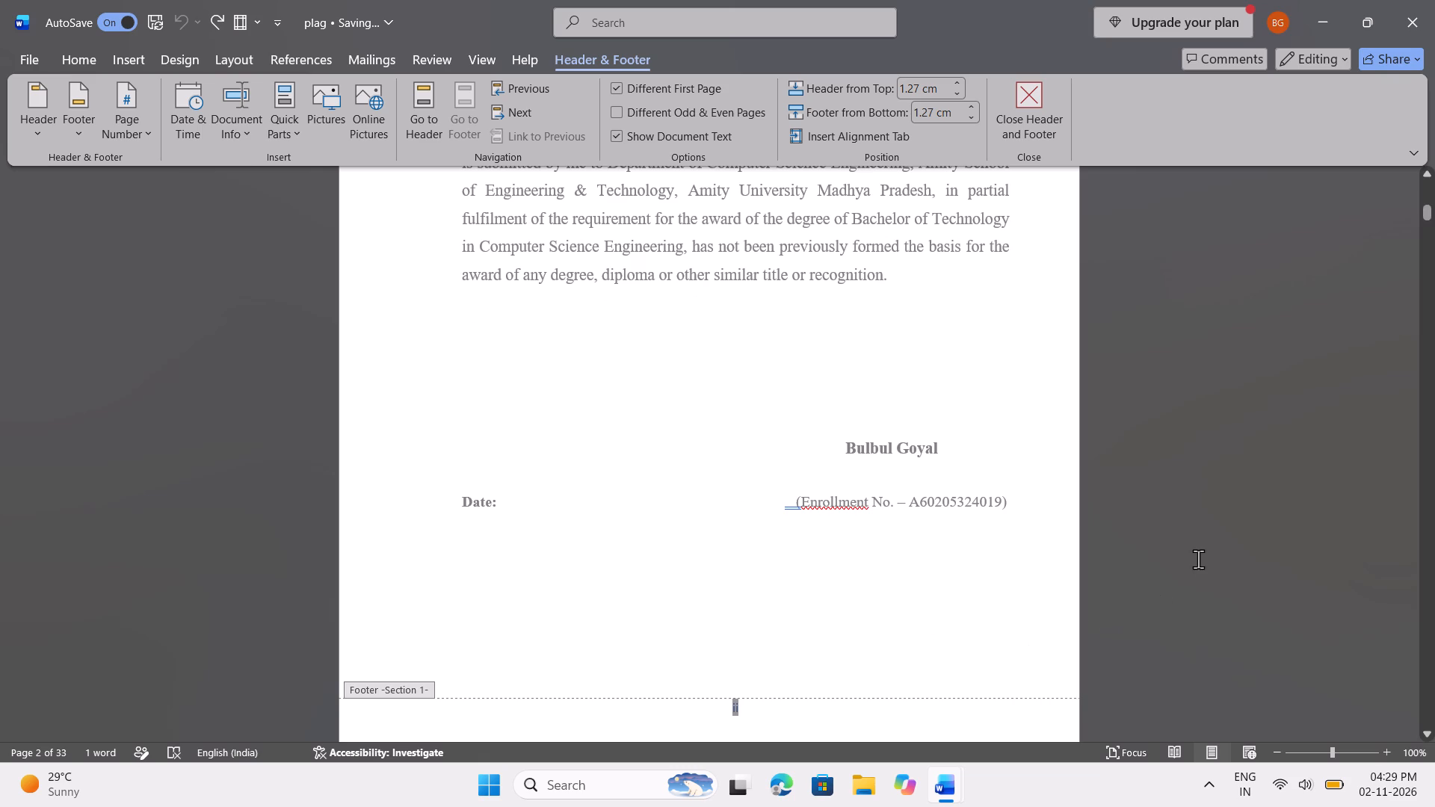
Examine the footer page numbering on the cover, Declaration and Certificate pages.
scroll(975, 368, "up", 2)
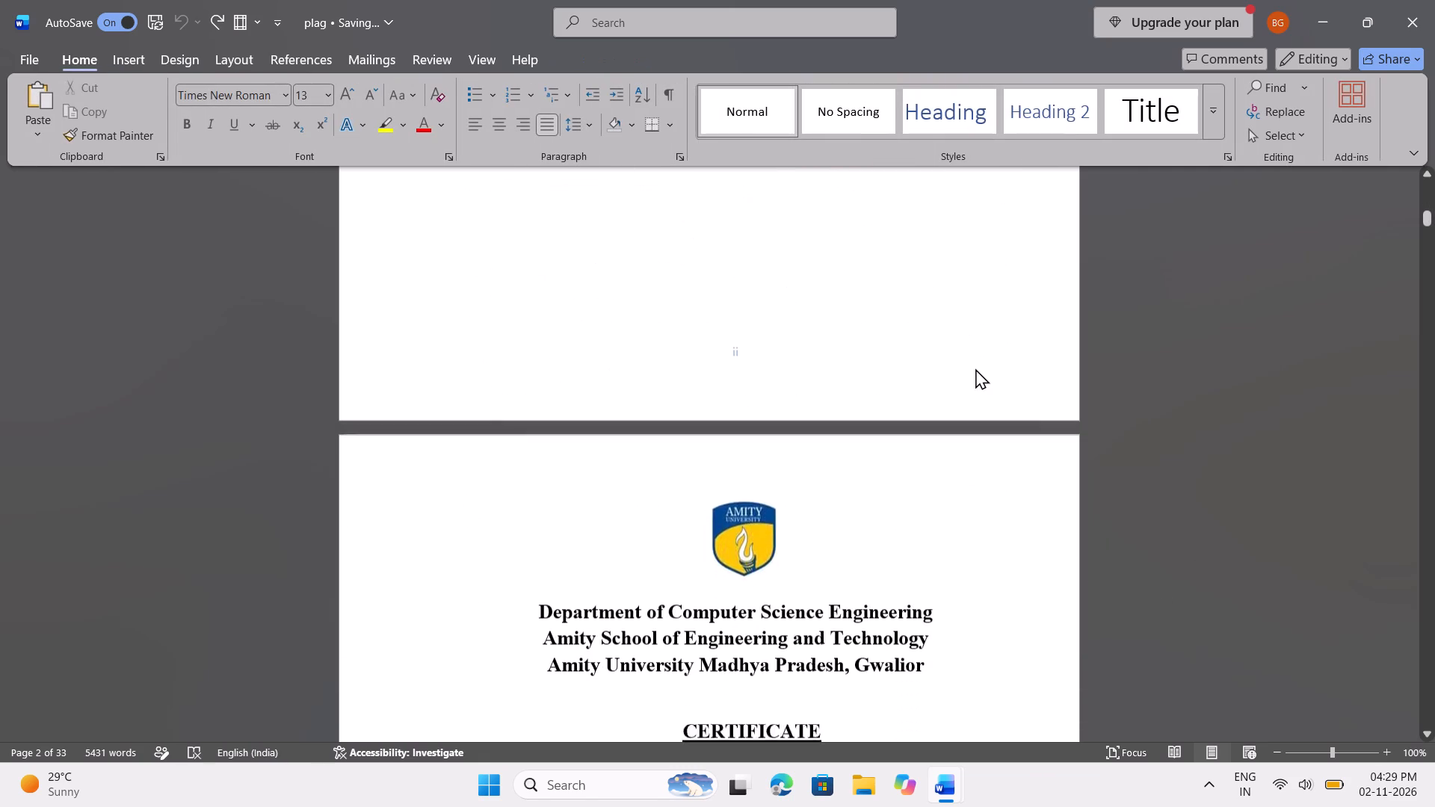
scroll(975, 368, "up", 2)
scroll(975, 368, "down", 2)
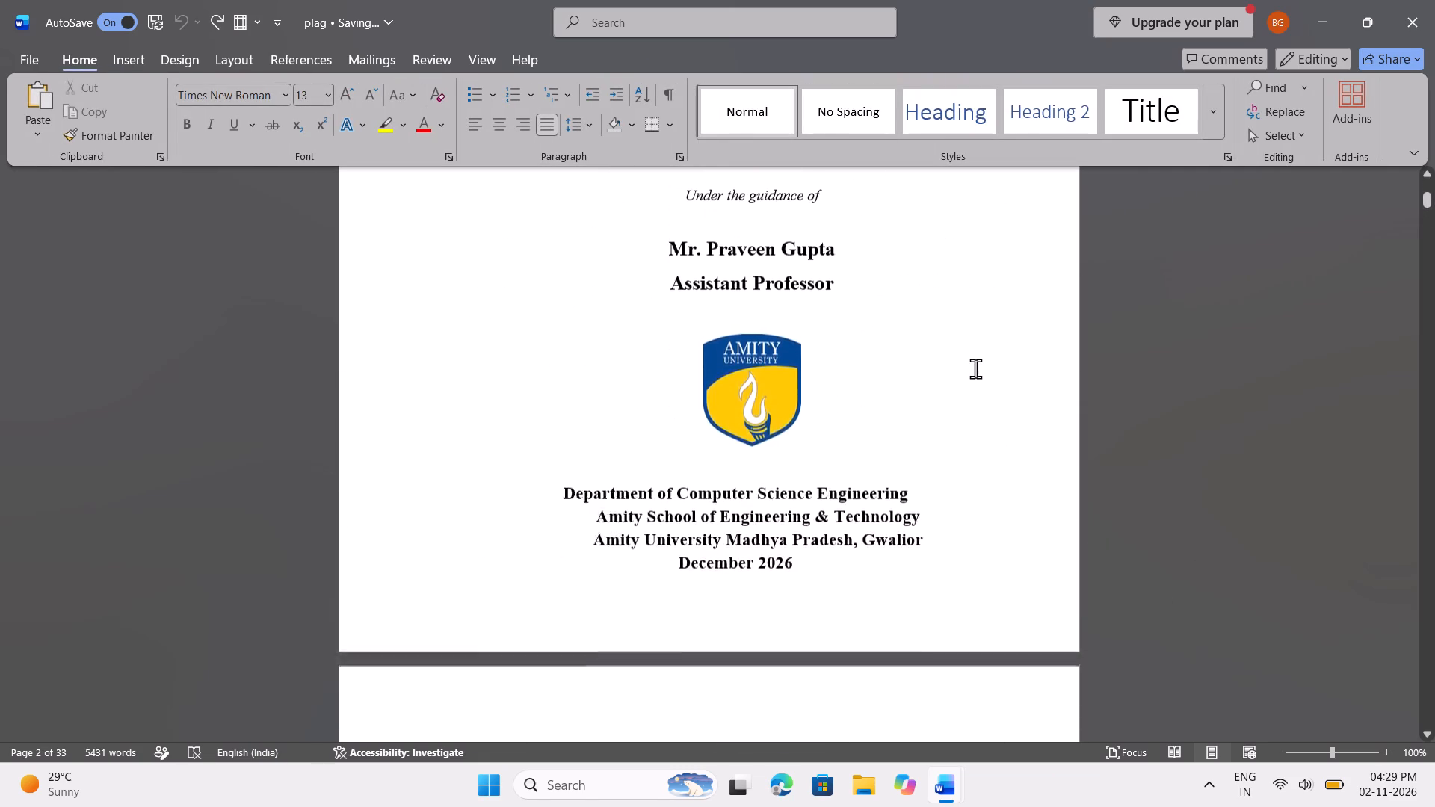
scroll(975, 368, "down", 1)
scroll(975, 368, "up", 1)
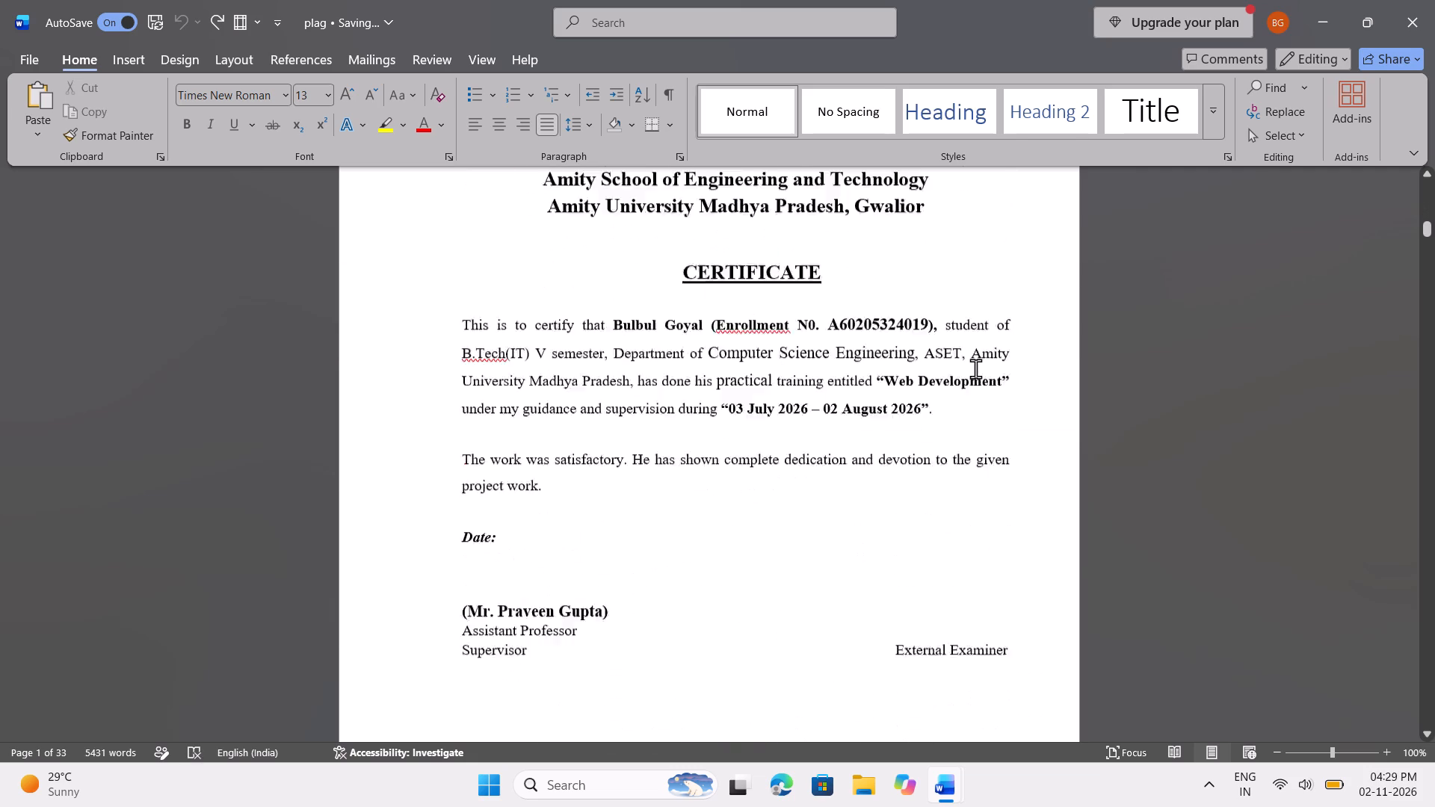
scroll(975, 368, "up", 1)
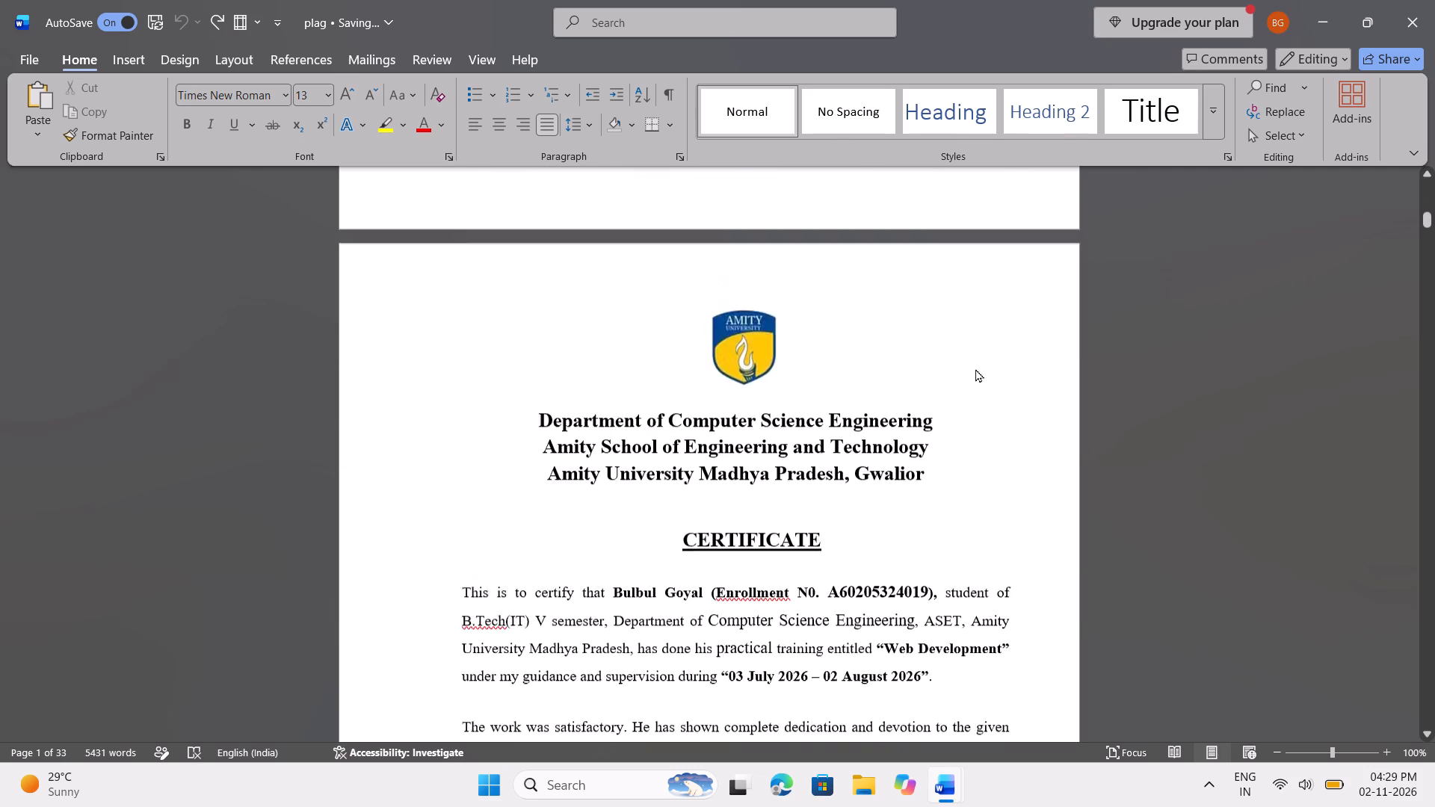
scroll(975, 368, "up", 1)
scroll(975, 368, "down", 2)
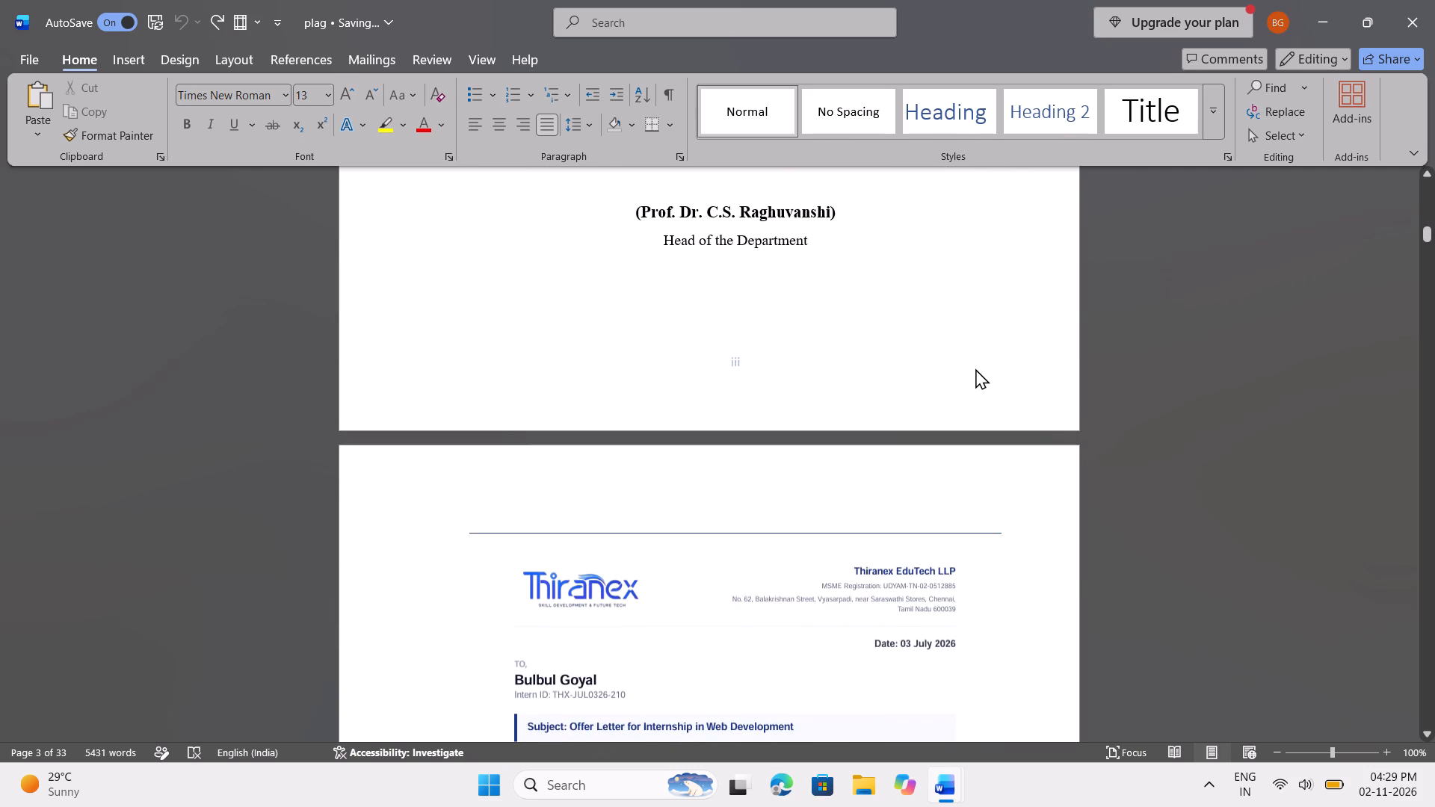
scroll(975, 368, "up", 1)
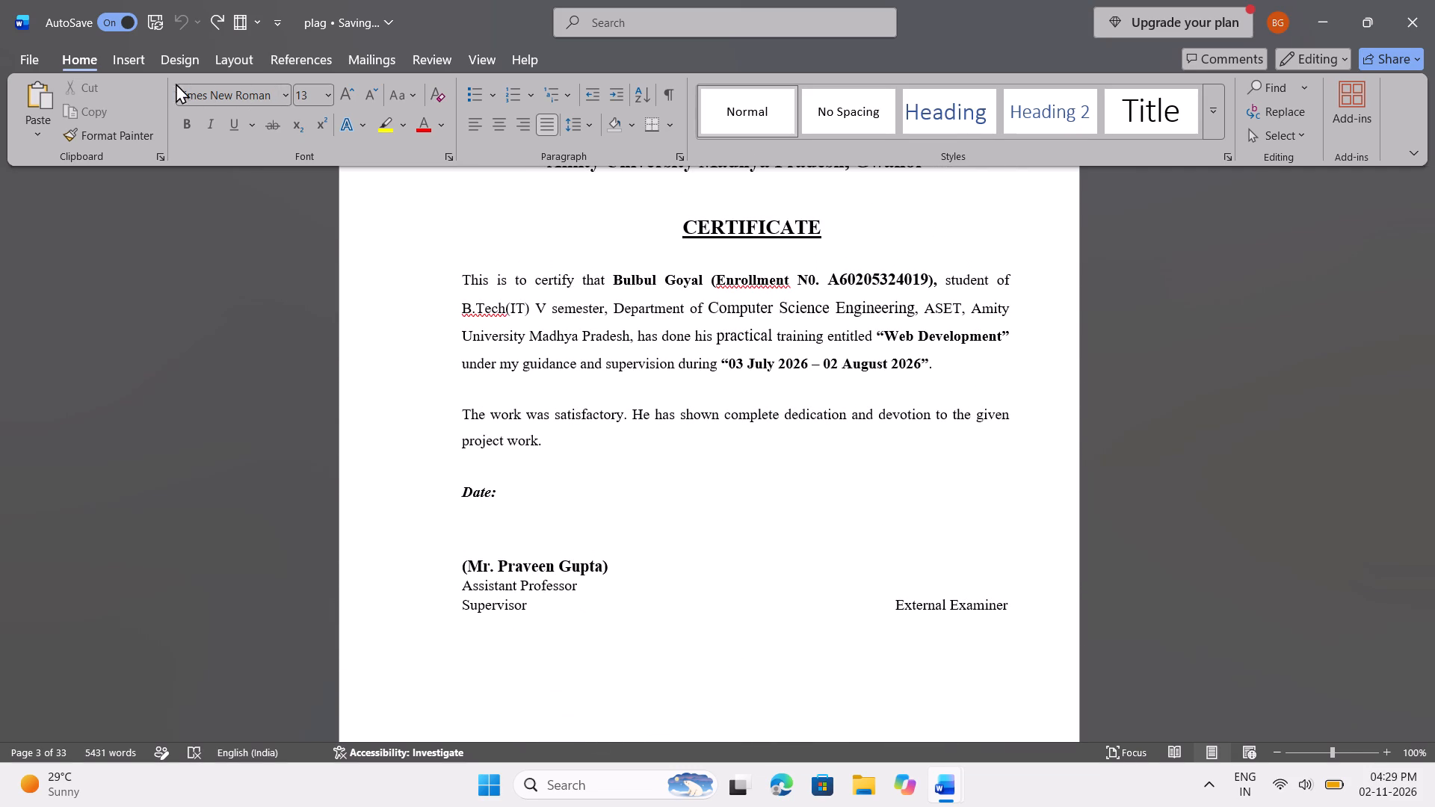
Format the page numbers as i, ii, iii, … and set them to continue from the previous section.
left_click(121, 56)
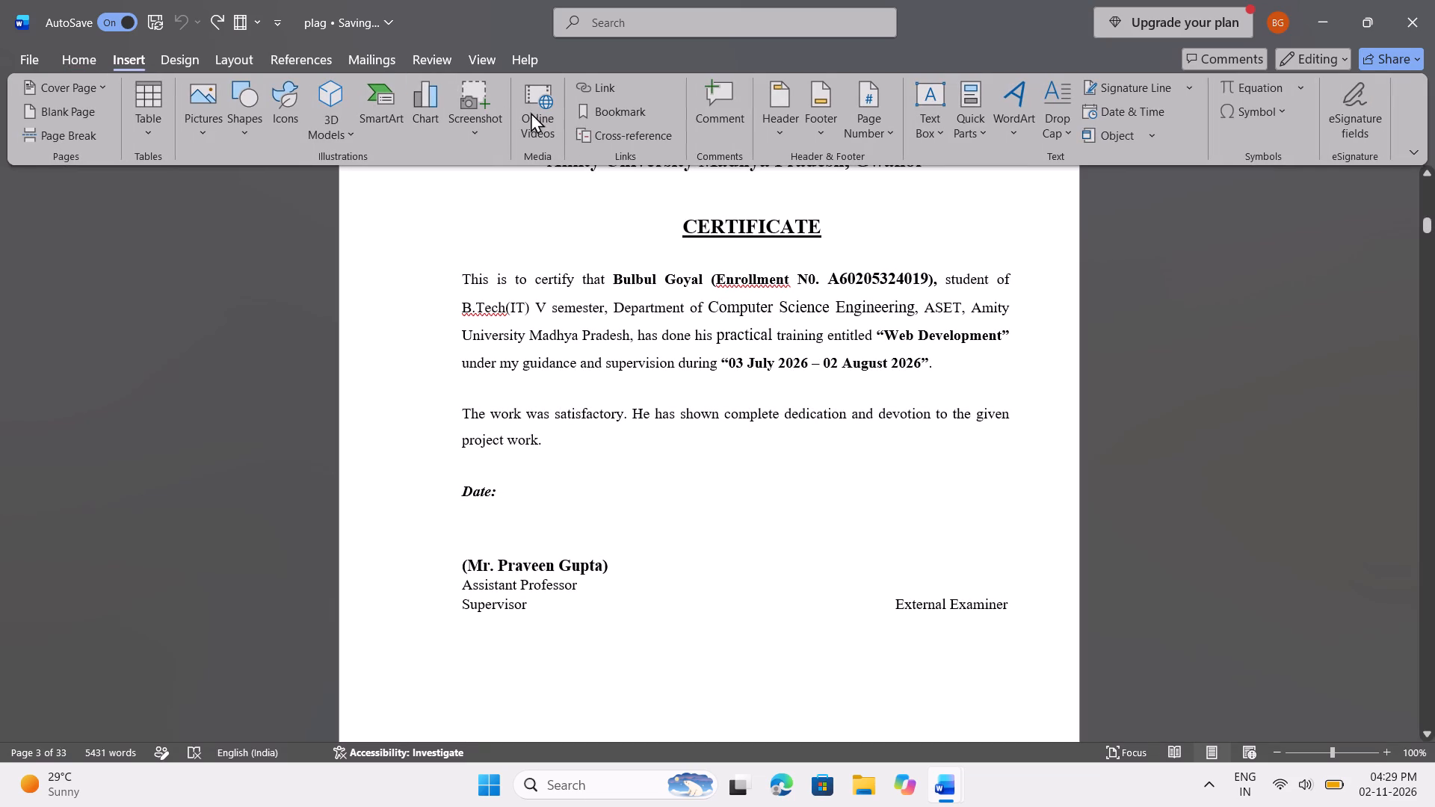
left_click(869, 113)
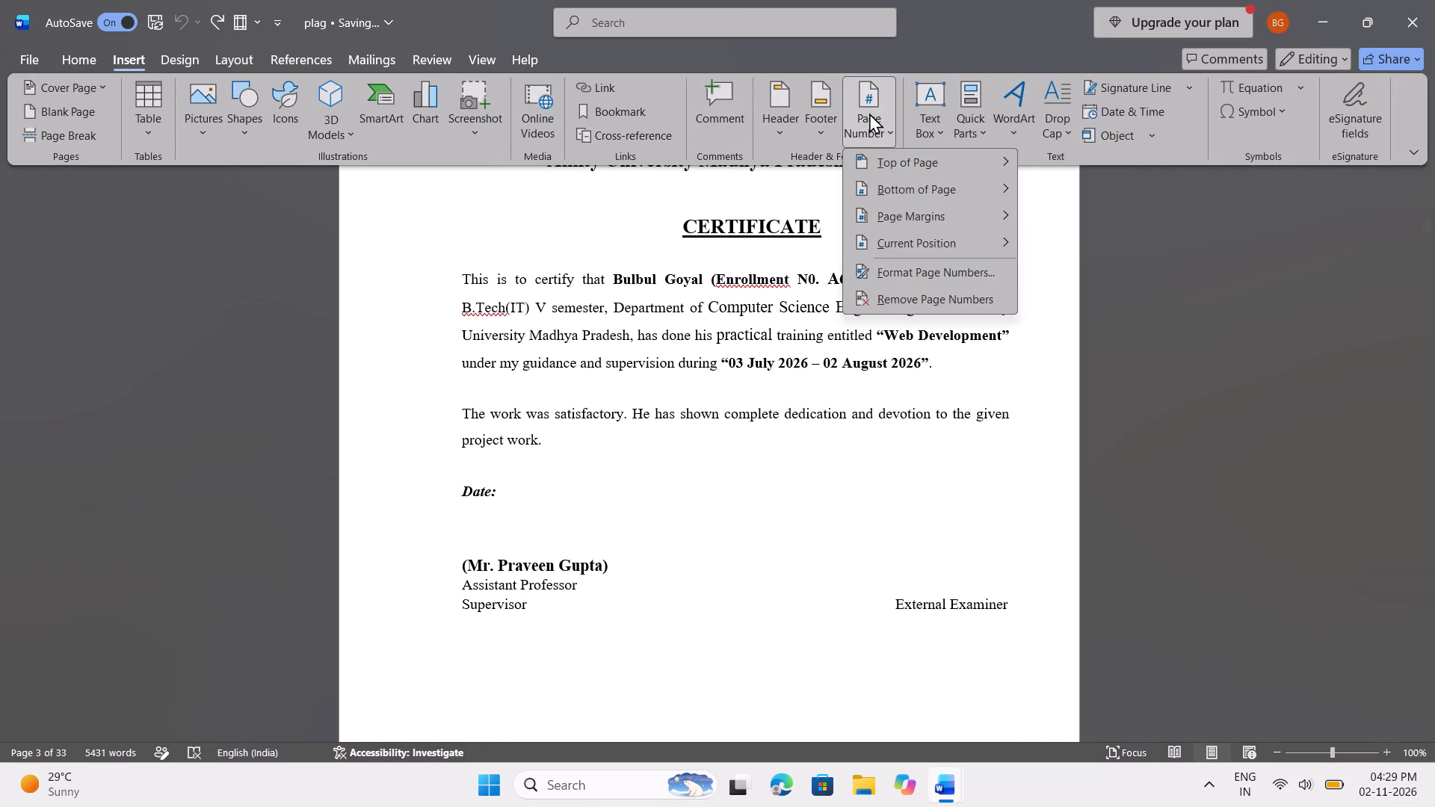
left_click(941, 284)
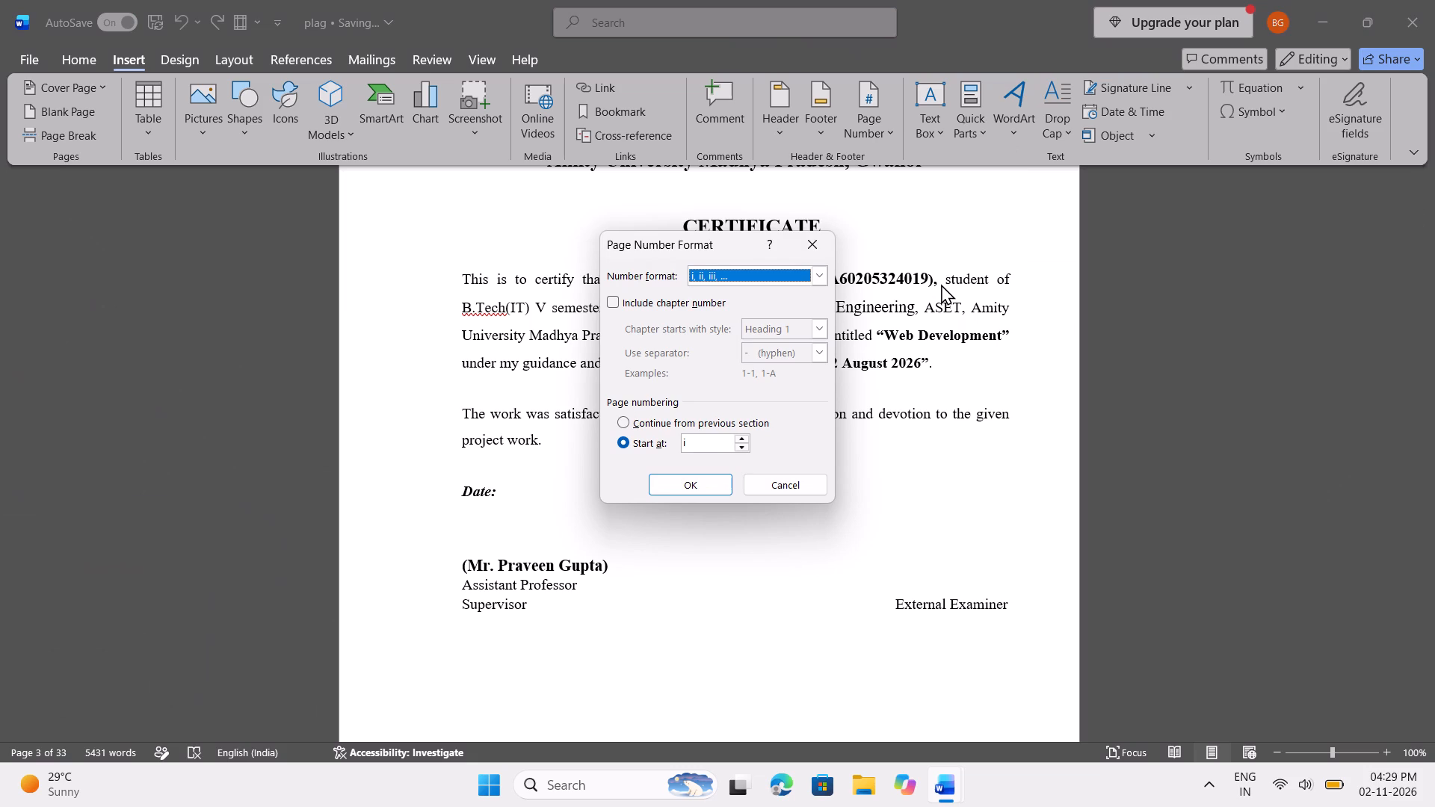
left_click(824, 271)
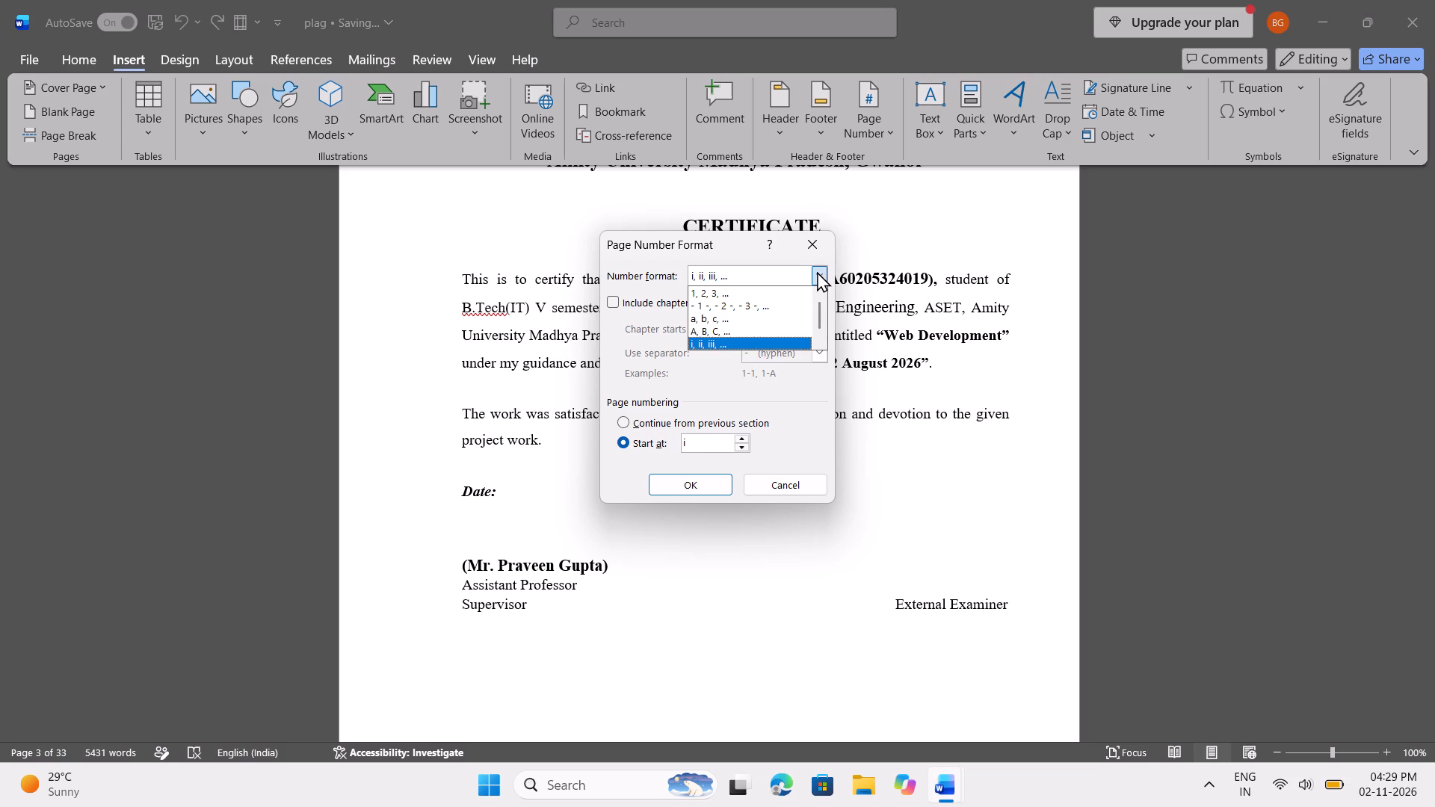
left_click(738, 341)
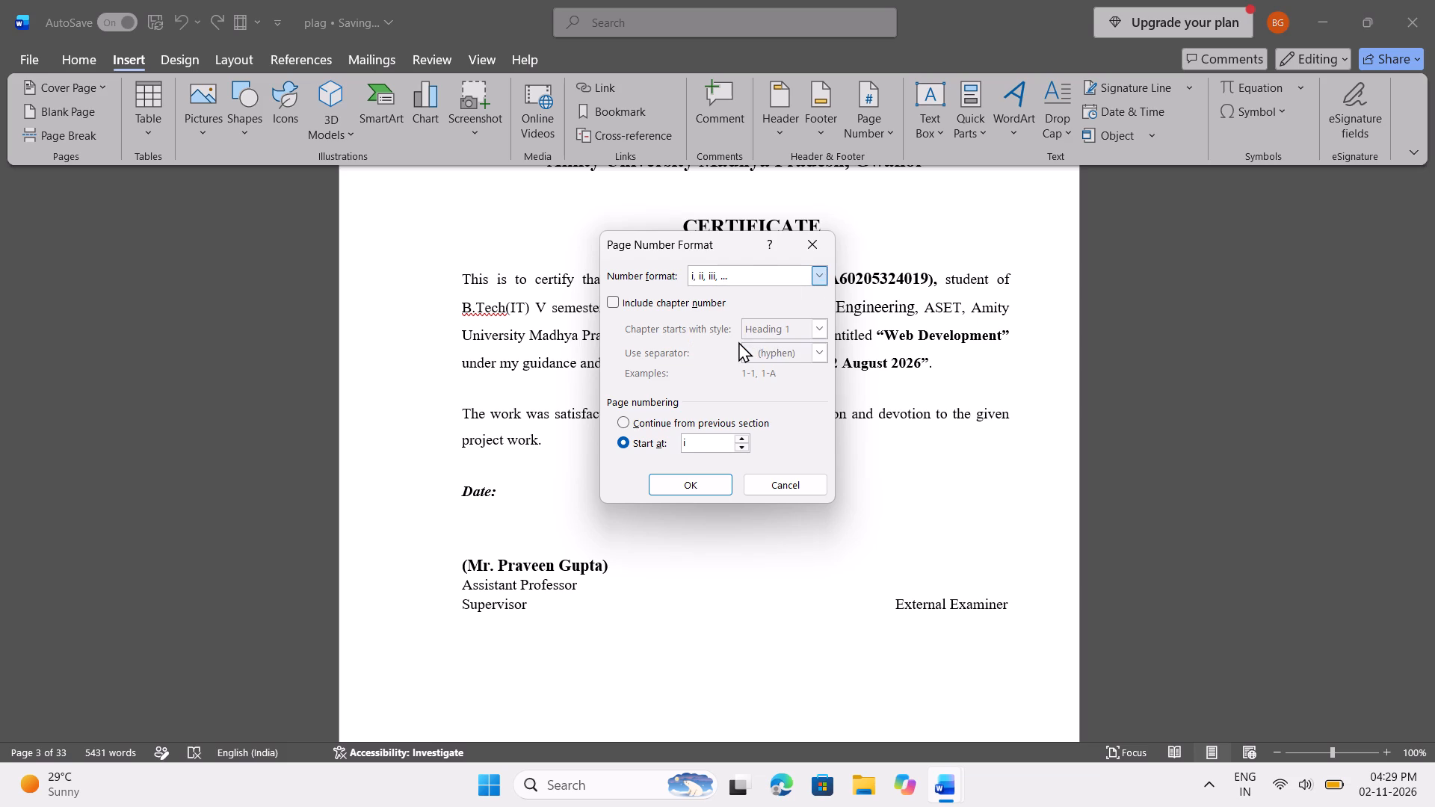
left_click(632, 418)
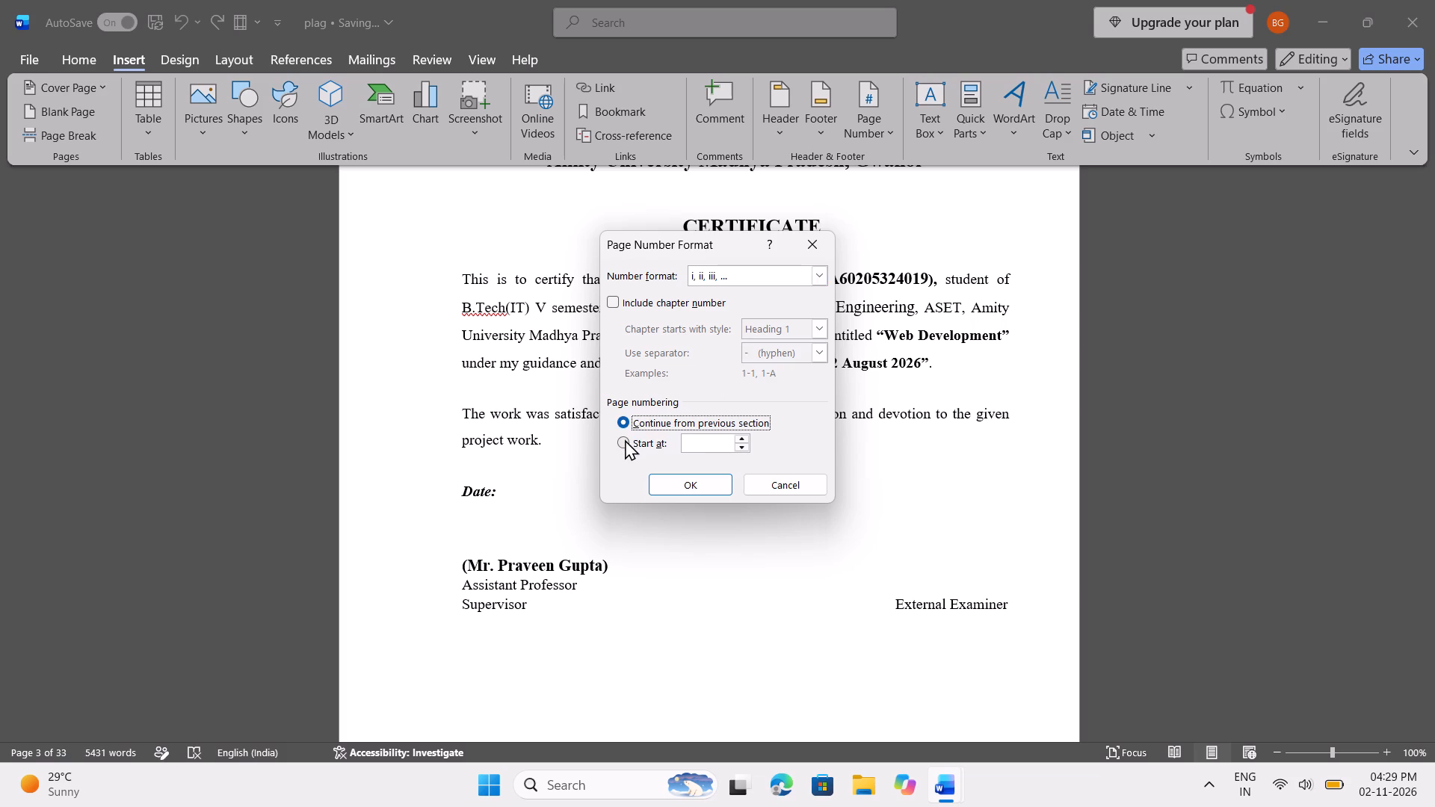
left_click(623, 442)
left_click(623, 421)
left_click(685, 482)
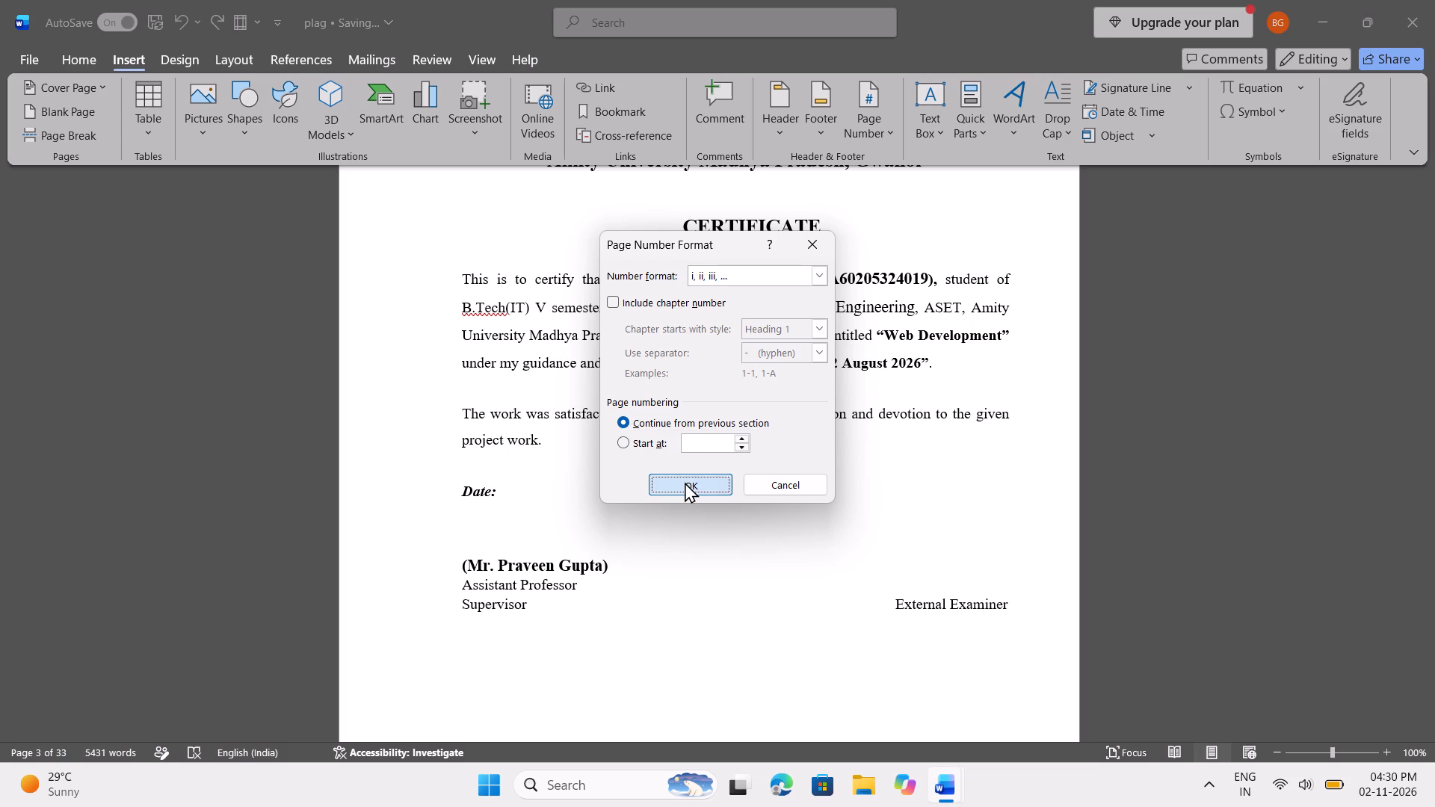
Examine the footer page numbering from the cover page through the front matter into the Chapter 1 pages.
scroll(705, 541, "up", 3)
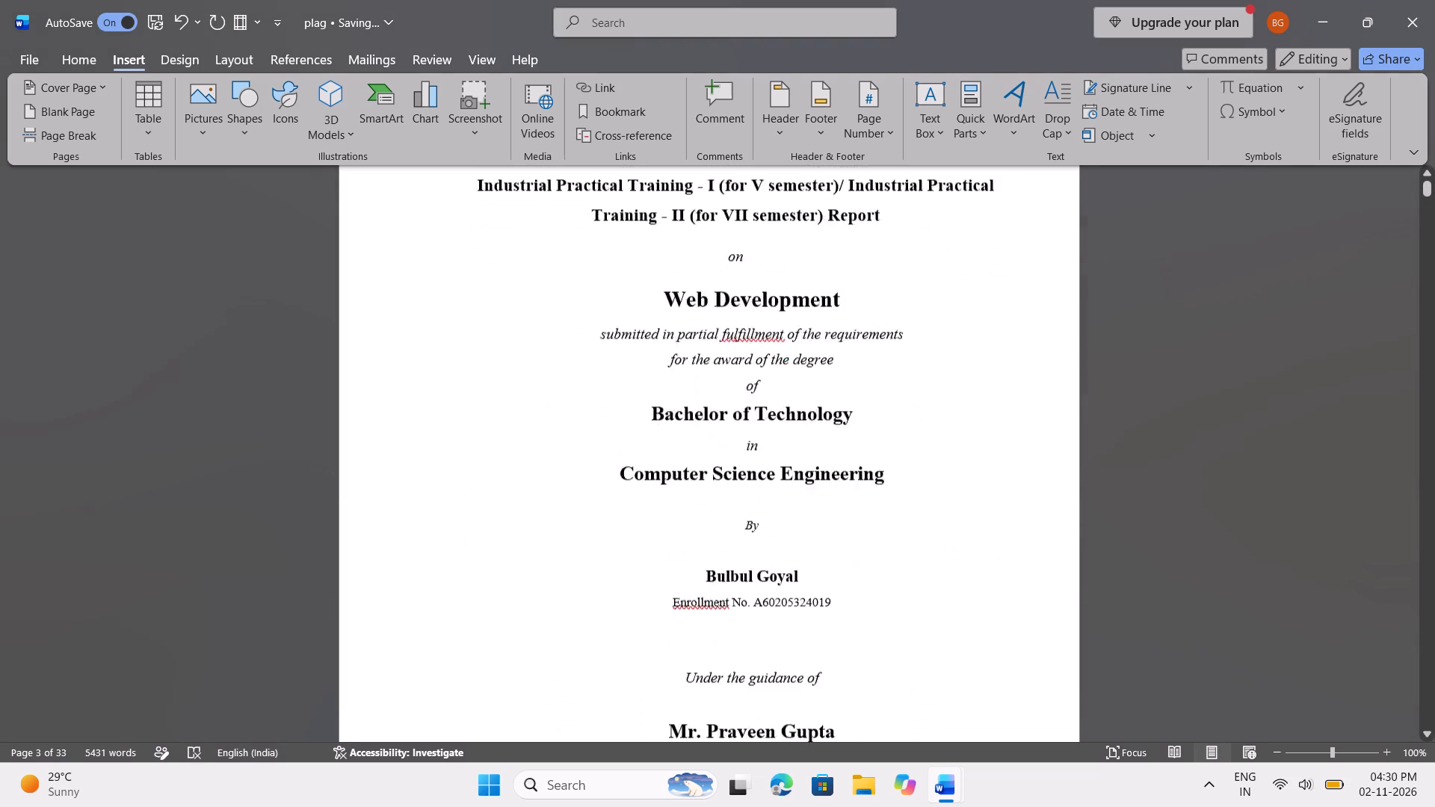
scroll(705, 541, "up", 2)
scroll(705, 541, "down", 3)
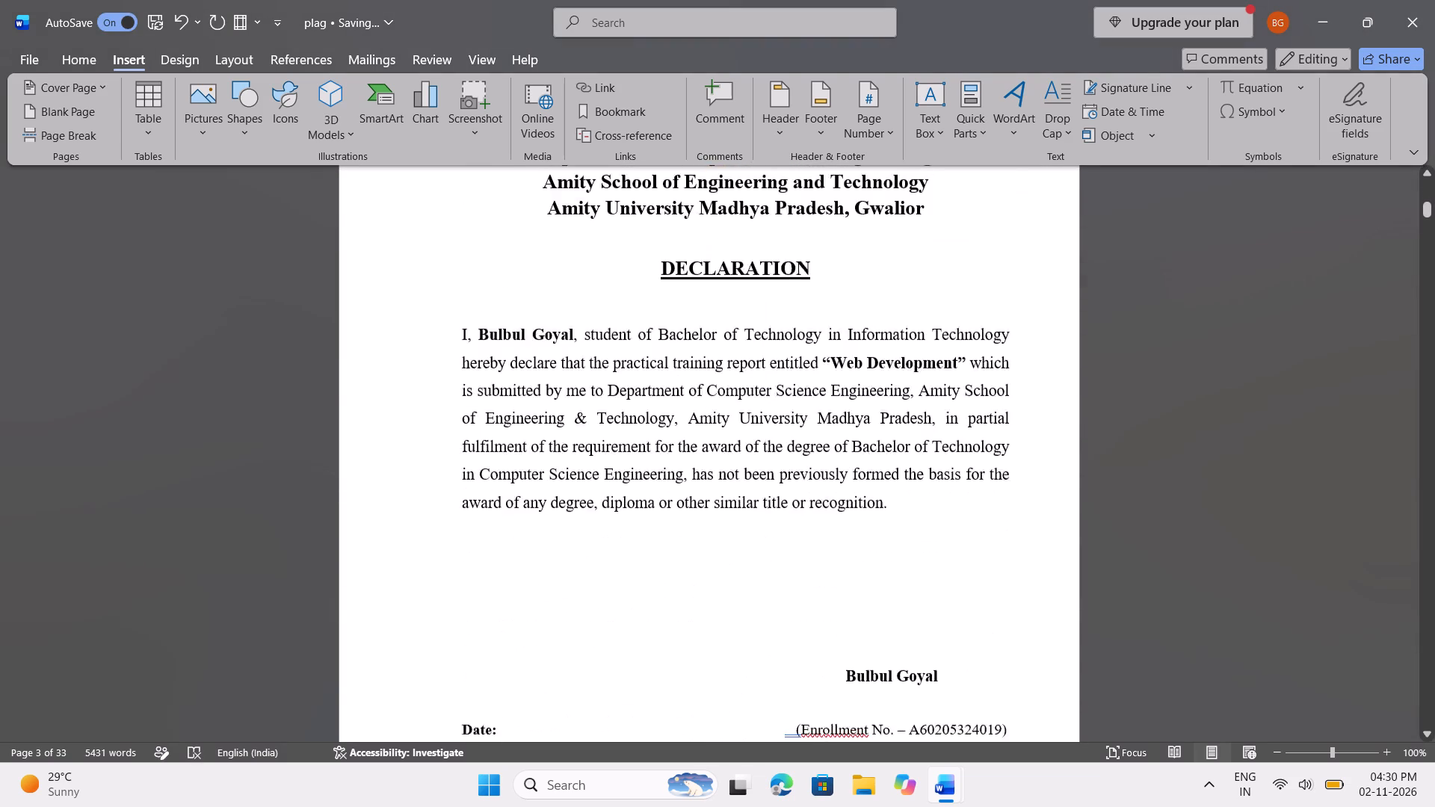
scroll(705, 541, "down", 2)
scroll(753, 477, "down", 2)
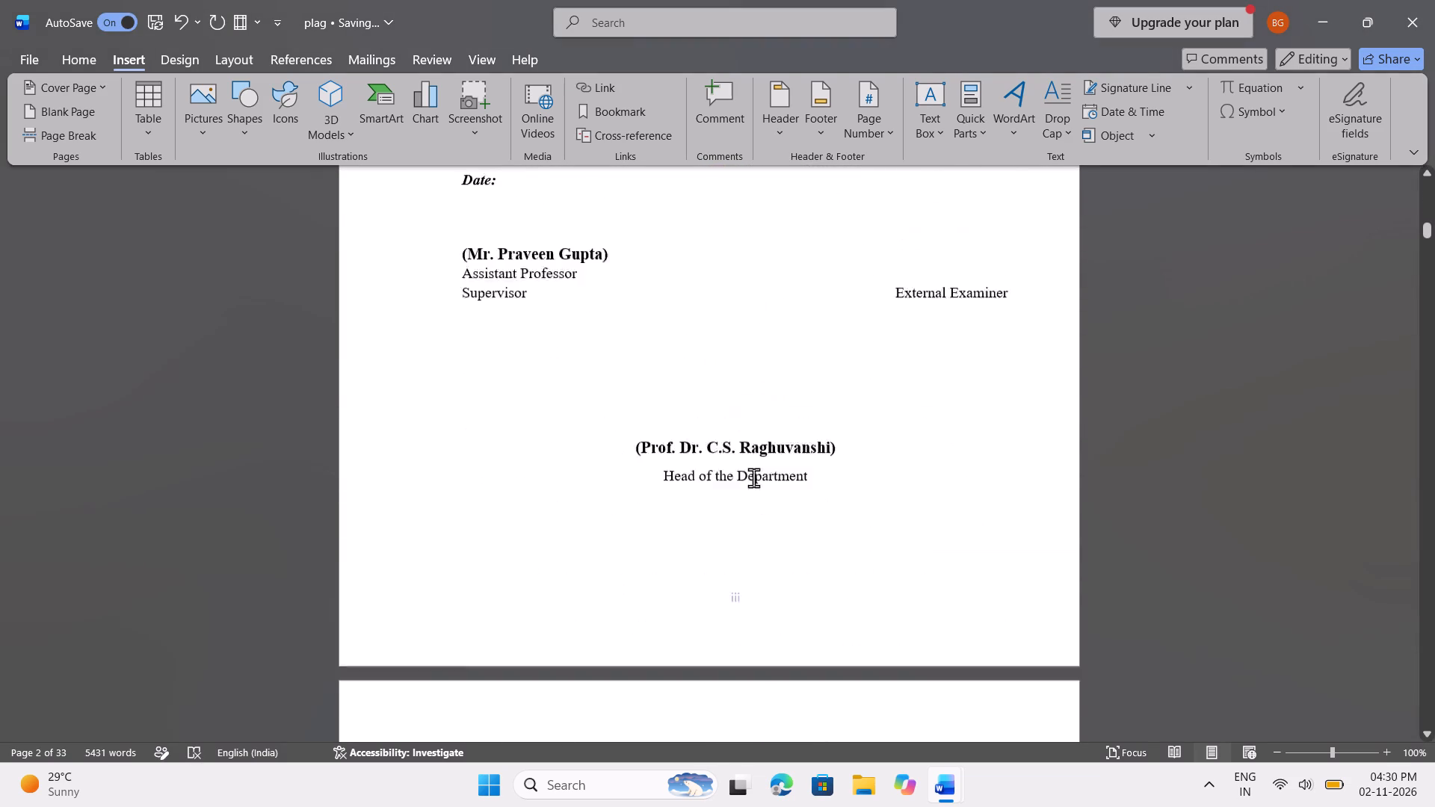
scroll(753, 477, "down", 5)
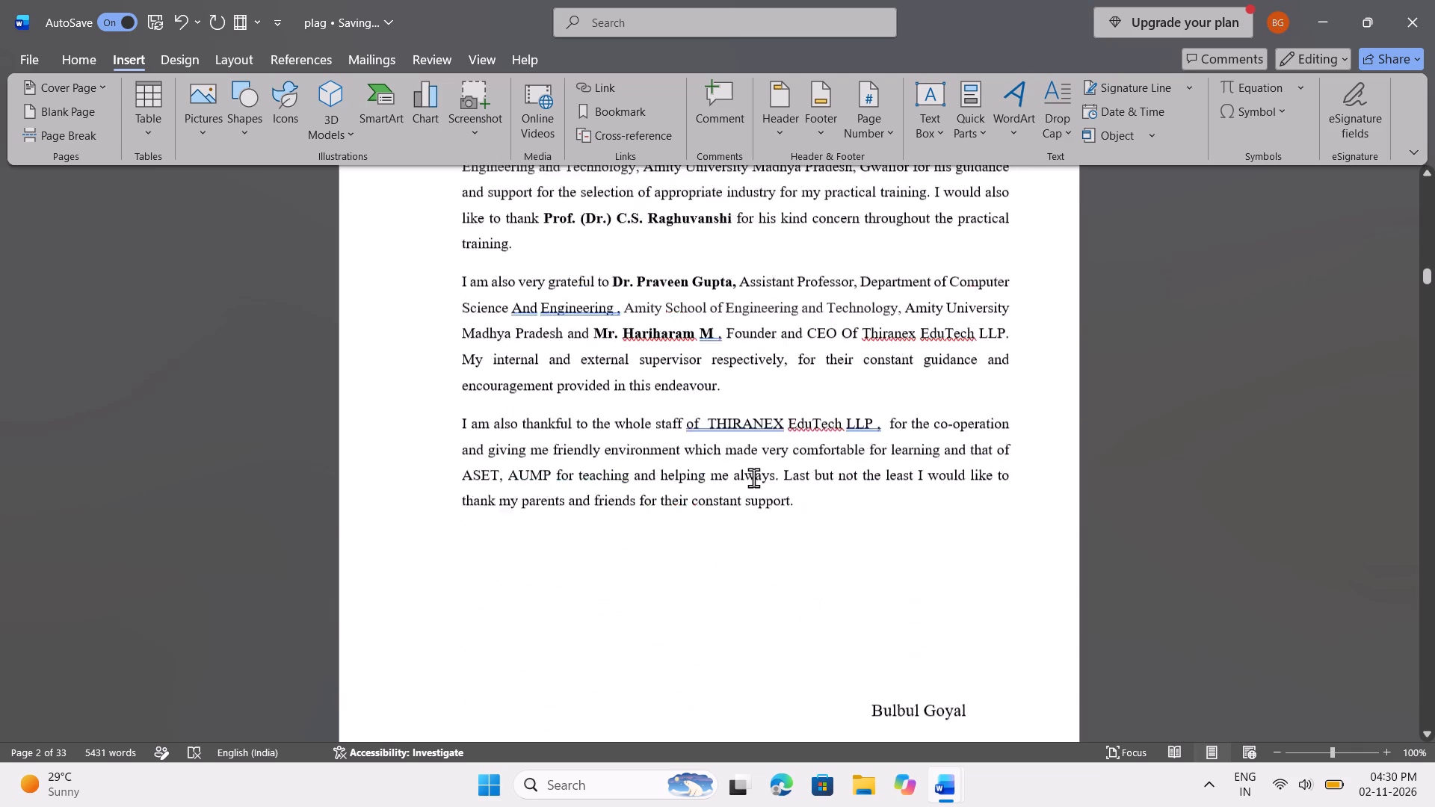
scroll(753, 477, "down", 3)
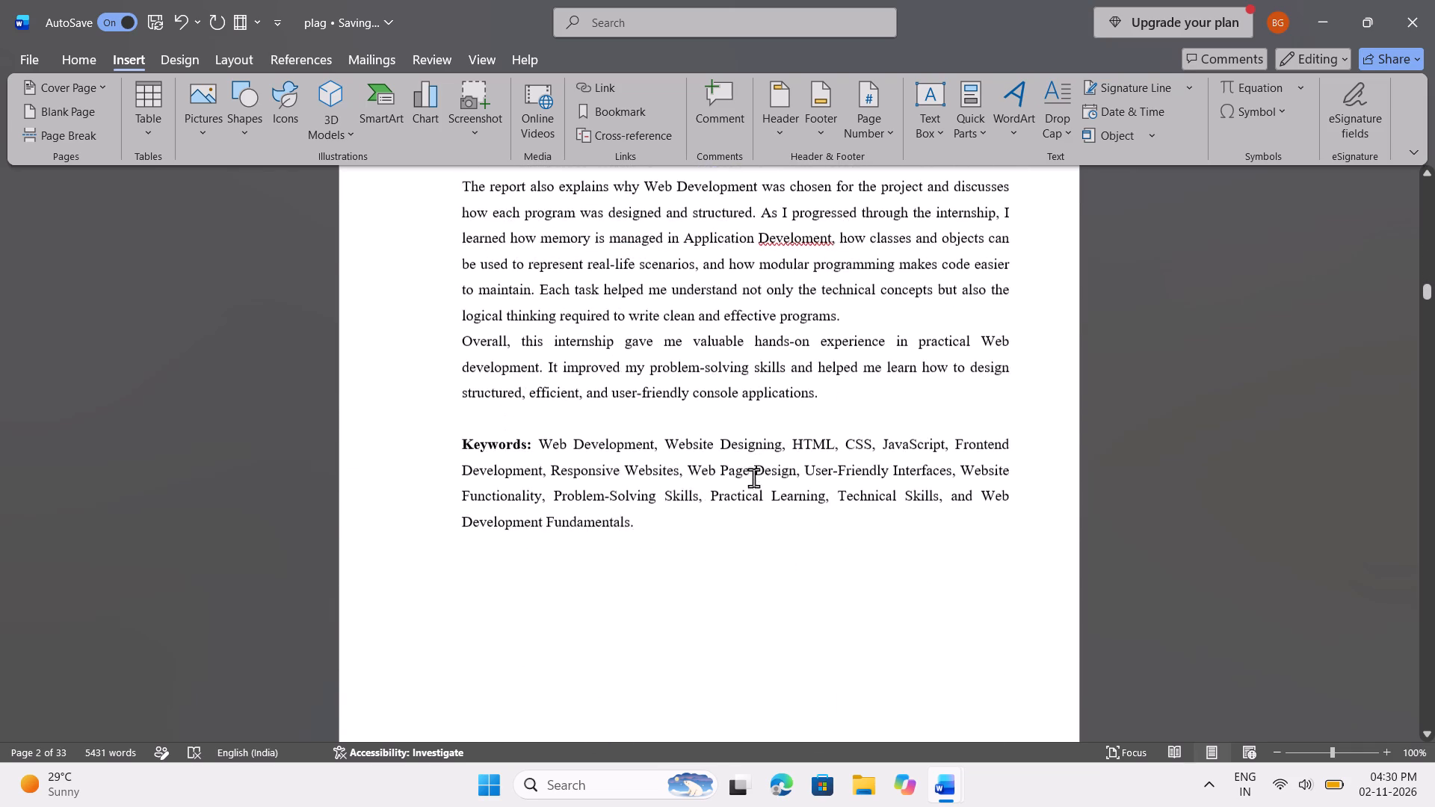
scroll(753, 477, "down", 2)
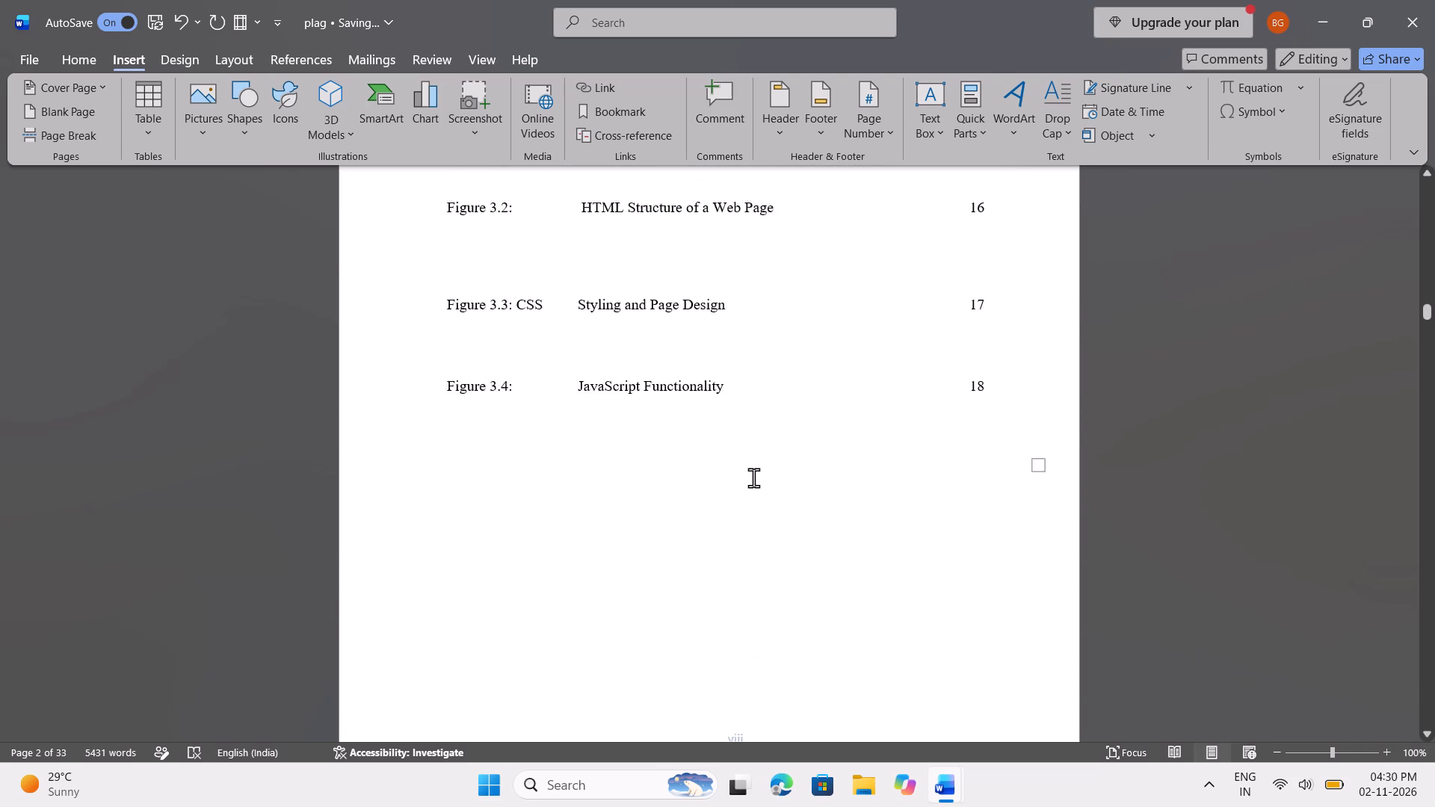
scroll(753, 477, "down", 4)
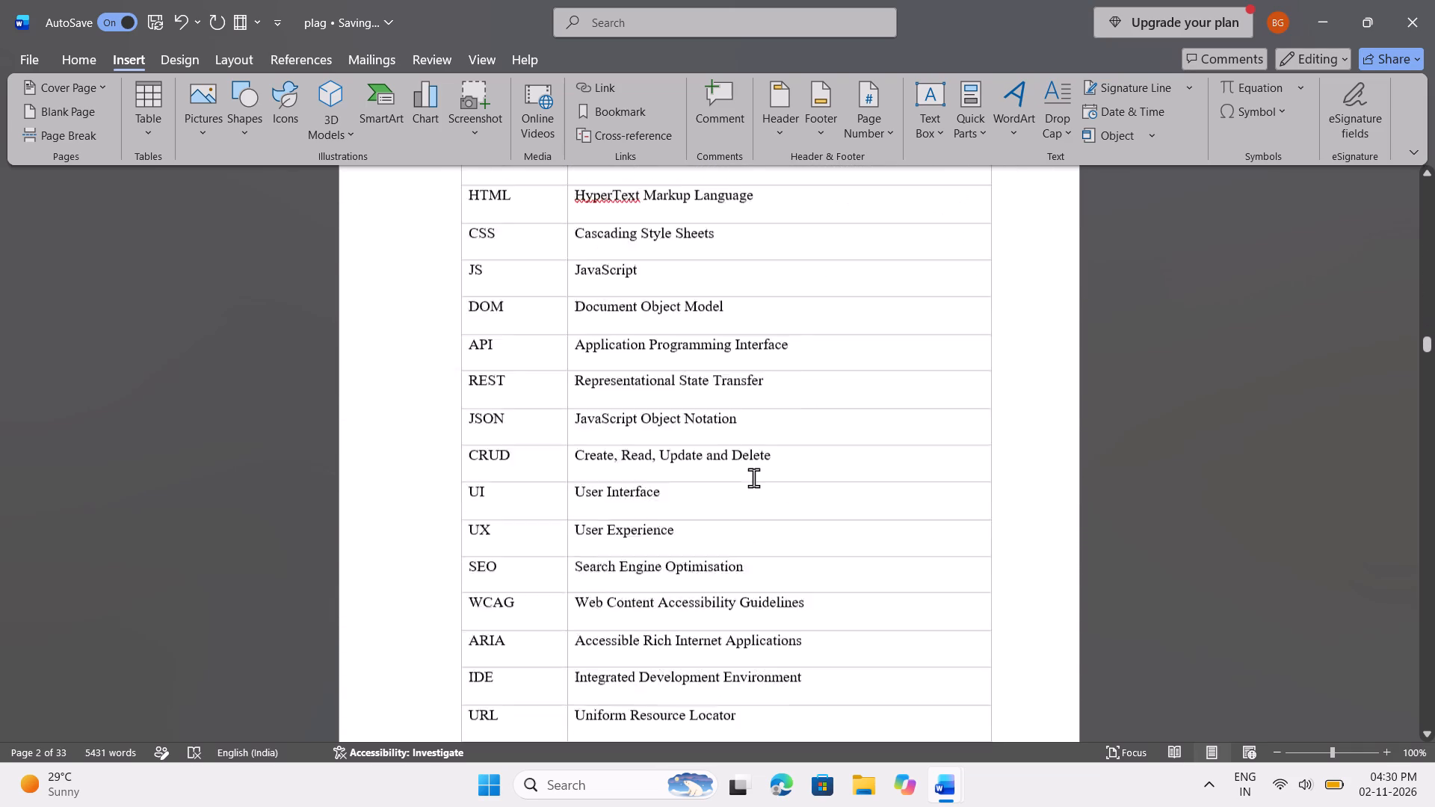
scroll(753, 477, "down", 1)
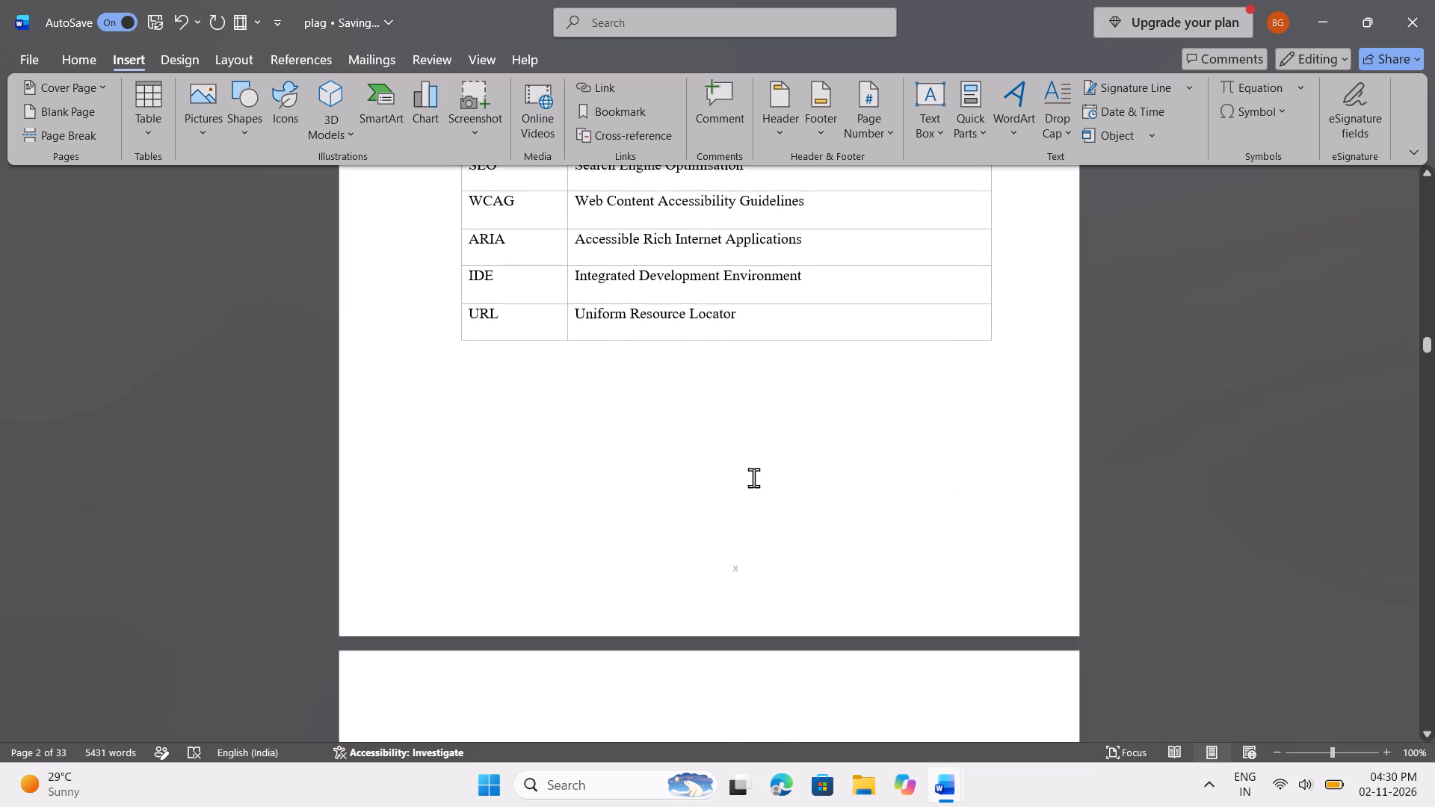
scroll(753, 477, "down", 3)
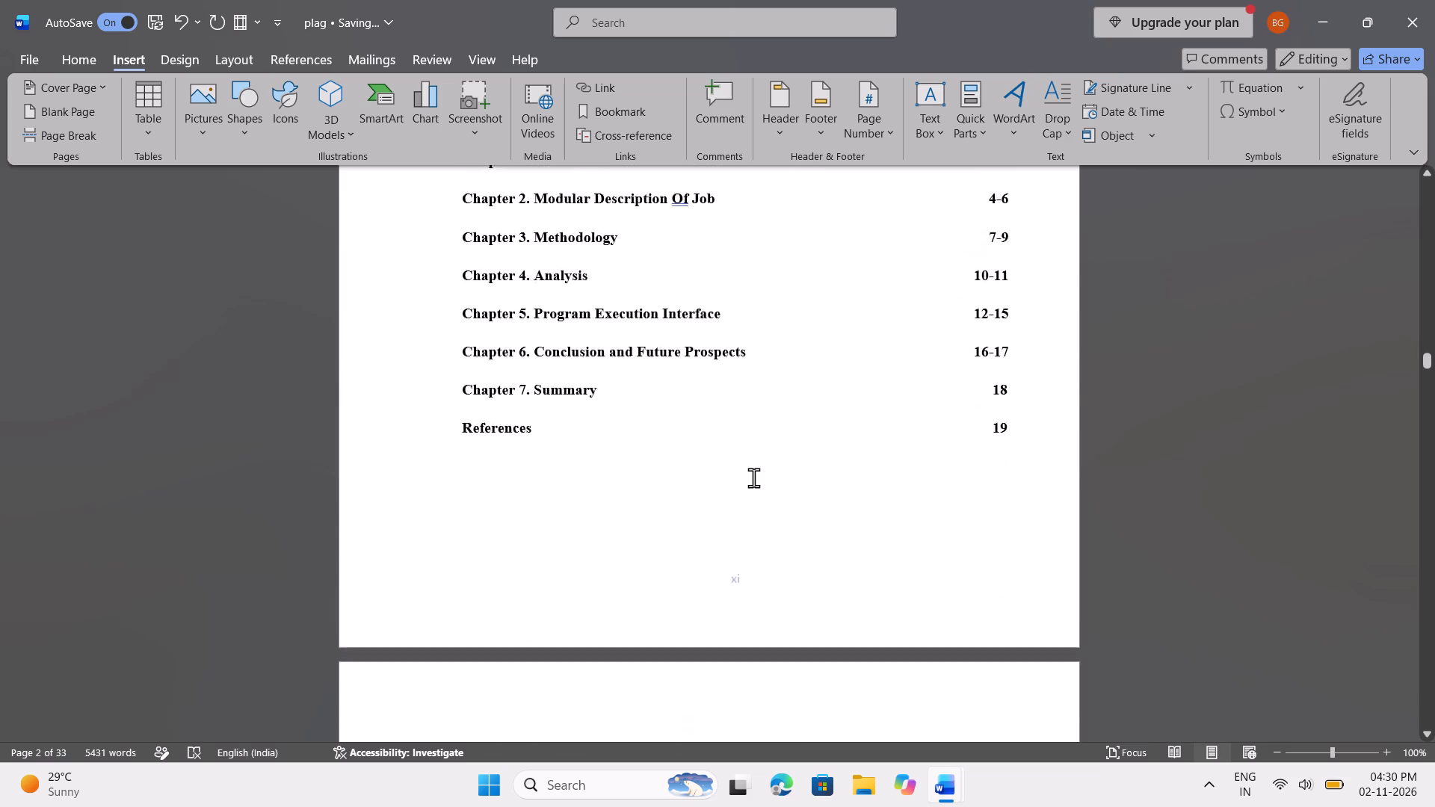
scroll(753, 477, "down", 3)
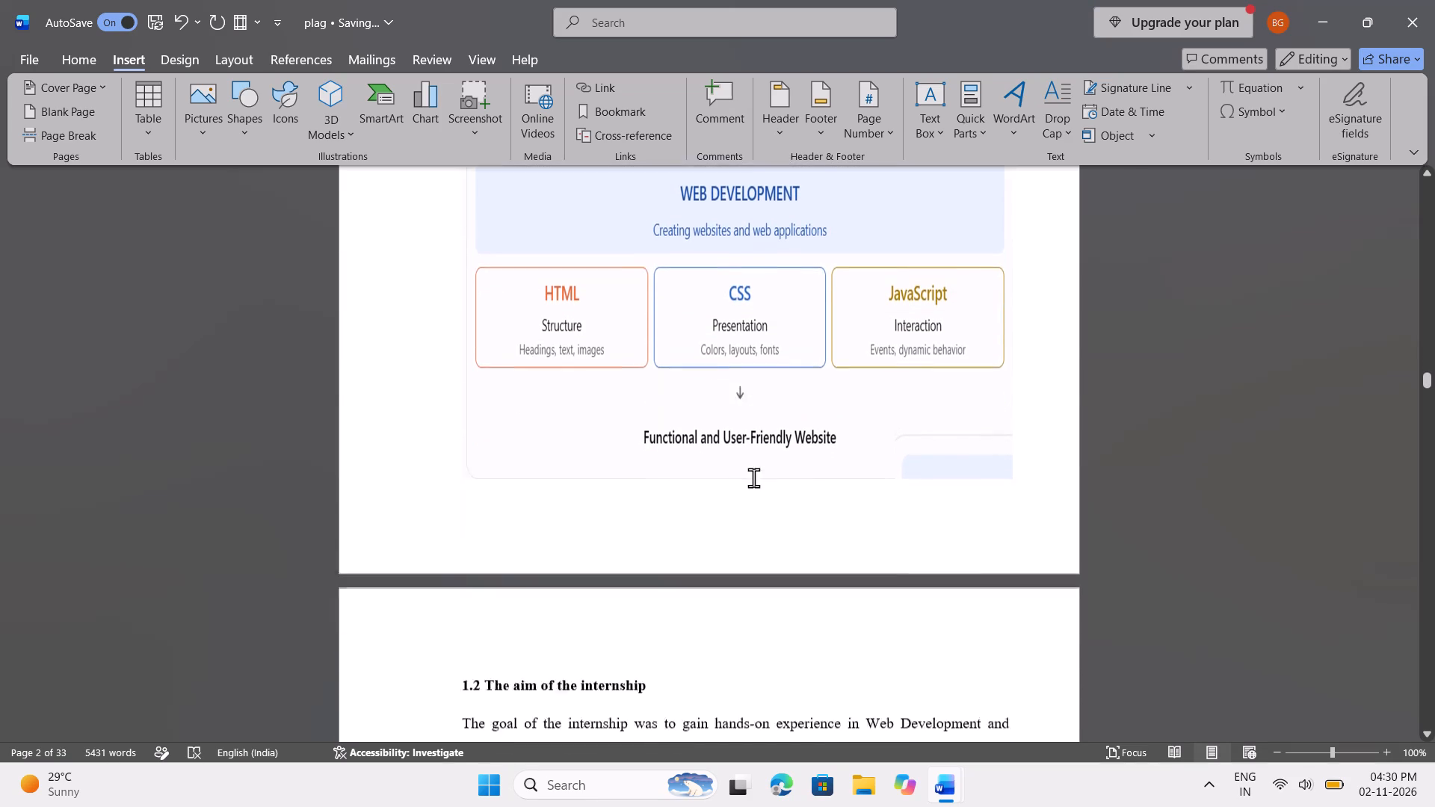
scroll(753, 477, "down", 3)
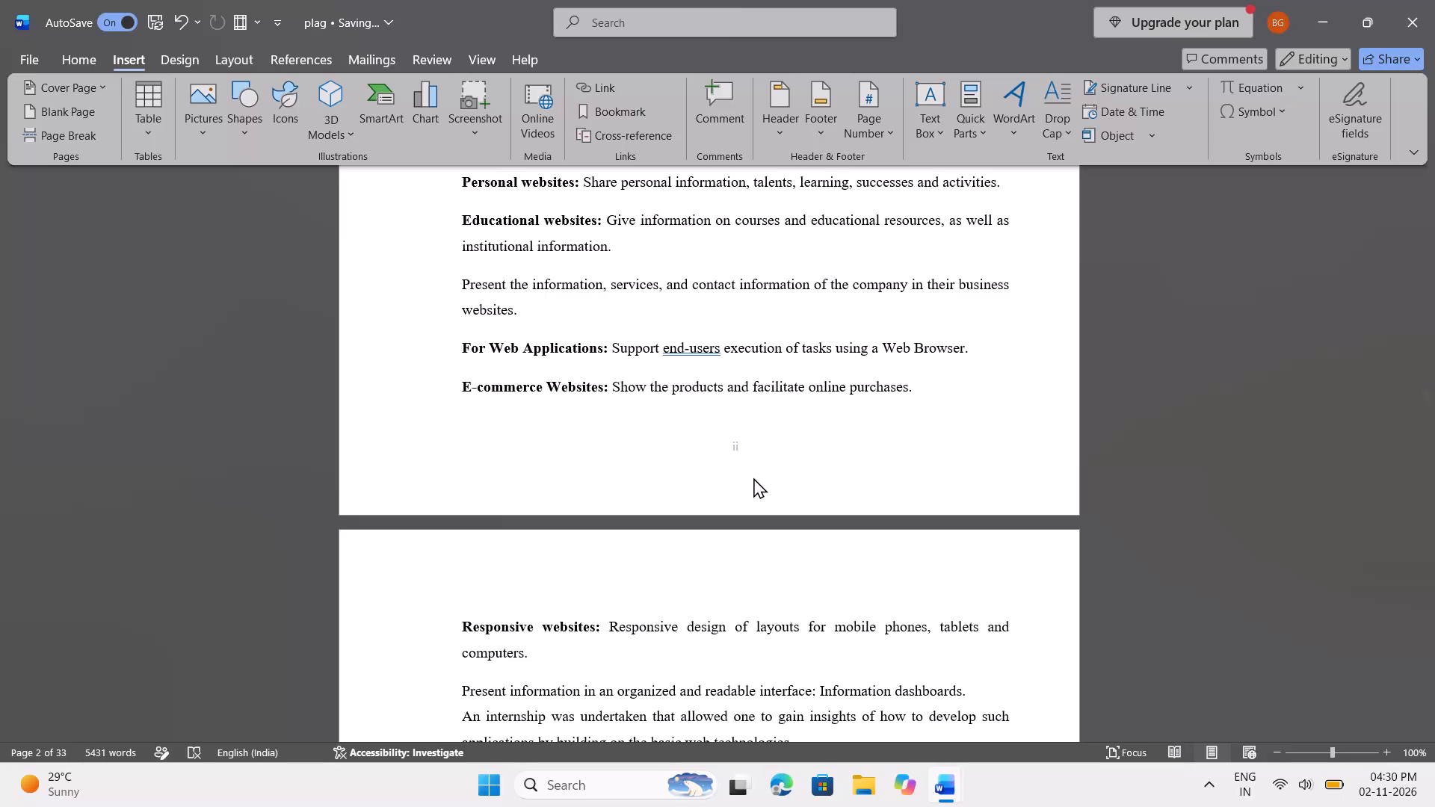
Review the footer numerals from the Certificate page to the List of Abbreviations and compare them with the entries on the Contents page.
scroll(753, 477, "up", 14)
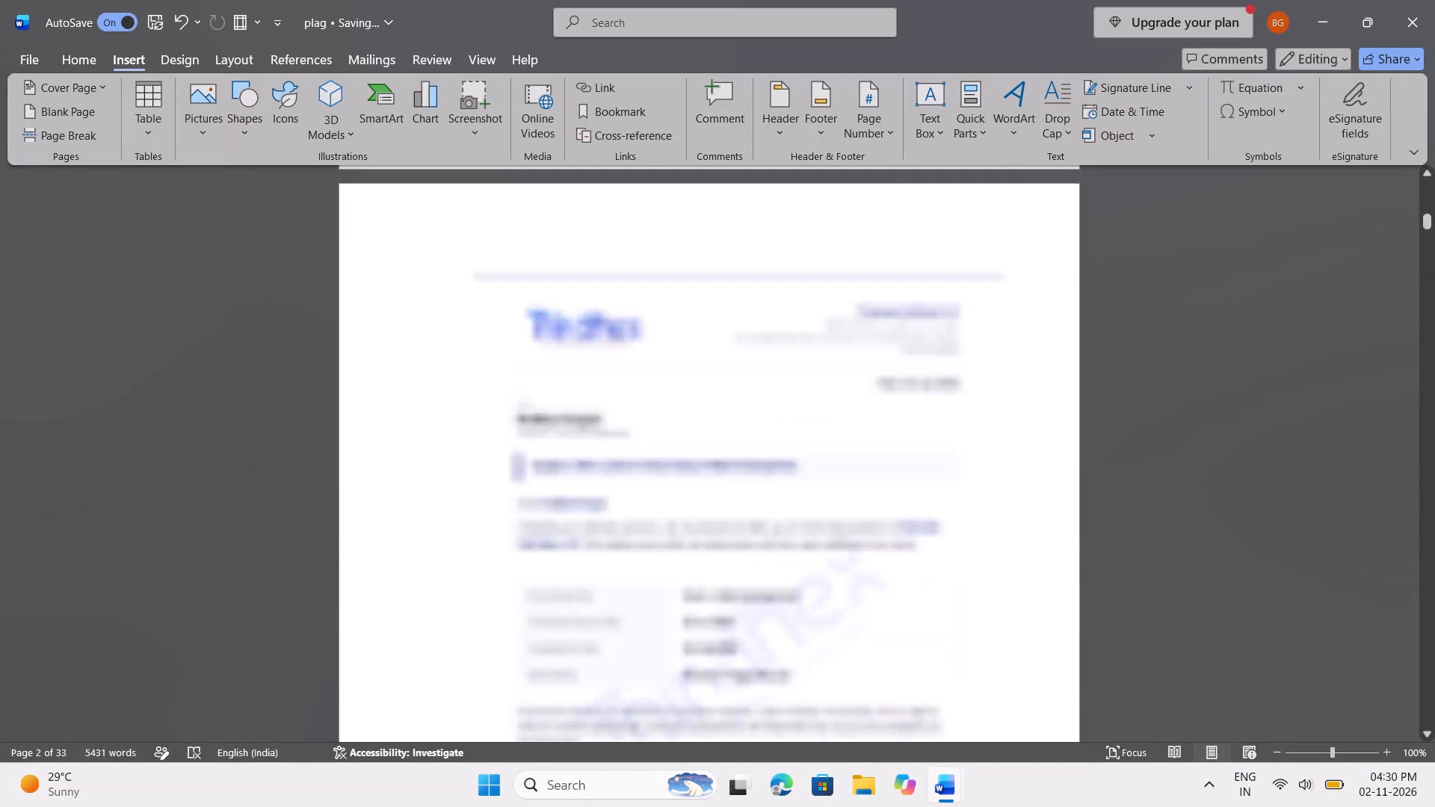
scroll(753, 477, "up", 3)
scroll(753, 477, "down", 7)
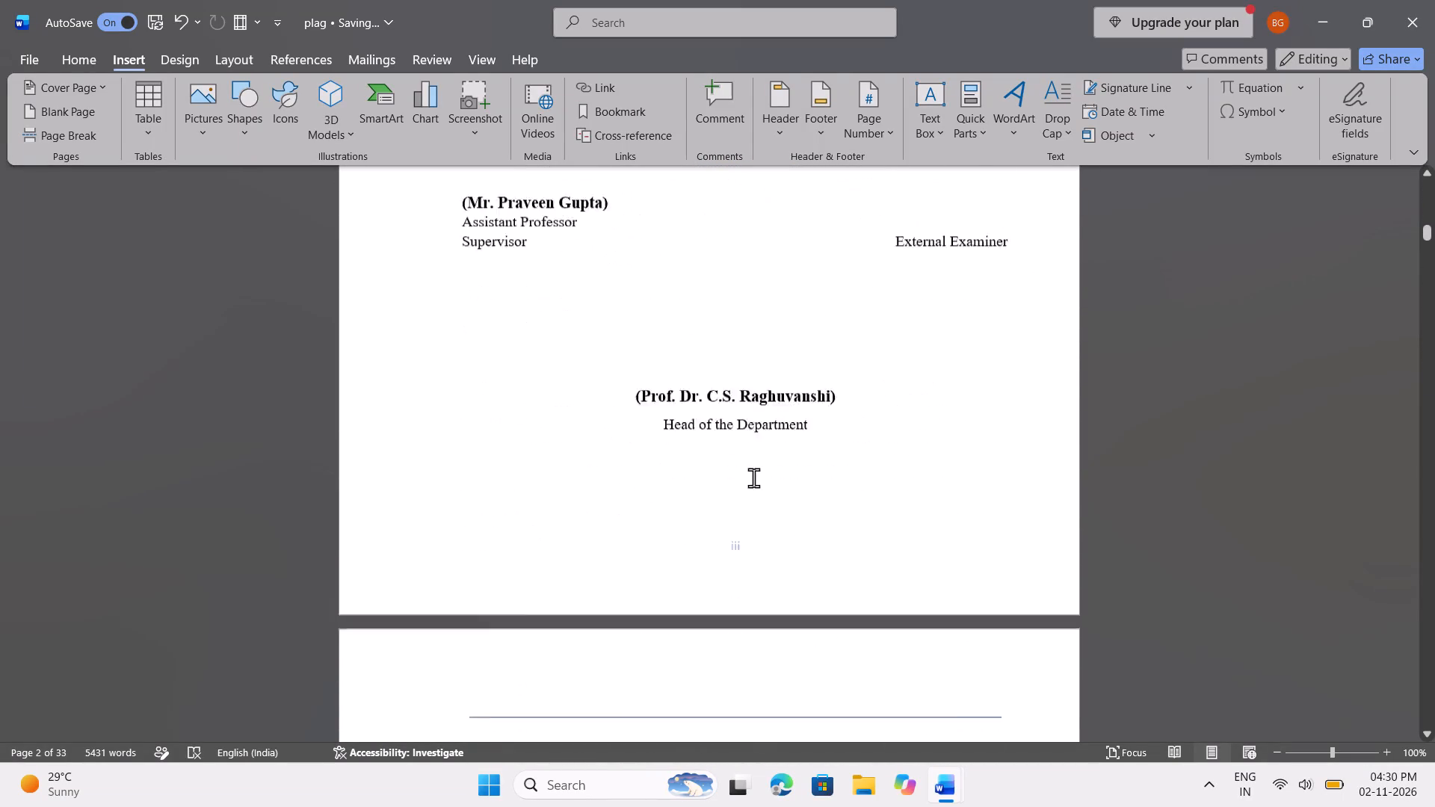
scroll(753, 477, "down", 4)
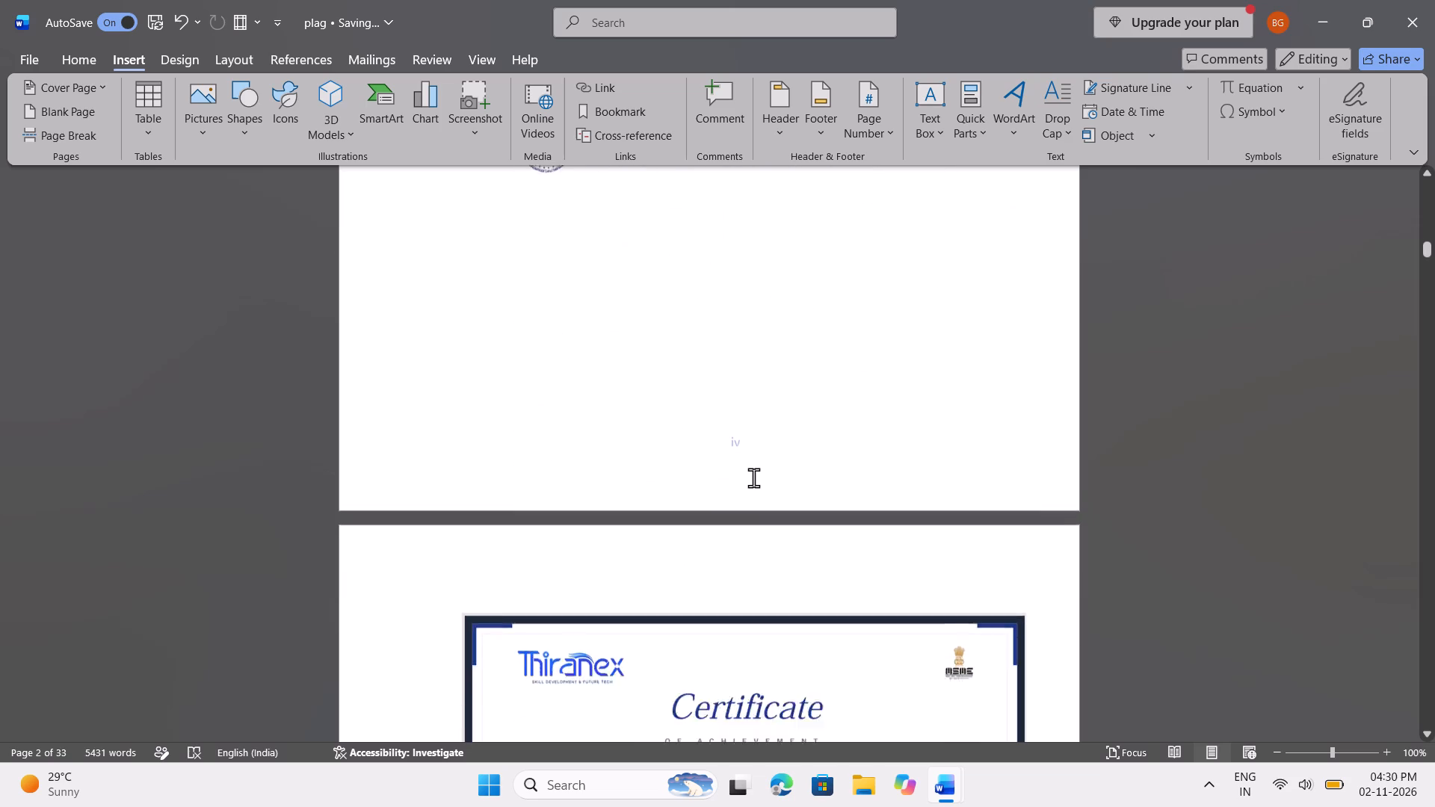
scroll(753, 477, "down", 3)
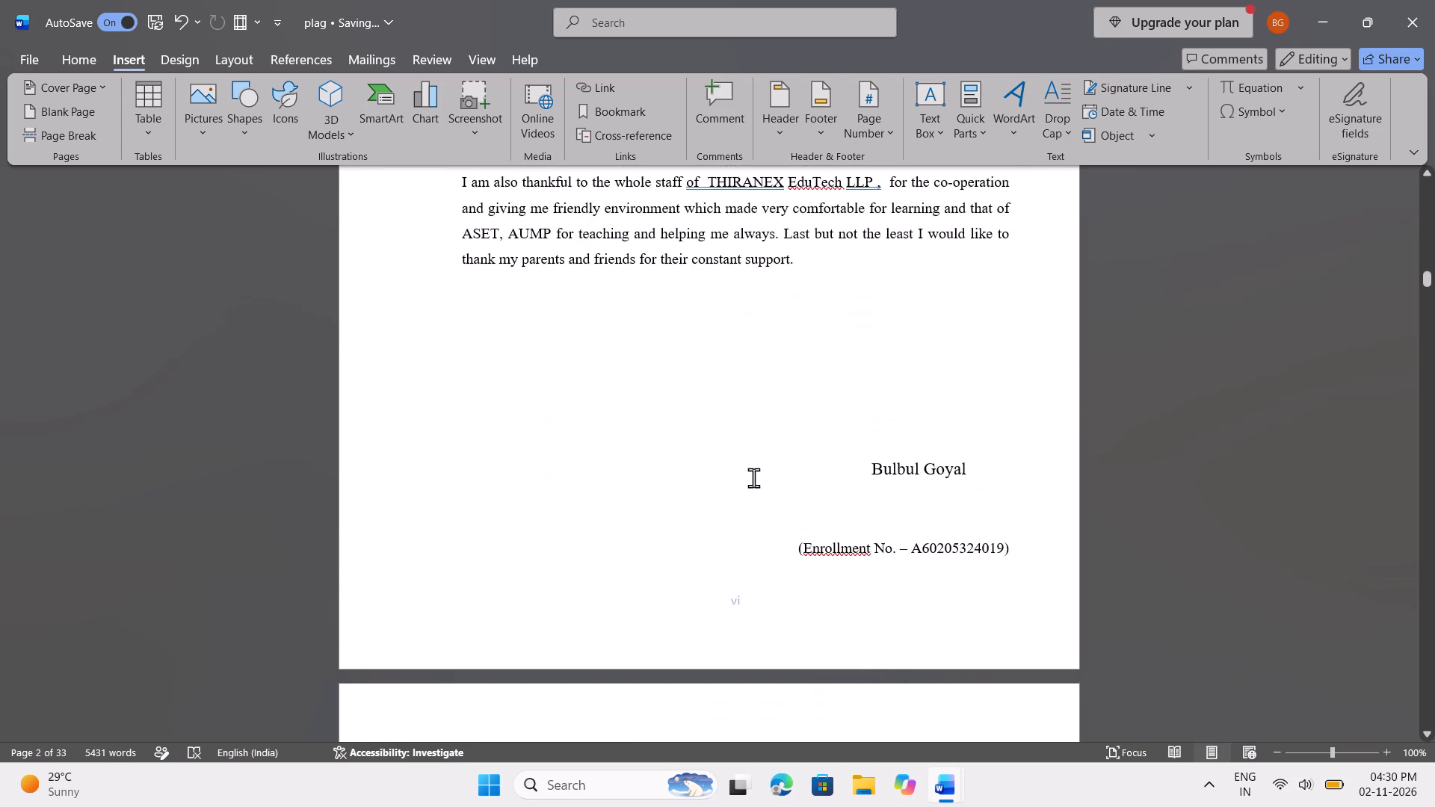
scroll(753, 477, "down", 3)
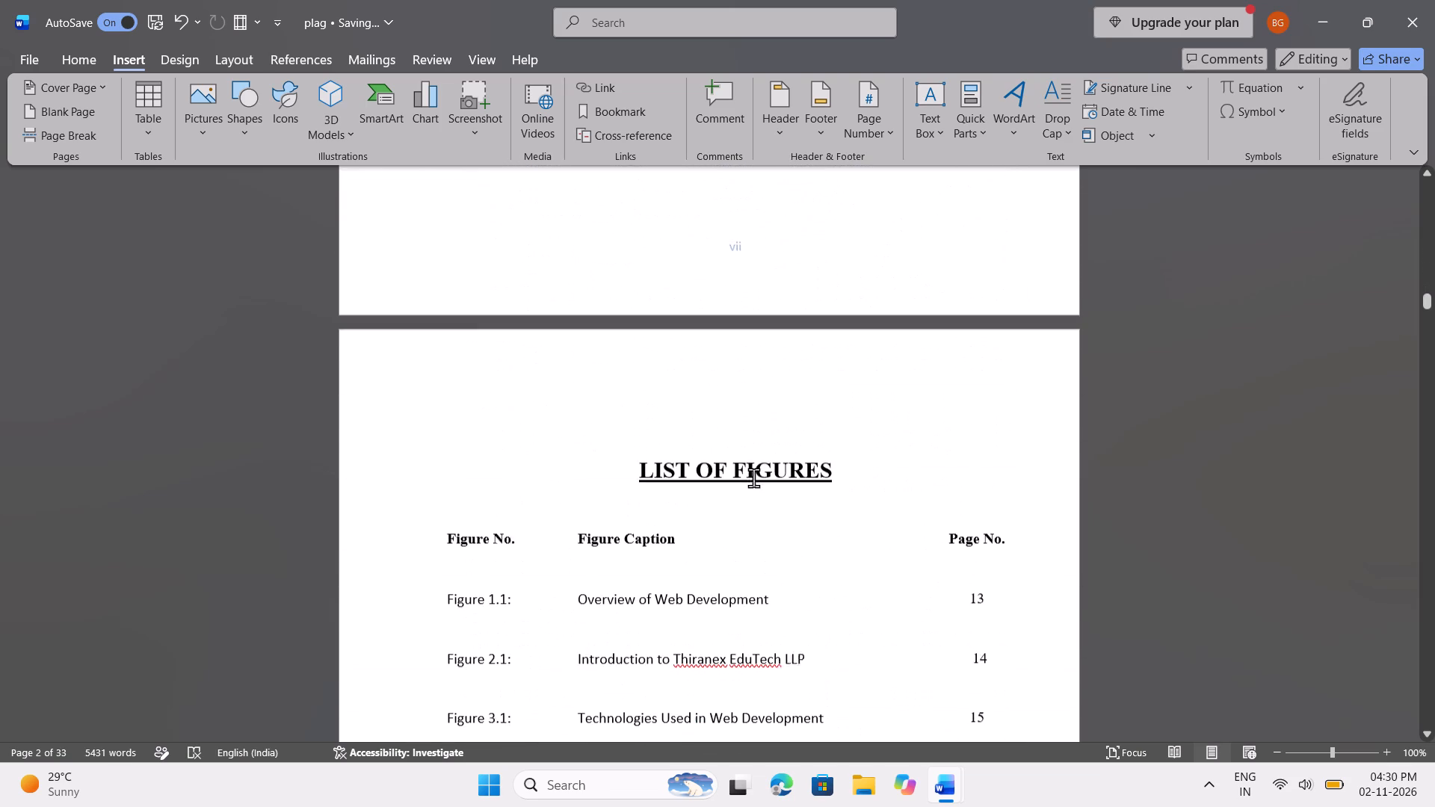
scroll(753, 477, "down", 1)
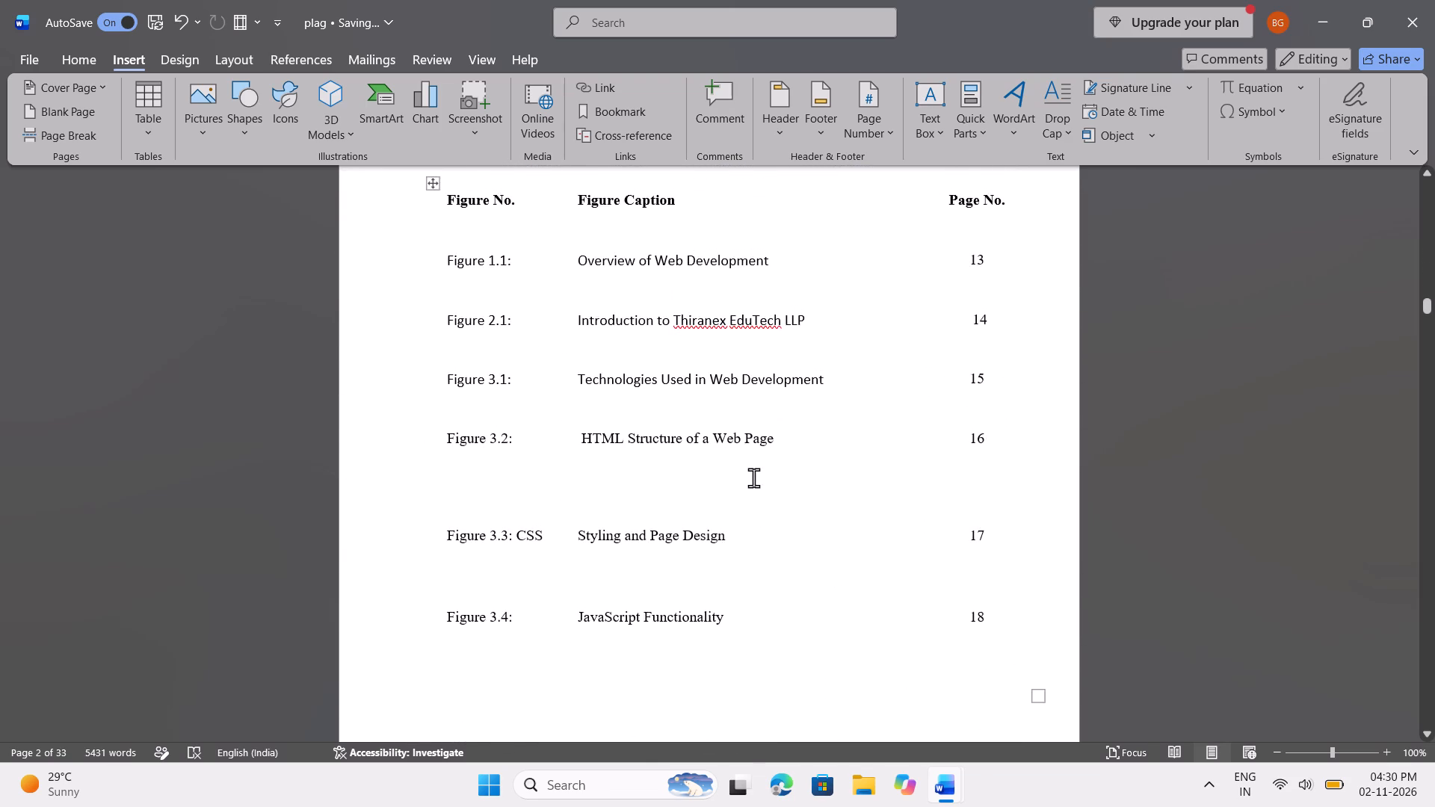
scroll(753, 477, "down", 4)
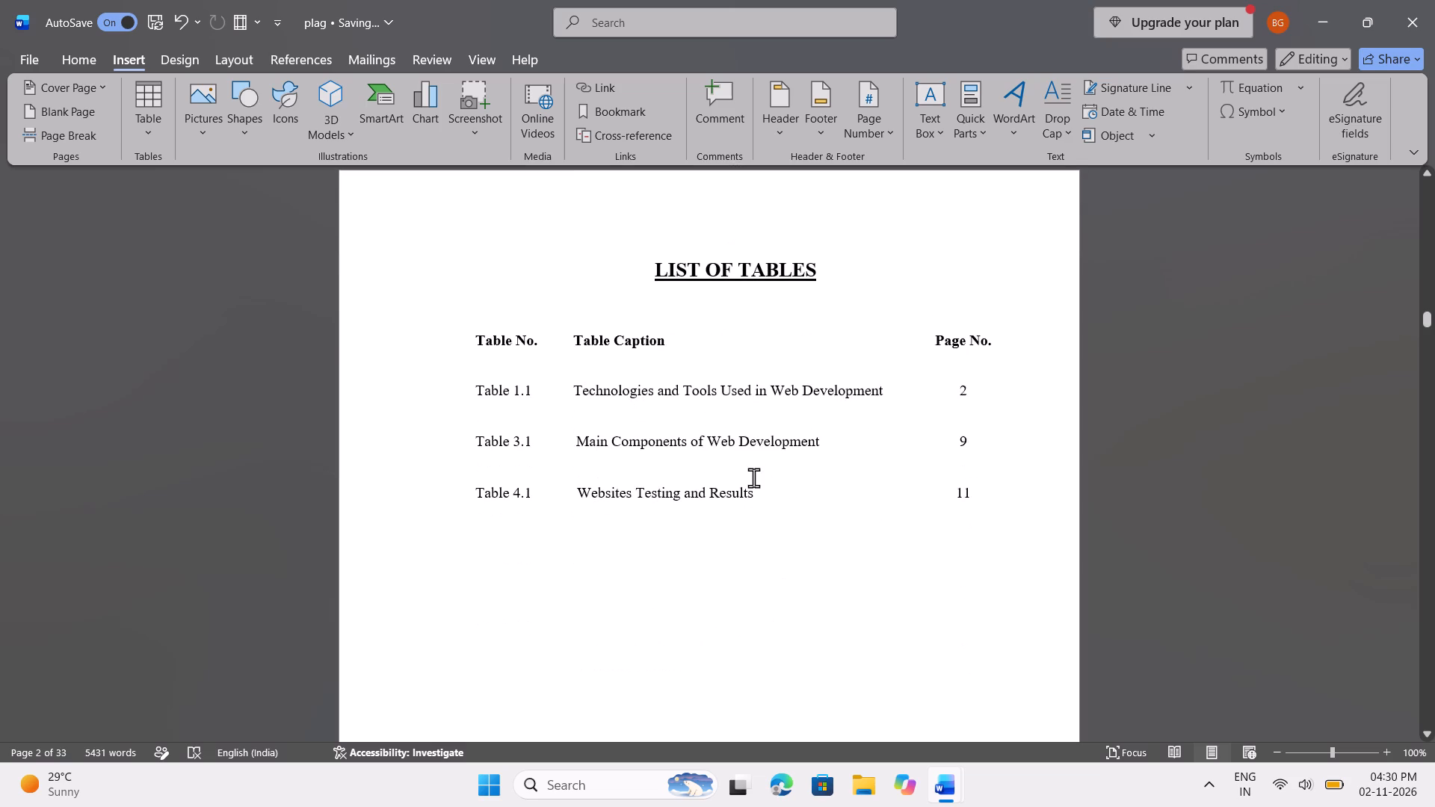
scroll(753, 477, "down", 3)
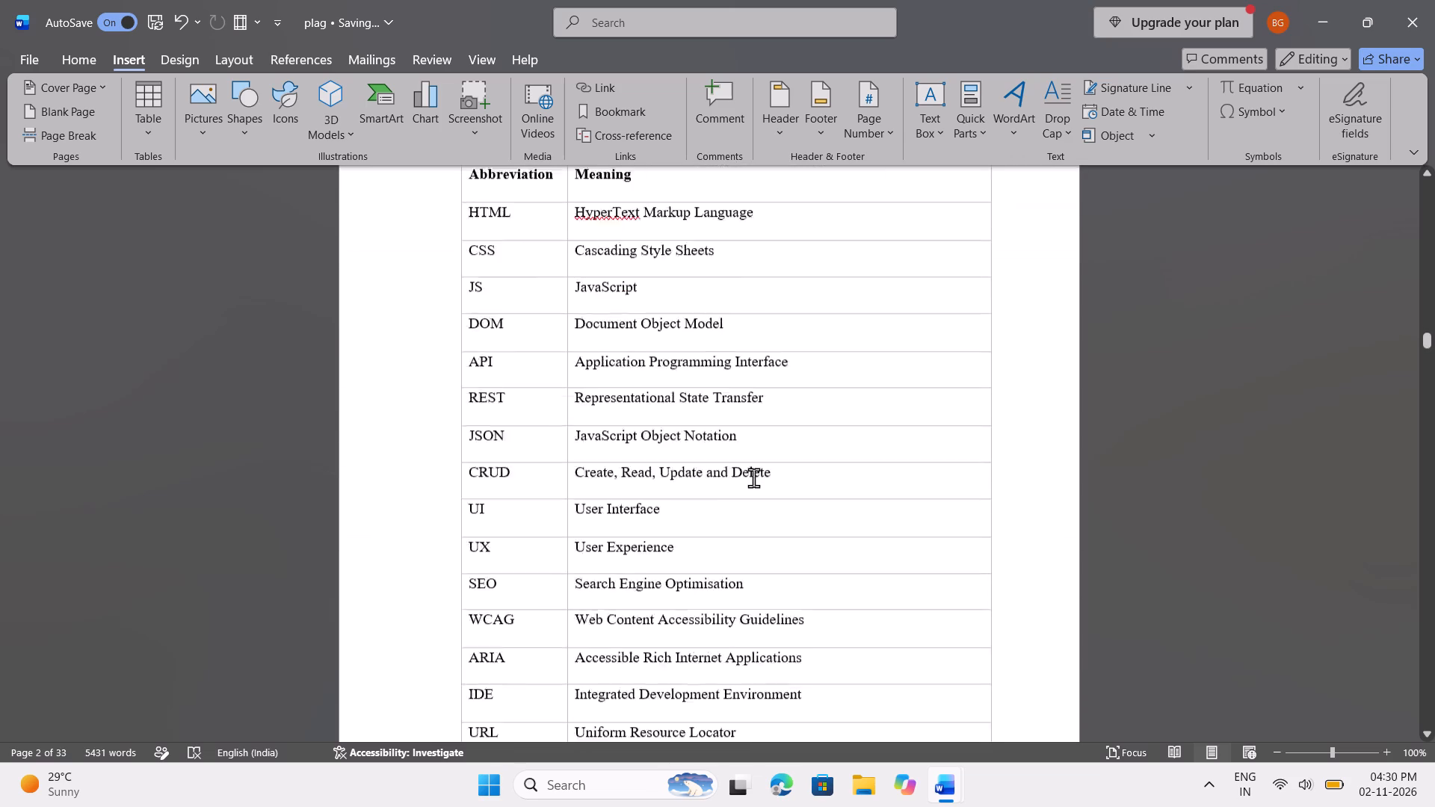
scroll(753, 477, "down", 3)
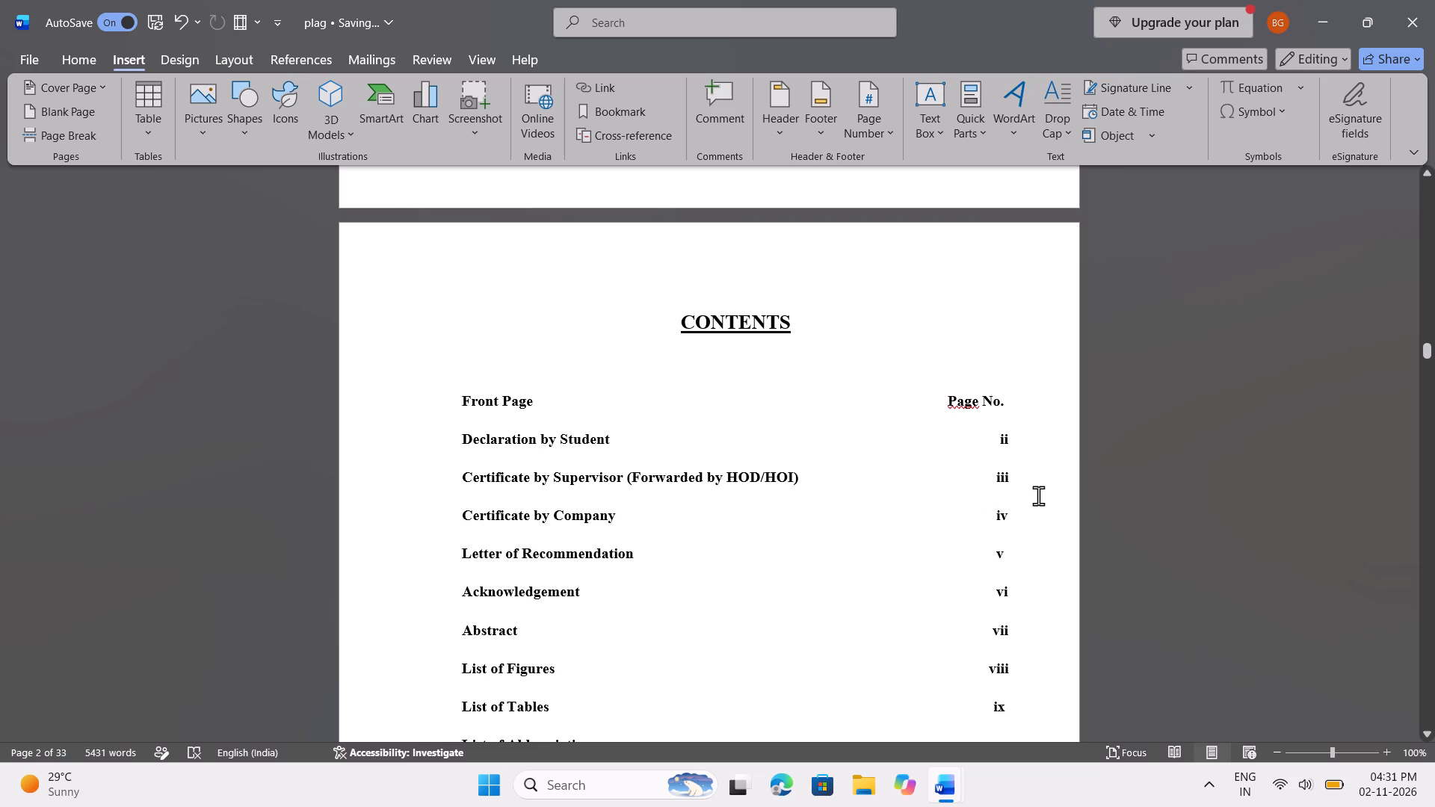
Change the Certificate by Company page number in the Contents to iv-v, keeping it on the entry's line in the page-number column.
left_click(1011, 519)
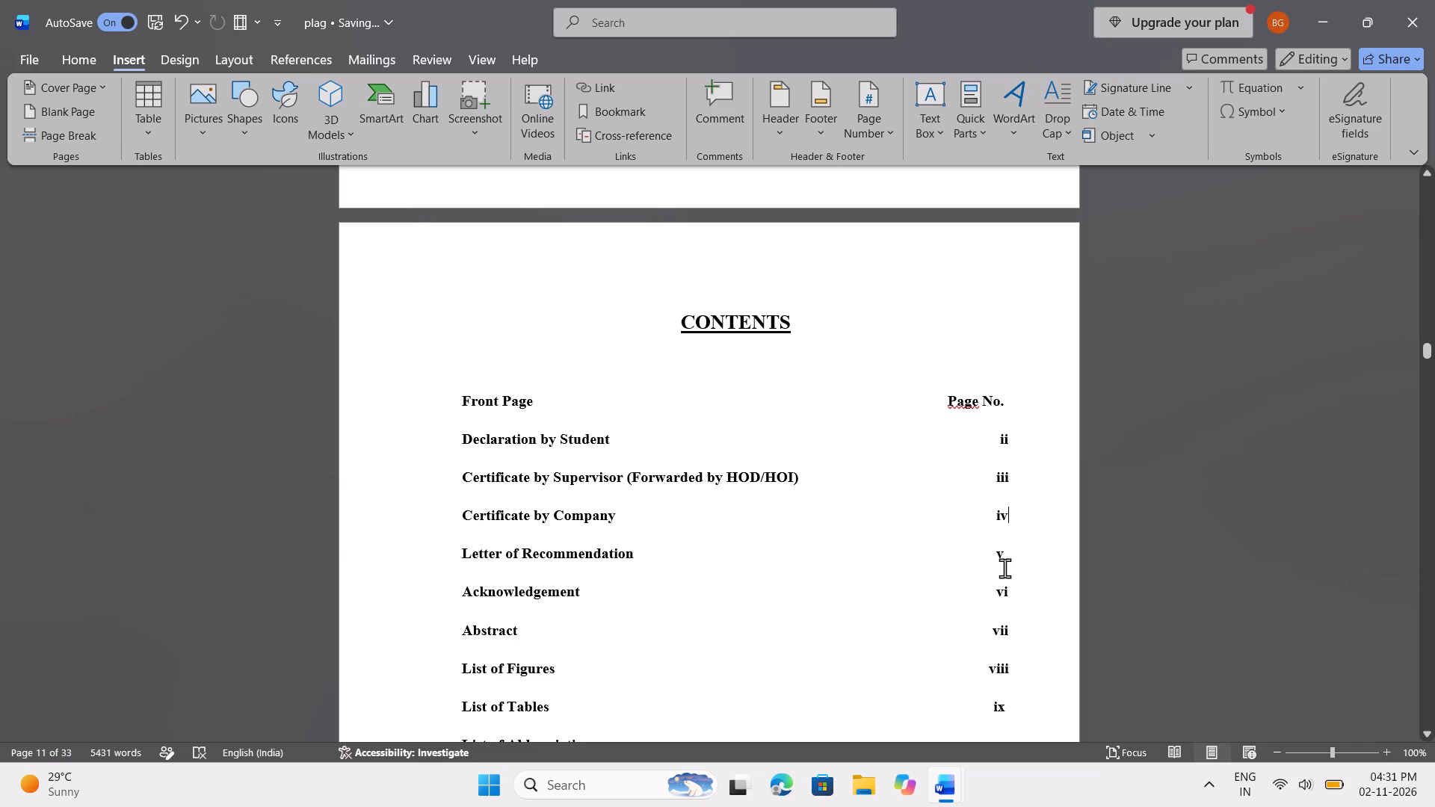
key("minus")
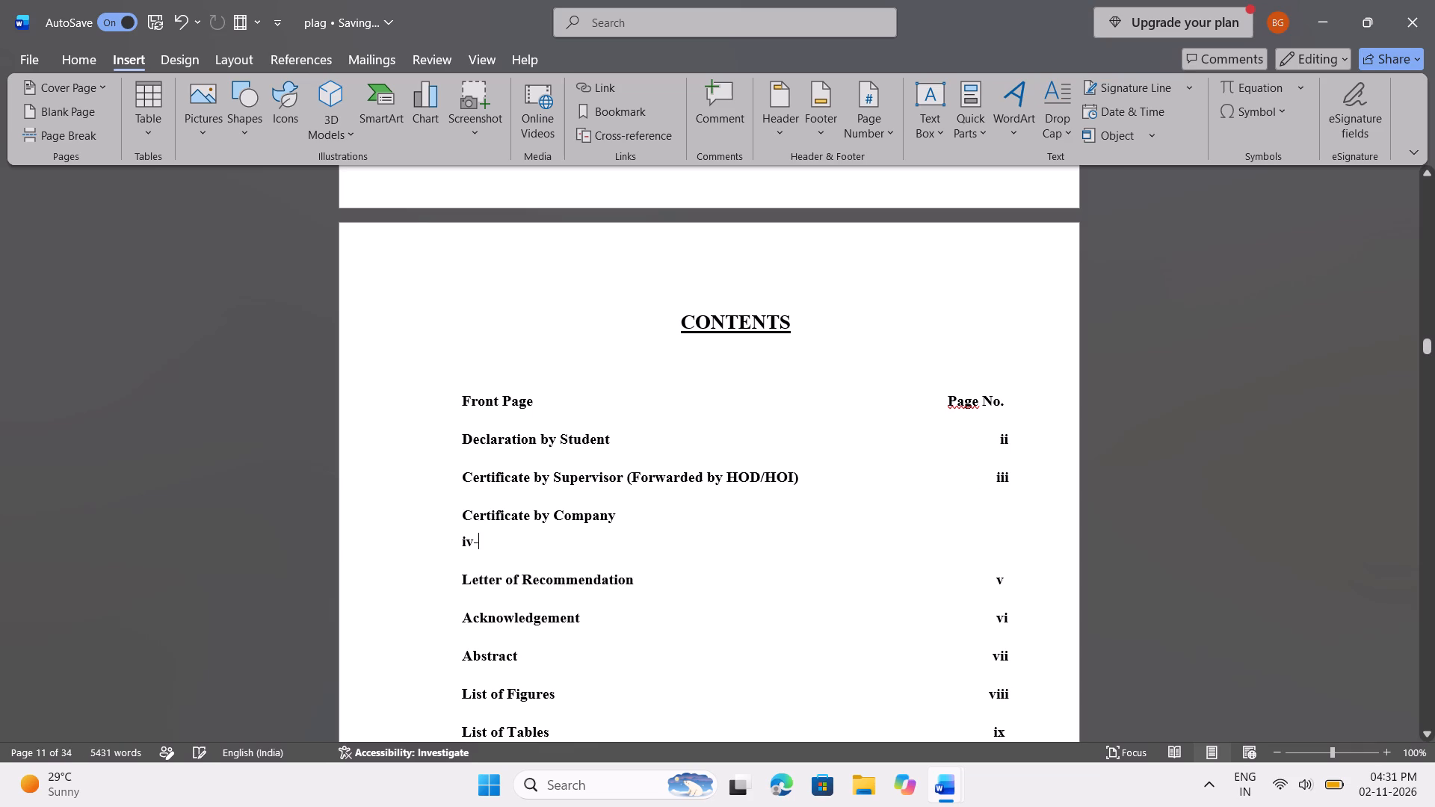
key("v")
left_click(454, 545)
key("BackSpace")
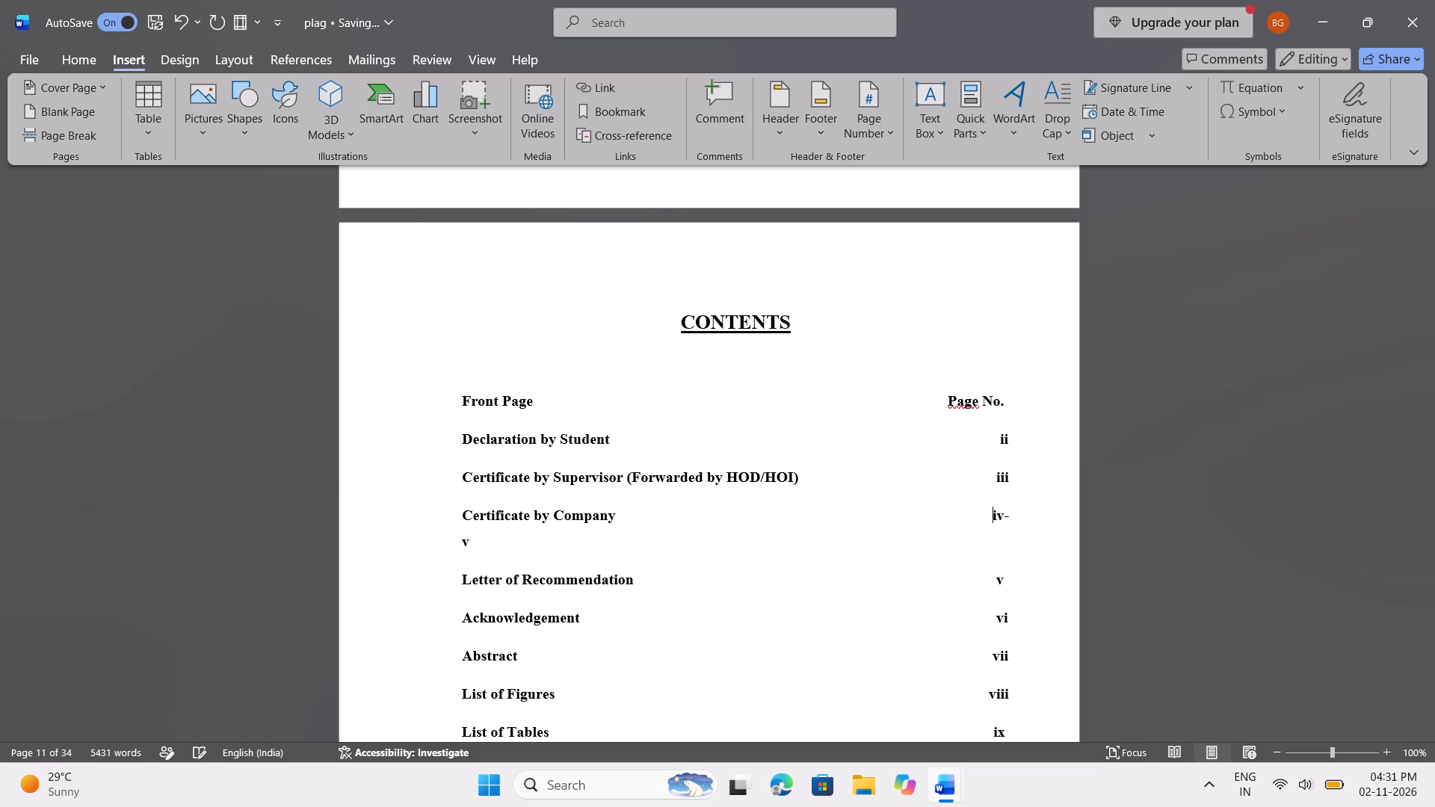
key("BackSpace")
key("BackSpace")
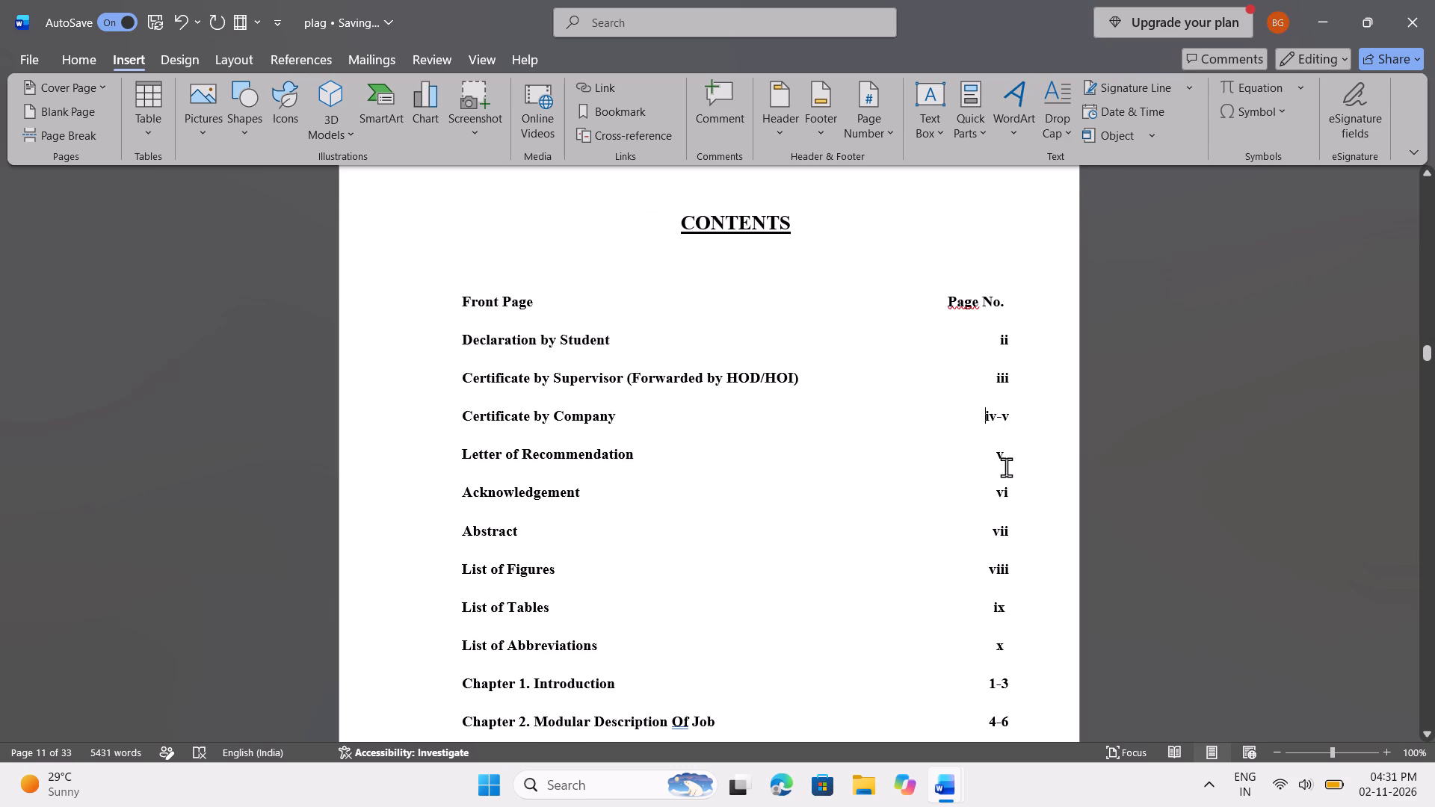
Set the Contents page numbers to vi for Letter of Recommendation and vii for Acknowledgement, keeping each on its entry's line.
left_click(1011, 461)
key("i")
left_click(1013, 493)
key("i")
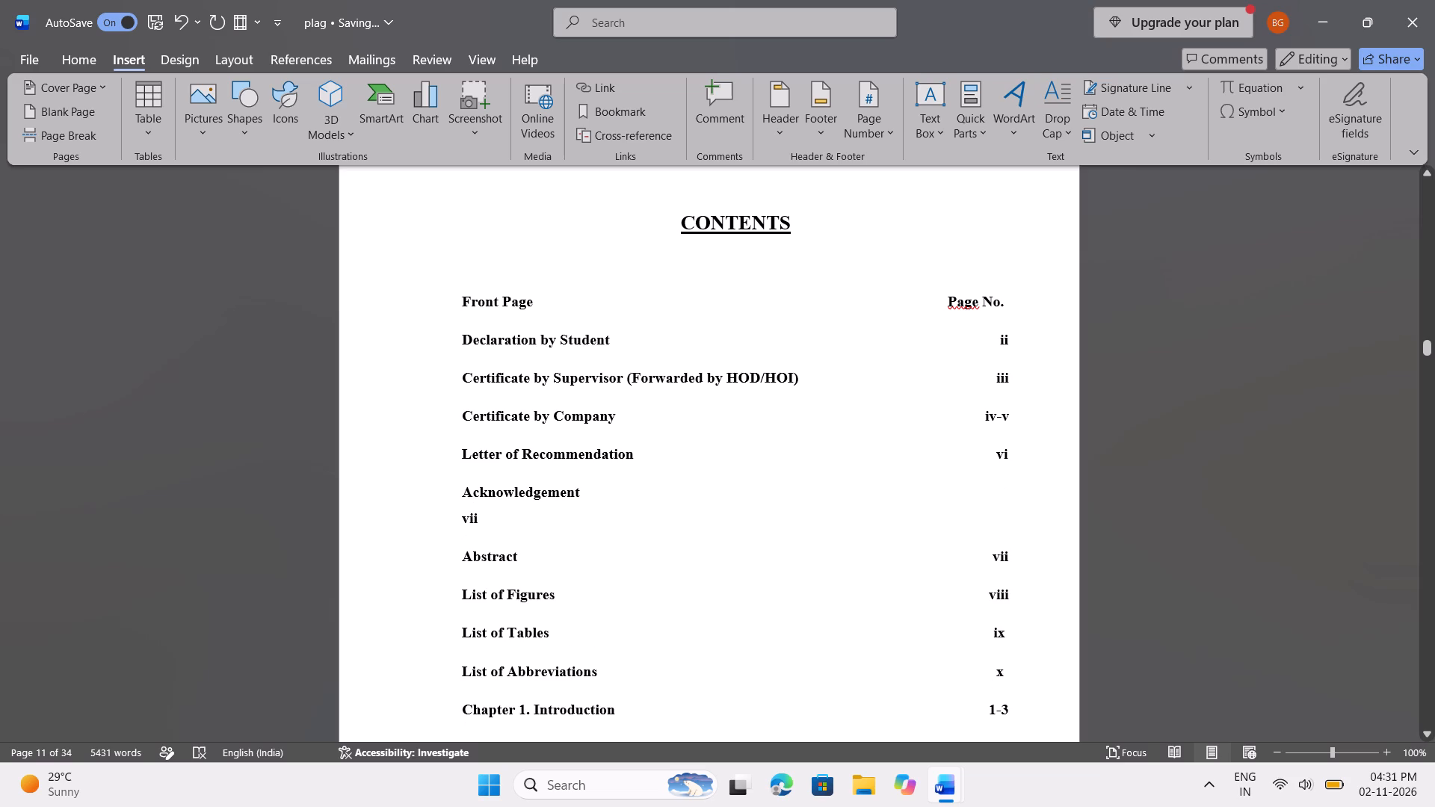
key("Left")
key("Left")
key("Left")
key("BackSpace")
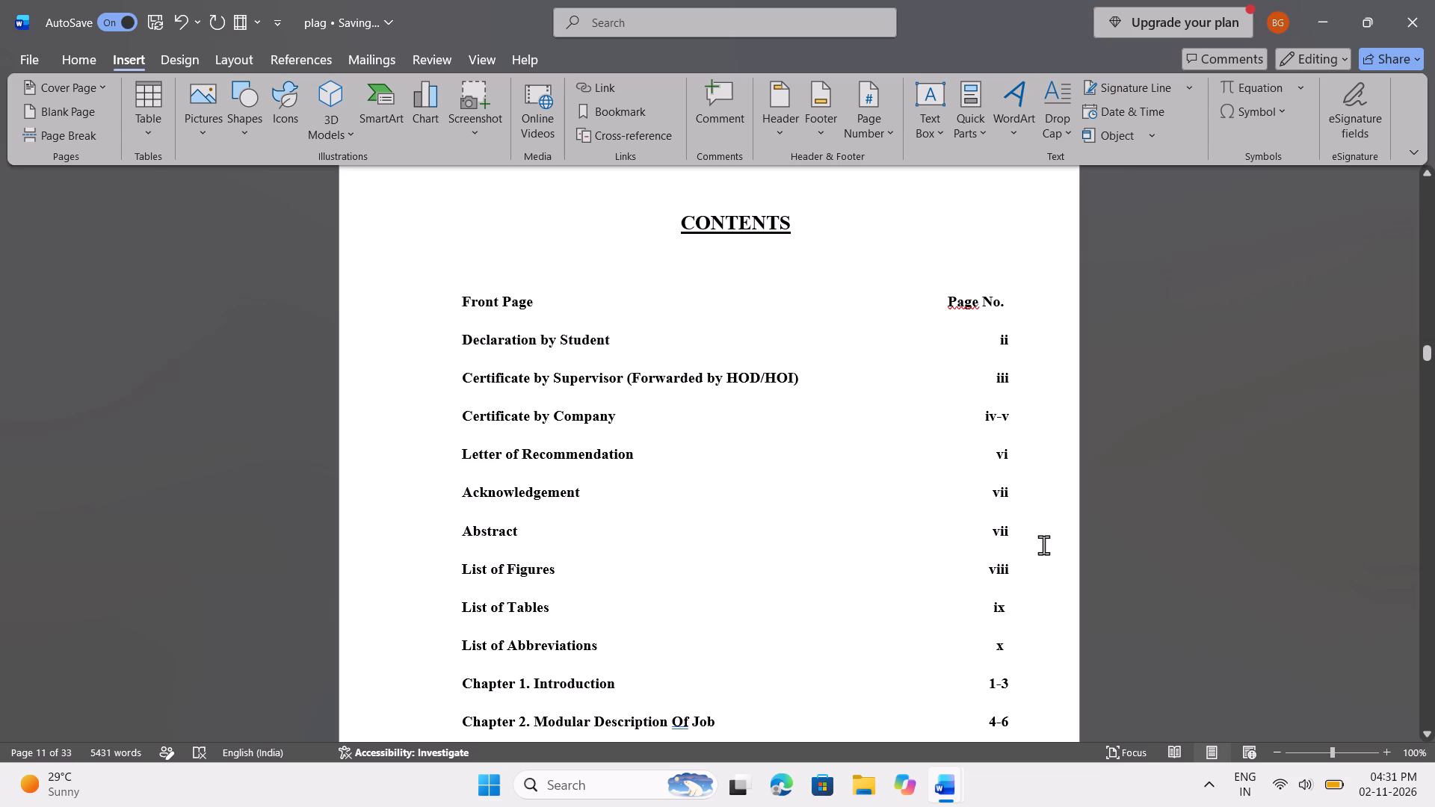
Set the Abstract page number in the Contents to viii, aligned with the other page numbers.
left_click(993, 535)
key("BackSpace")
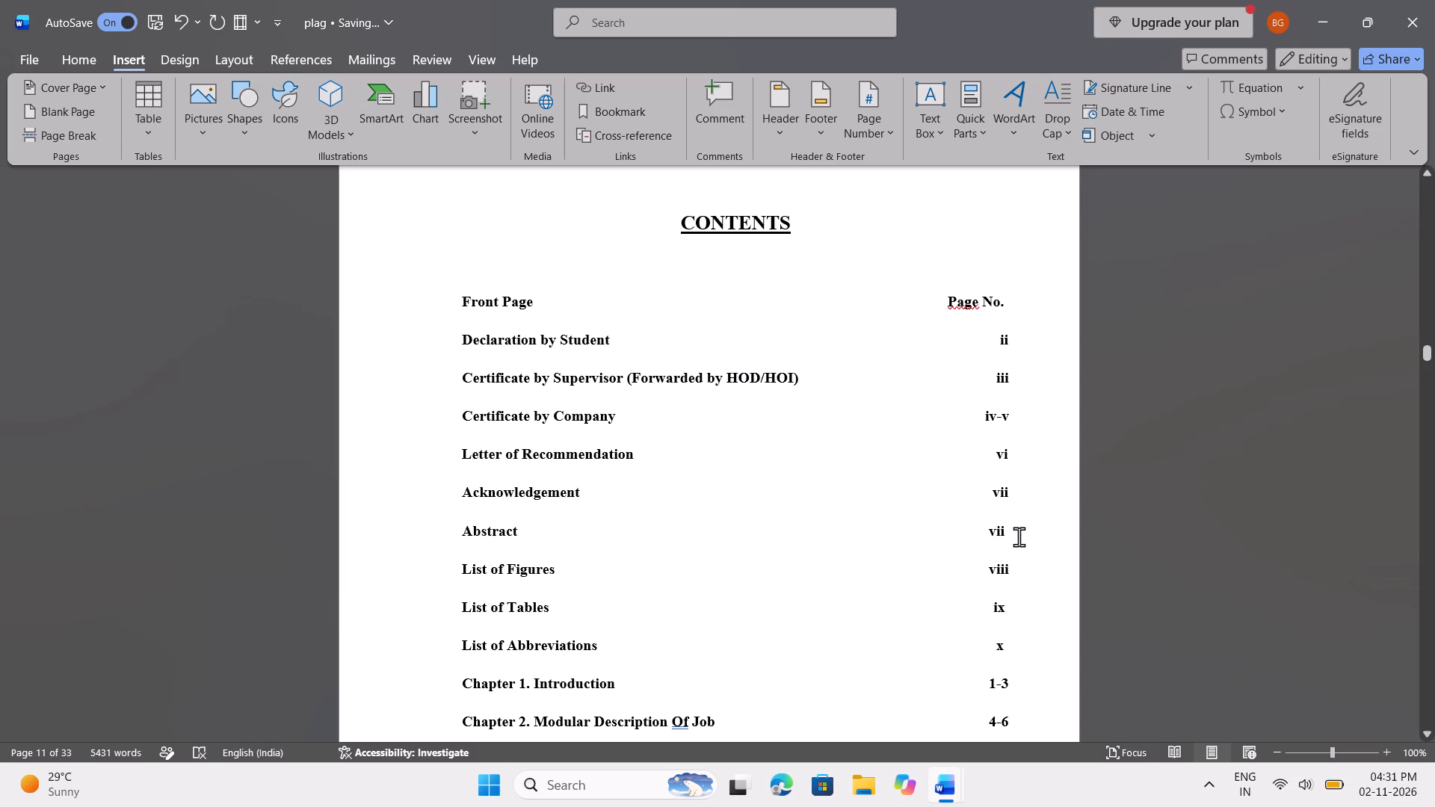
left_click(1015, 529)
key("i")
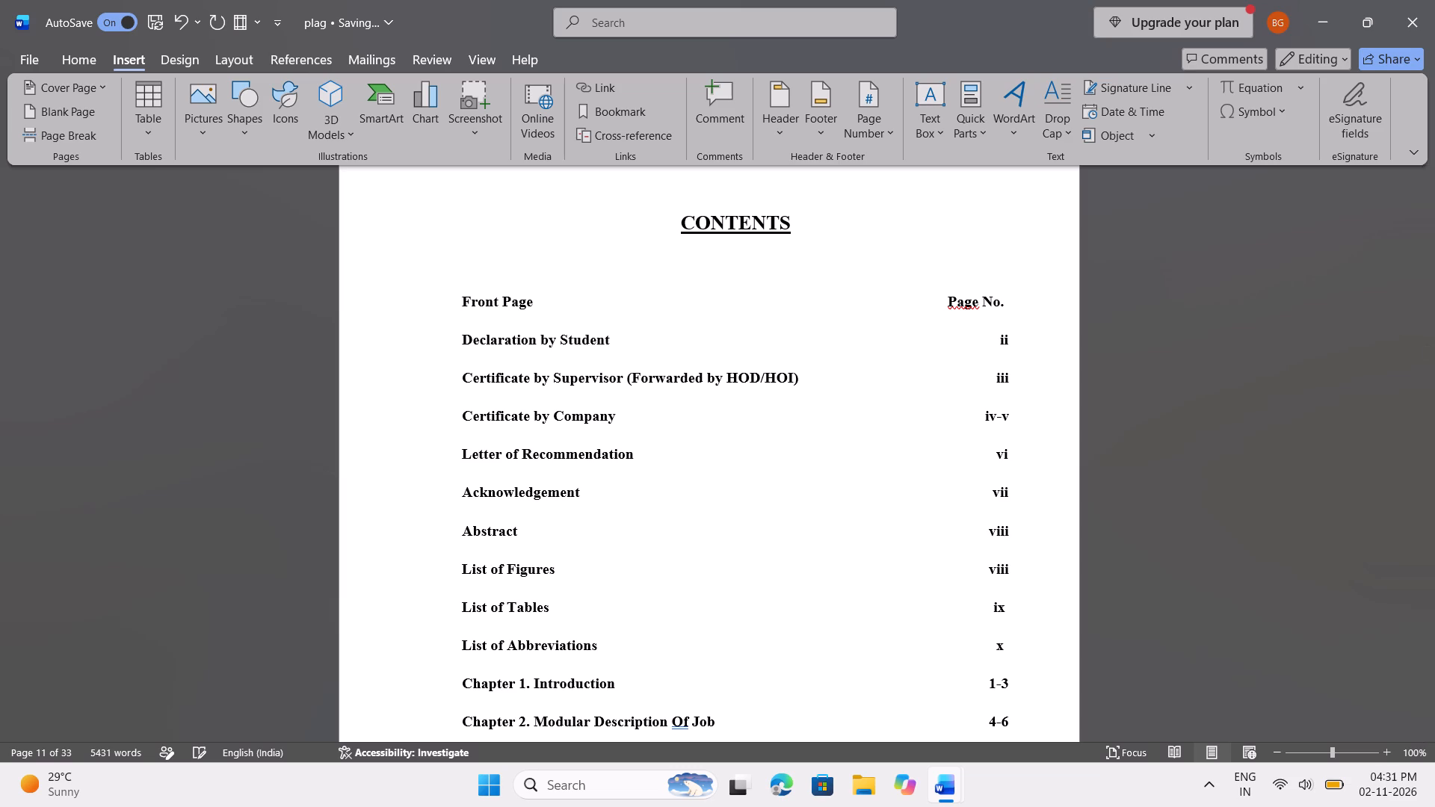
Check the footer numerals from the Abstract through the List of Abbreviations against their Contents entries.
scroll(916, 531, "up", 2)
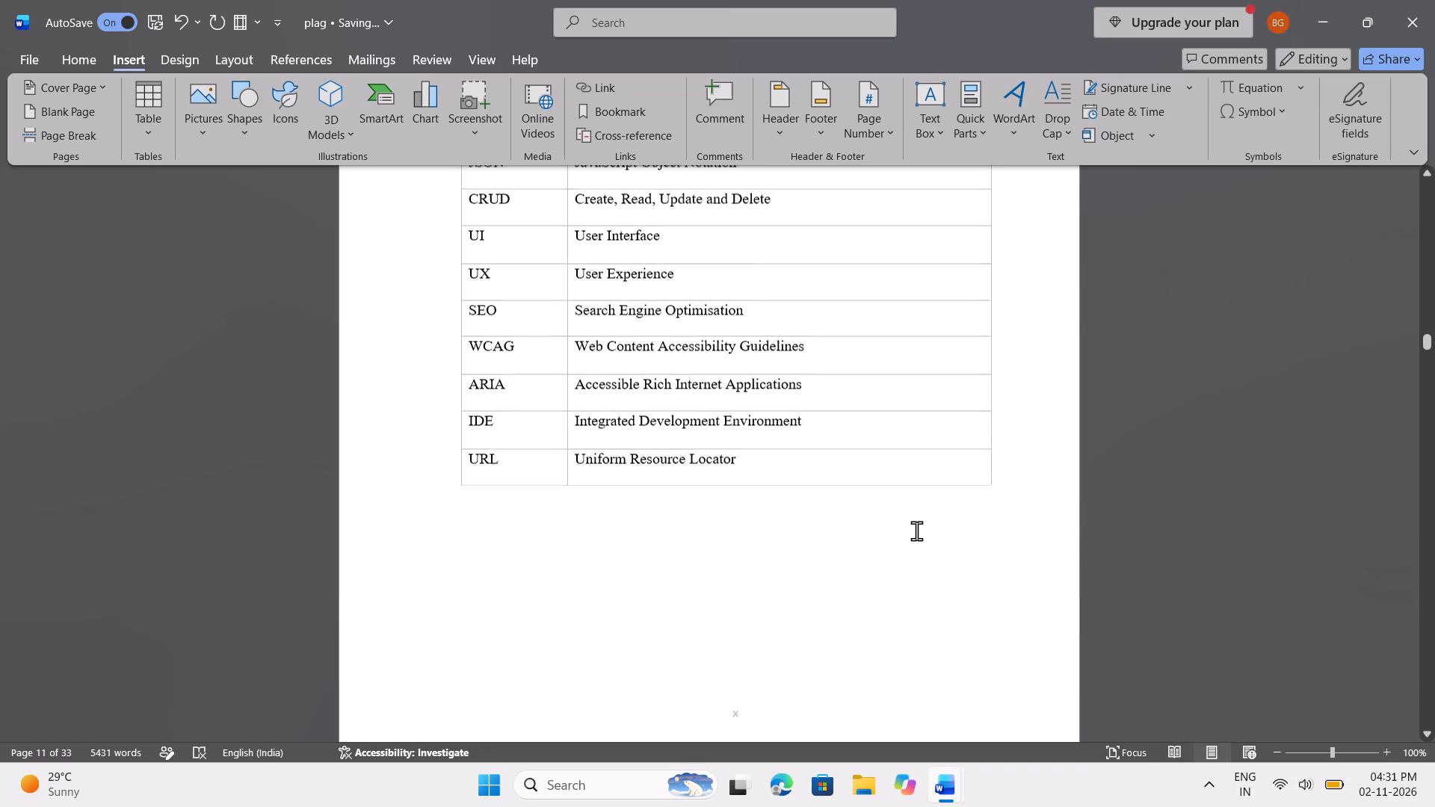
scroll(916, 531, "up", 1)
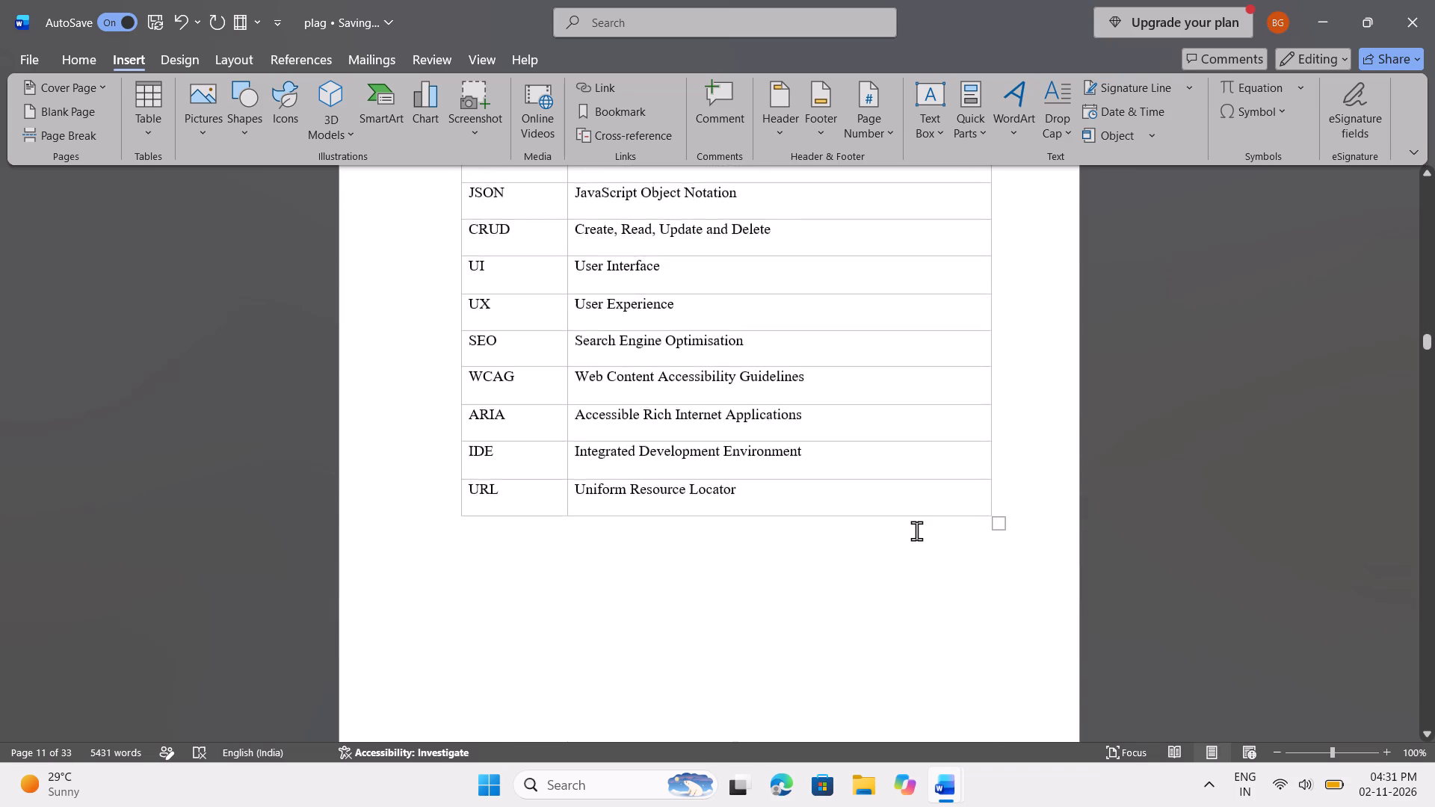
scroll(916, 531, "up", 5)
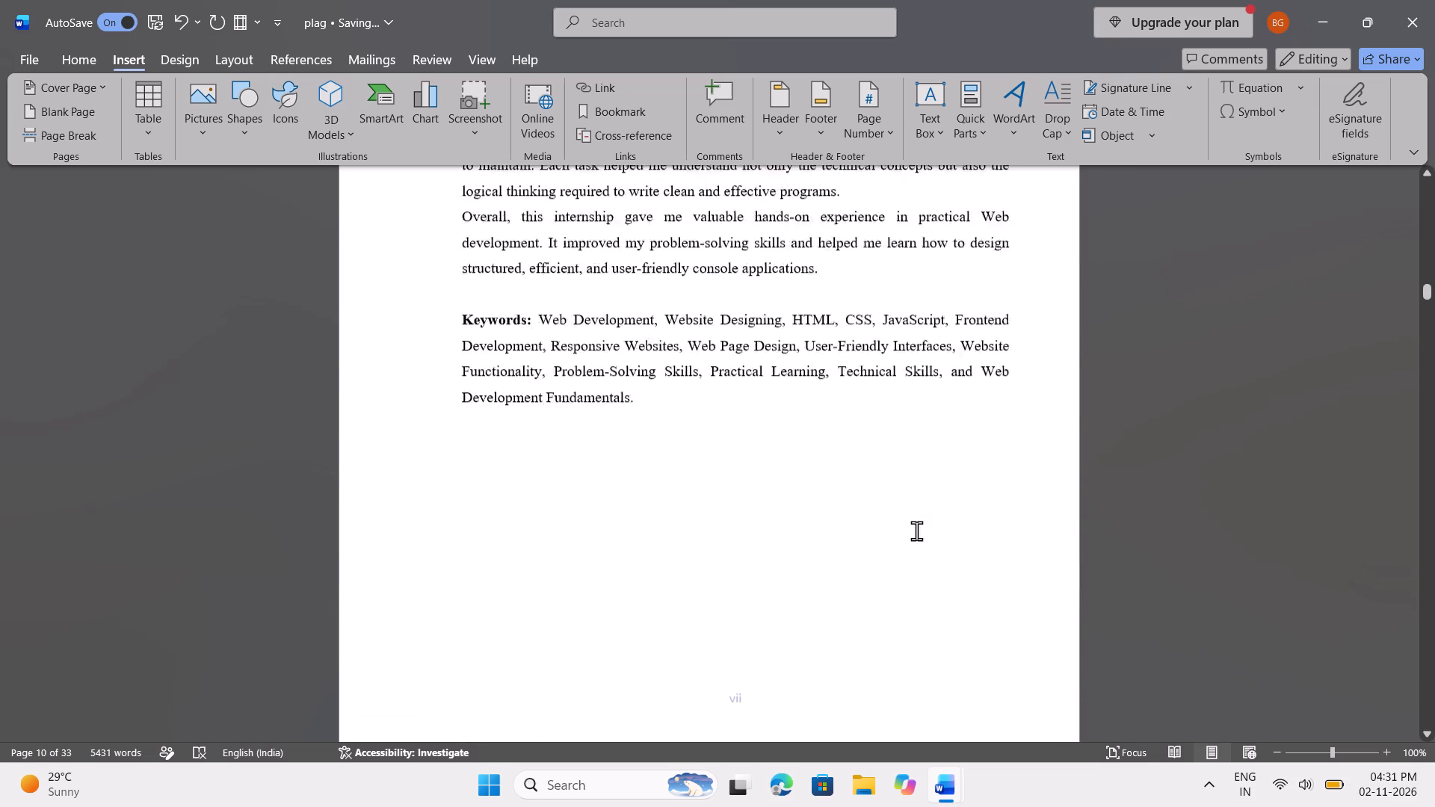
scroll(916, 531, "up", 1)
scroll(916, 531, "down", 1)
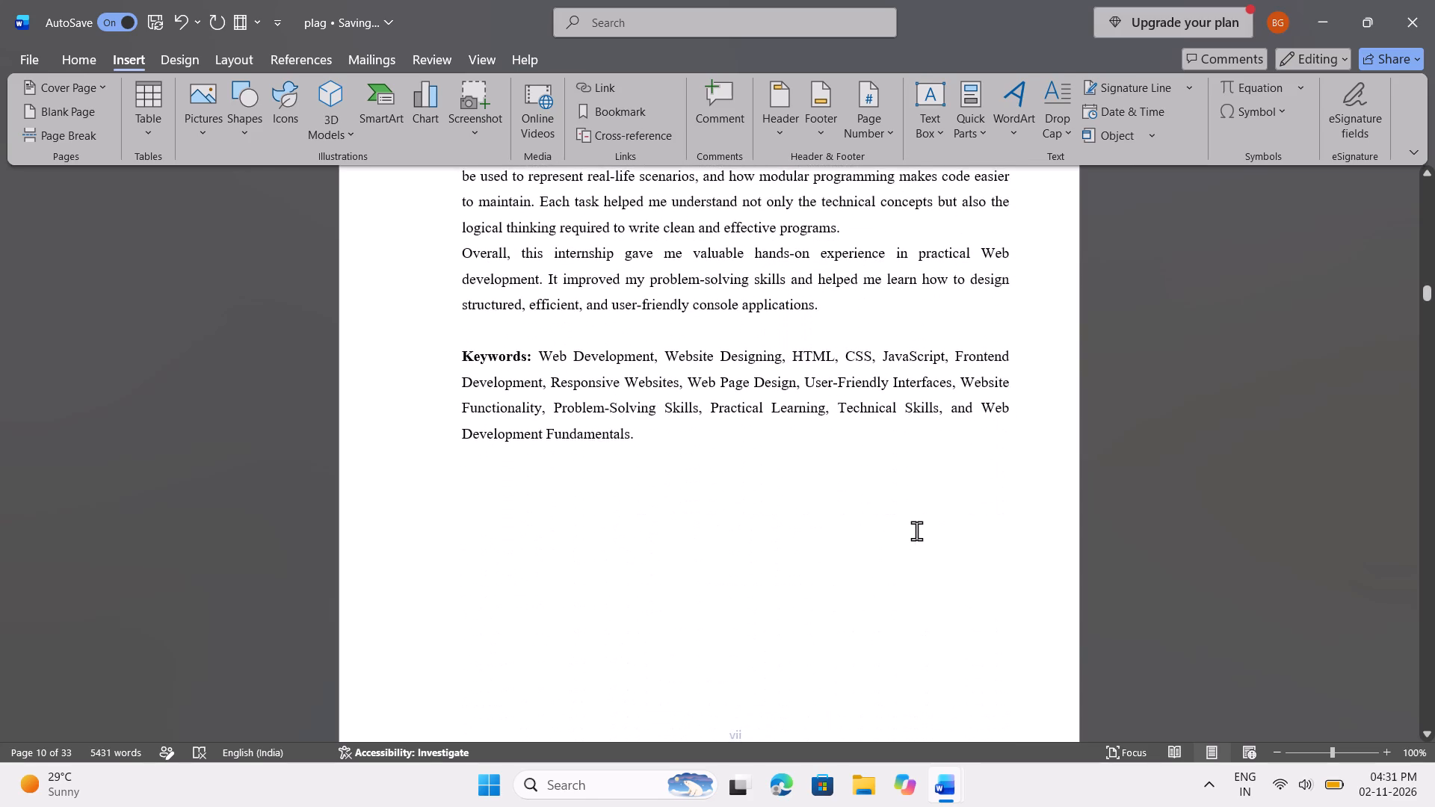
scroll(916, 531, "down", 2)
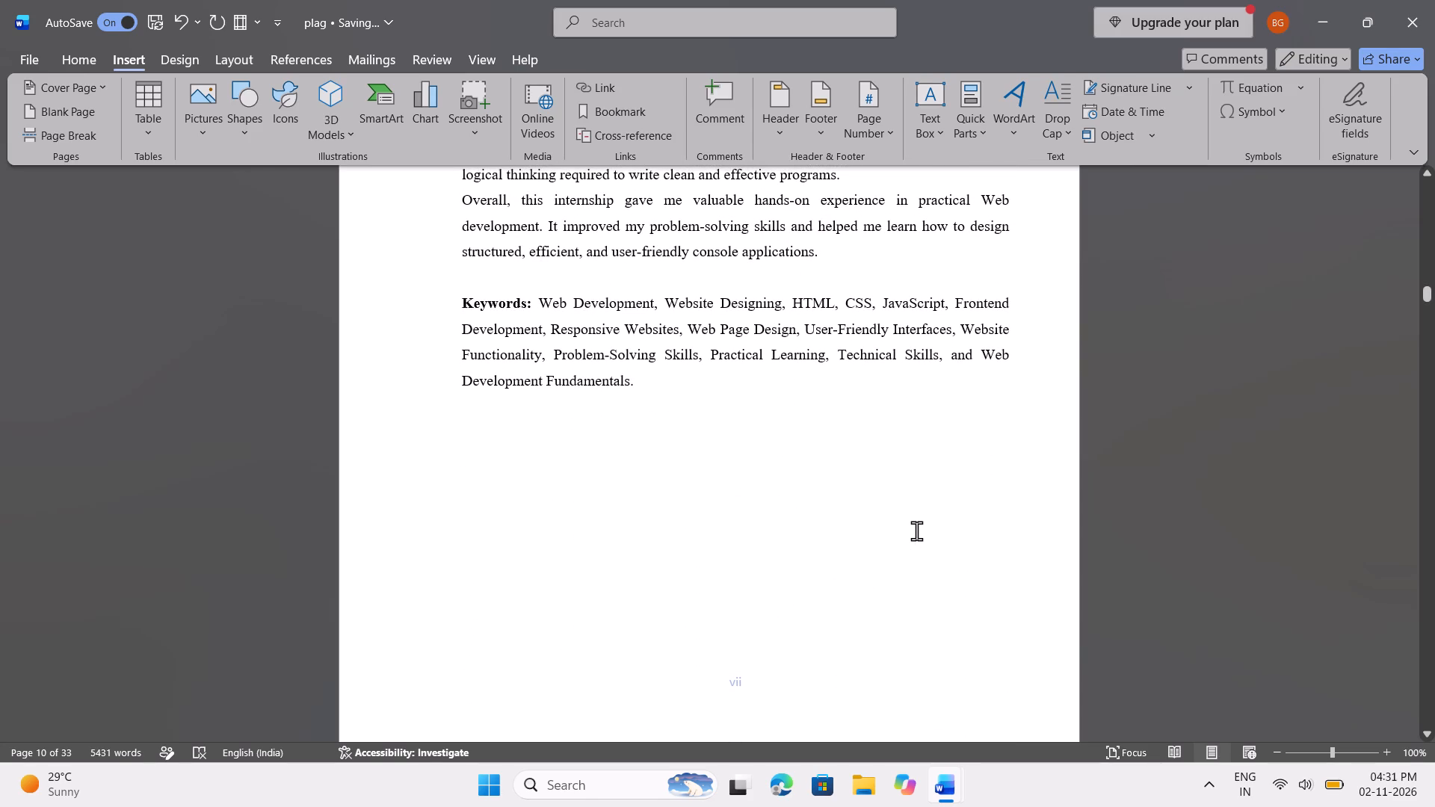
scroll(916, 531, "down", 4)
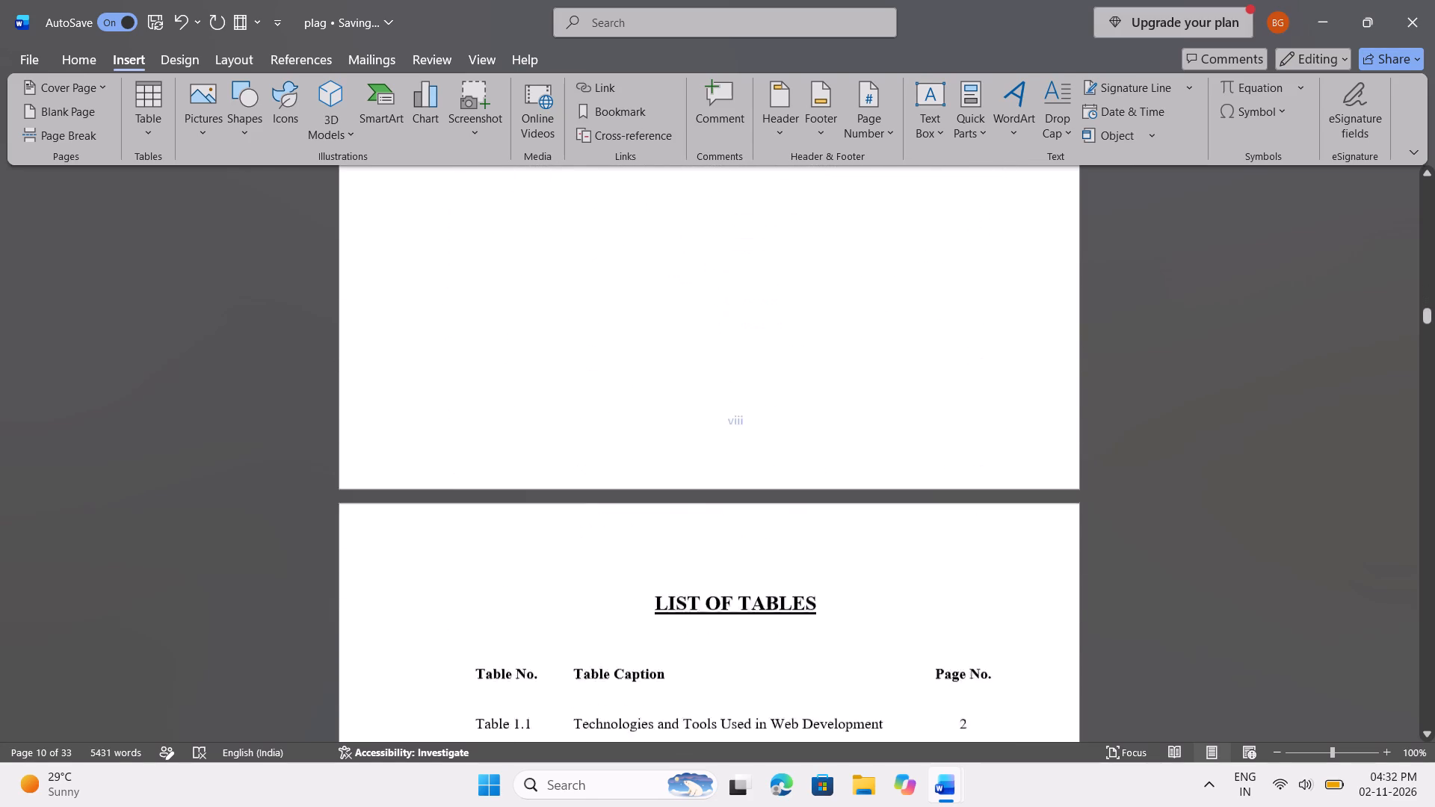
scroll(916, 531, "down", 4)
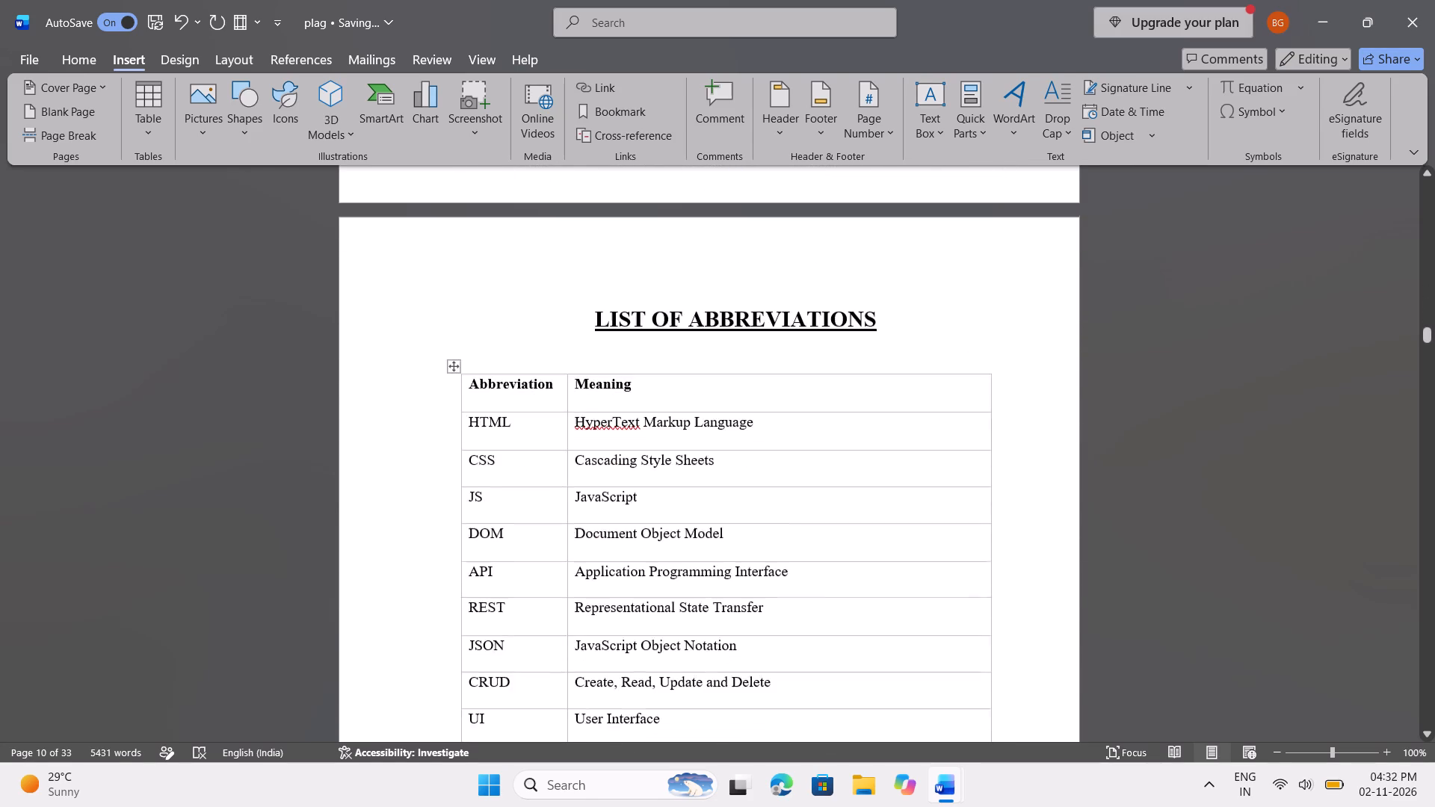
scroll(916, 531, "down", 3)
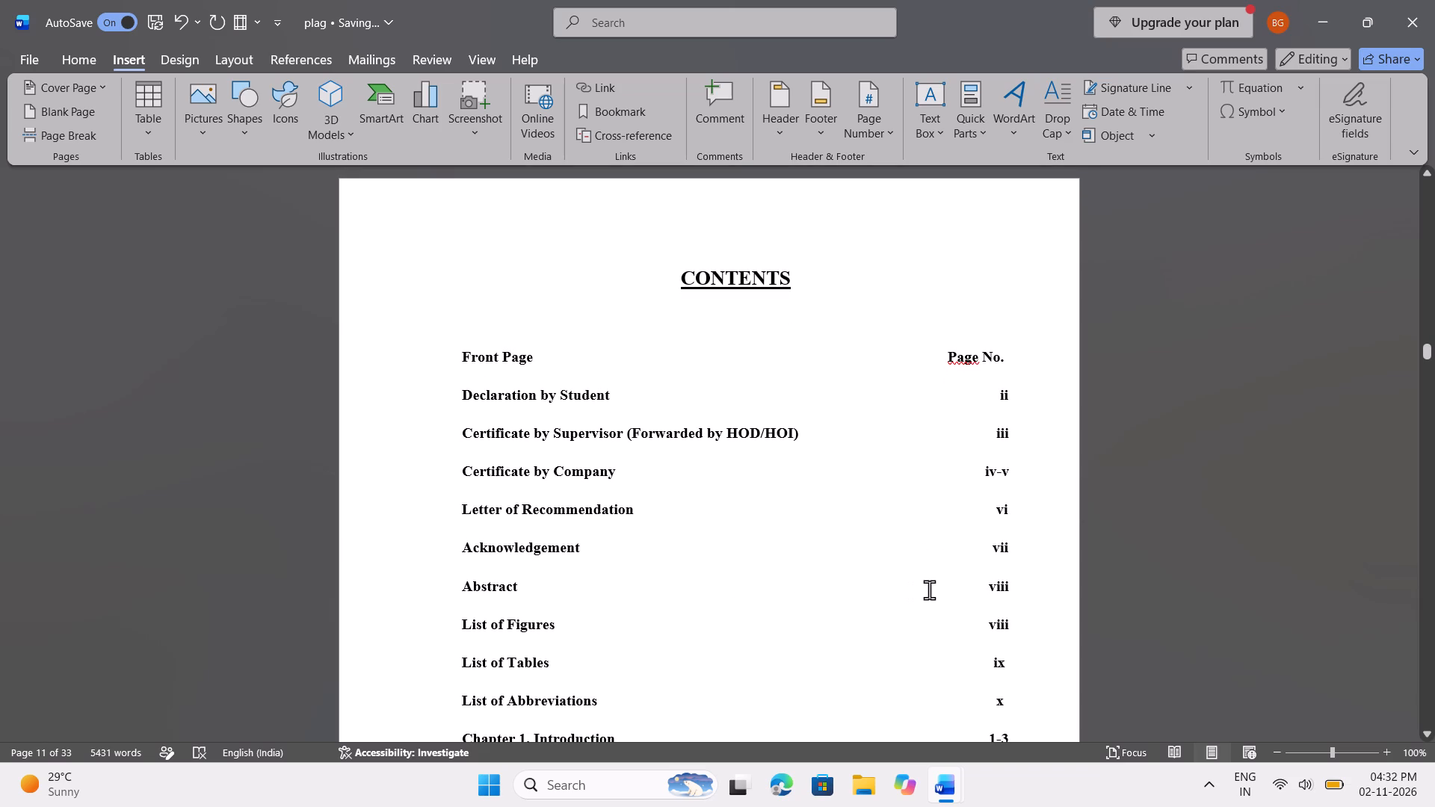
Review the page order and footer numerals from the title page through the List of Abbreviations, comparing them with the Contents page.
scroll(929, 590, "up", 5)
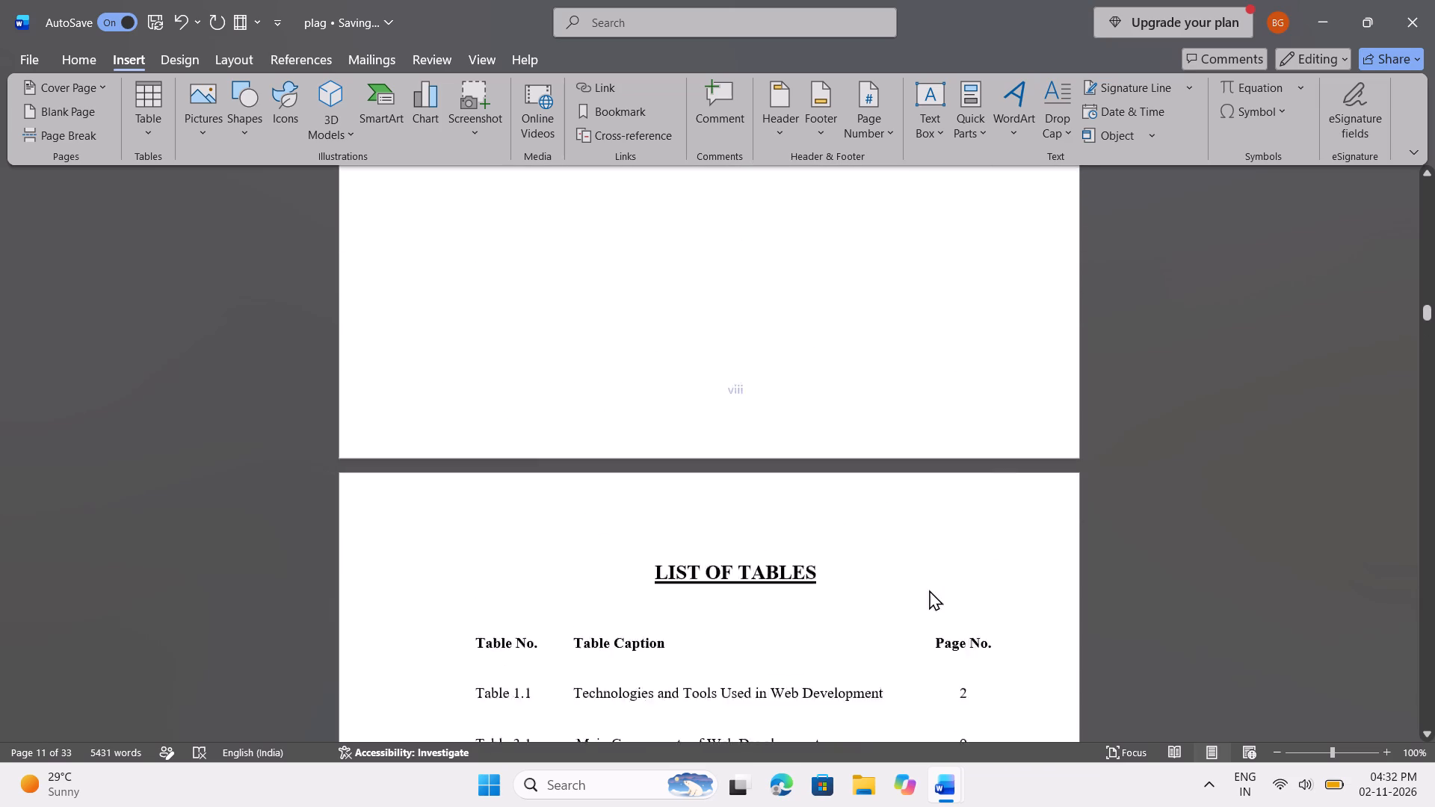
scroll(929, 590, "up", 16)
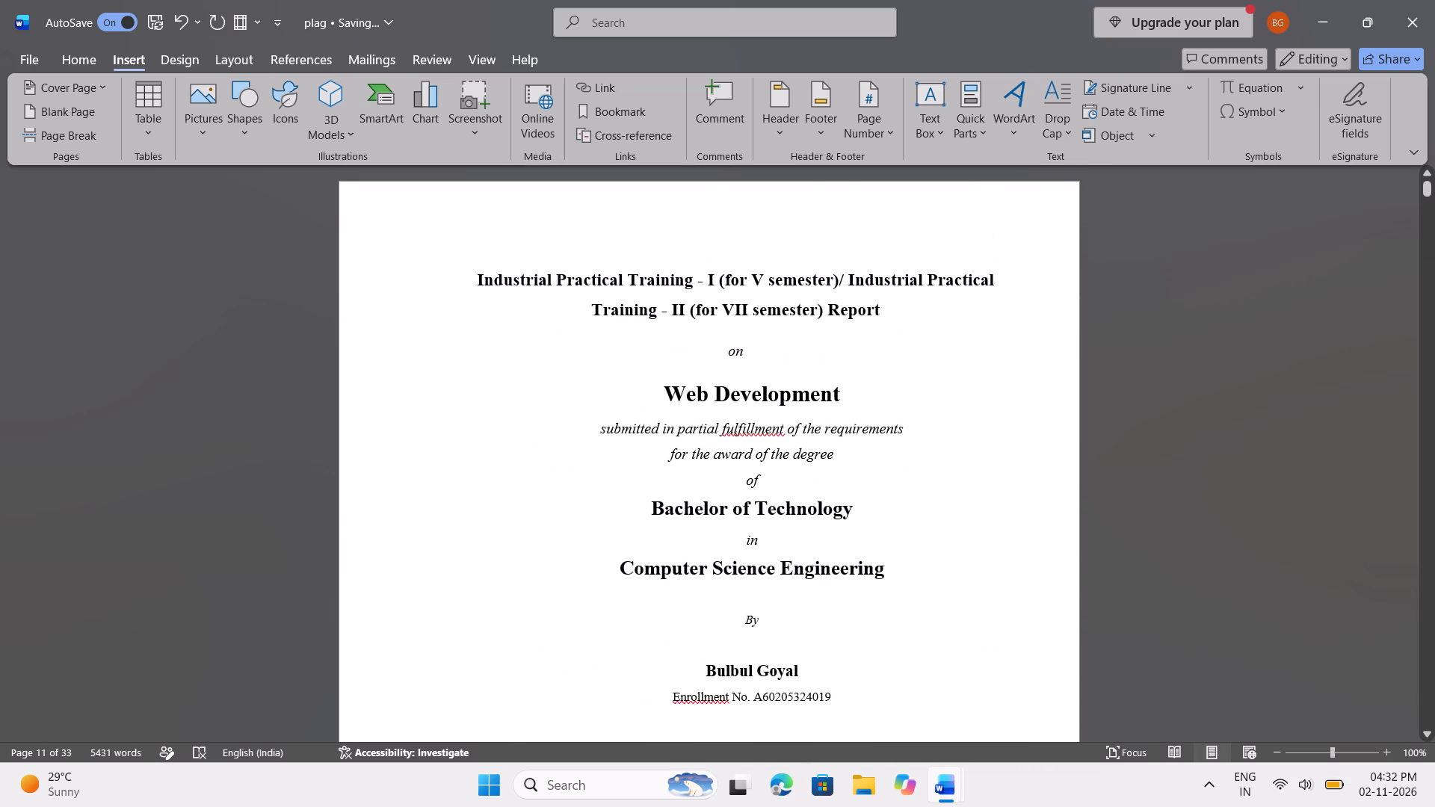
scroll(929, 590, "up", 2)
scroll(929, 590, "down", 3)
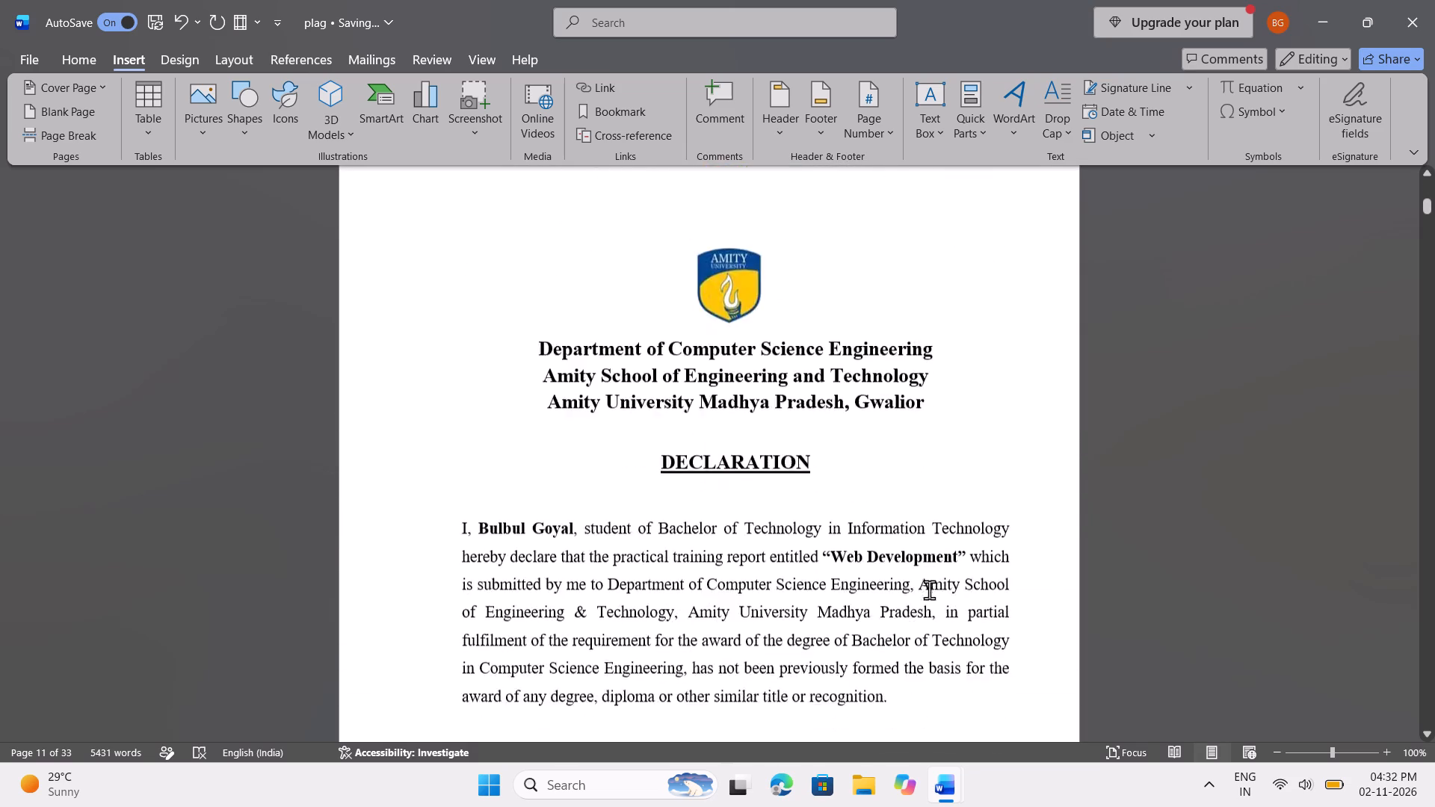
scroll(929, 590, "down", 5)
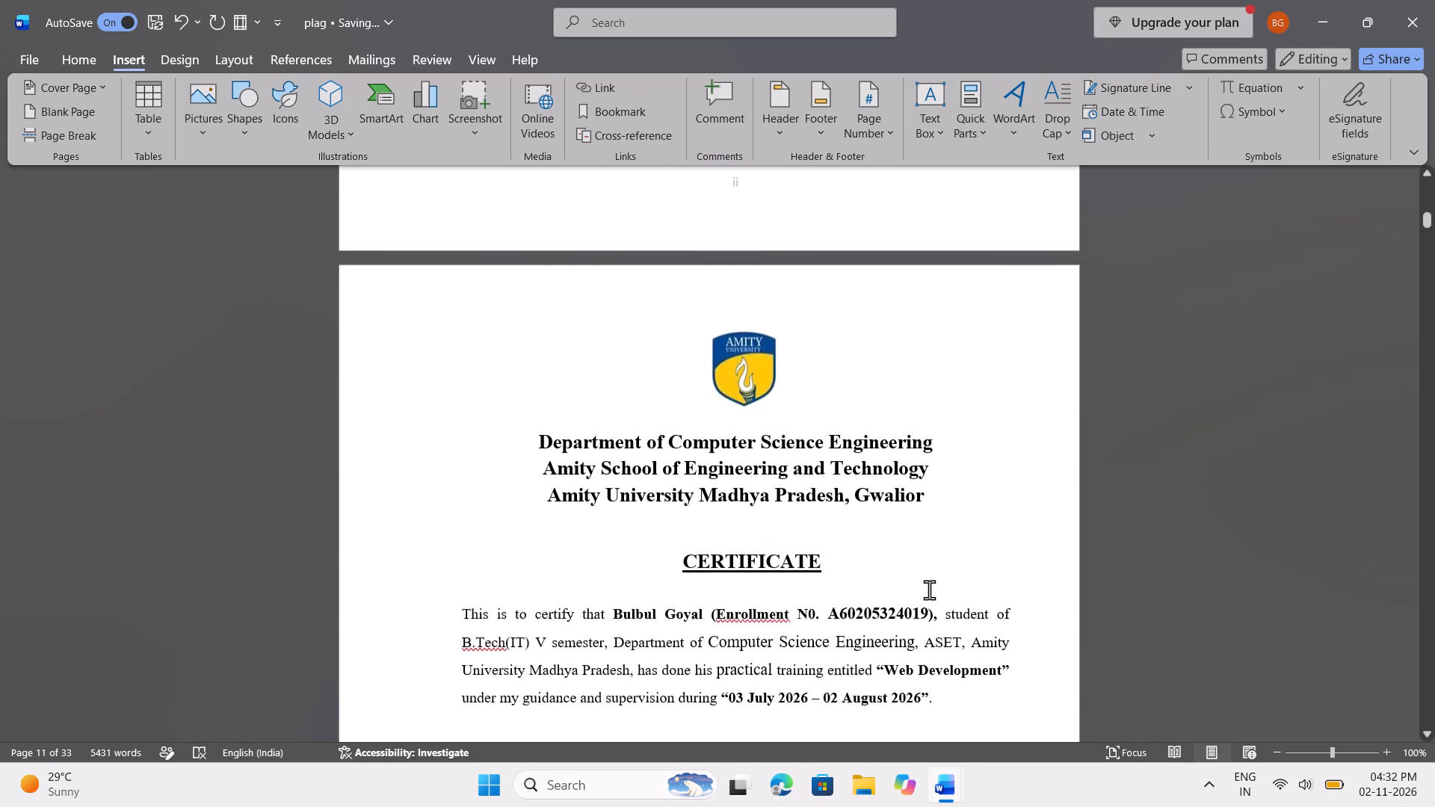
scroll(929, 590, "down", 4)
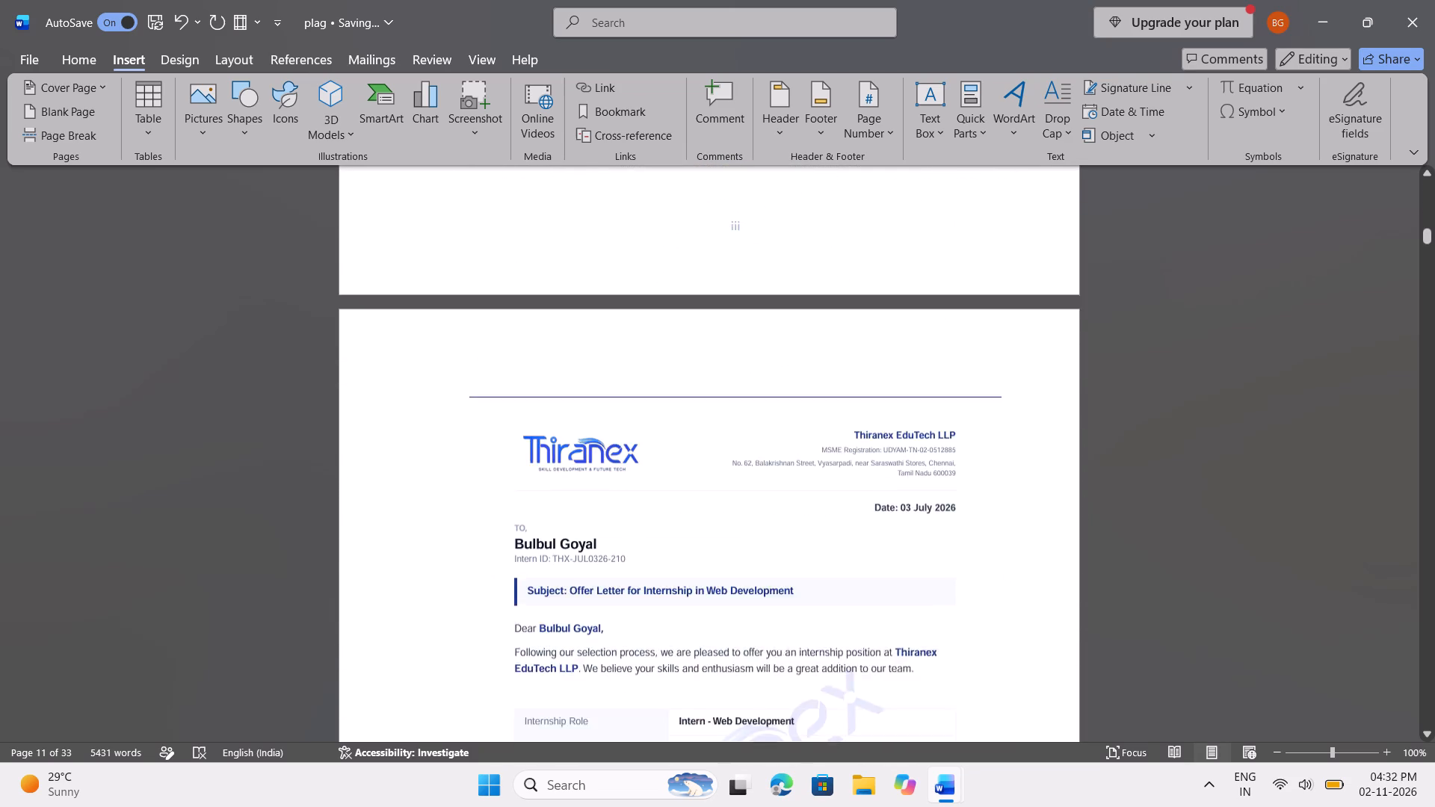
scroll(929, 590, "down", 4)
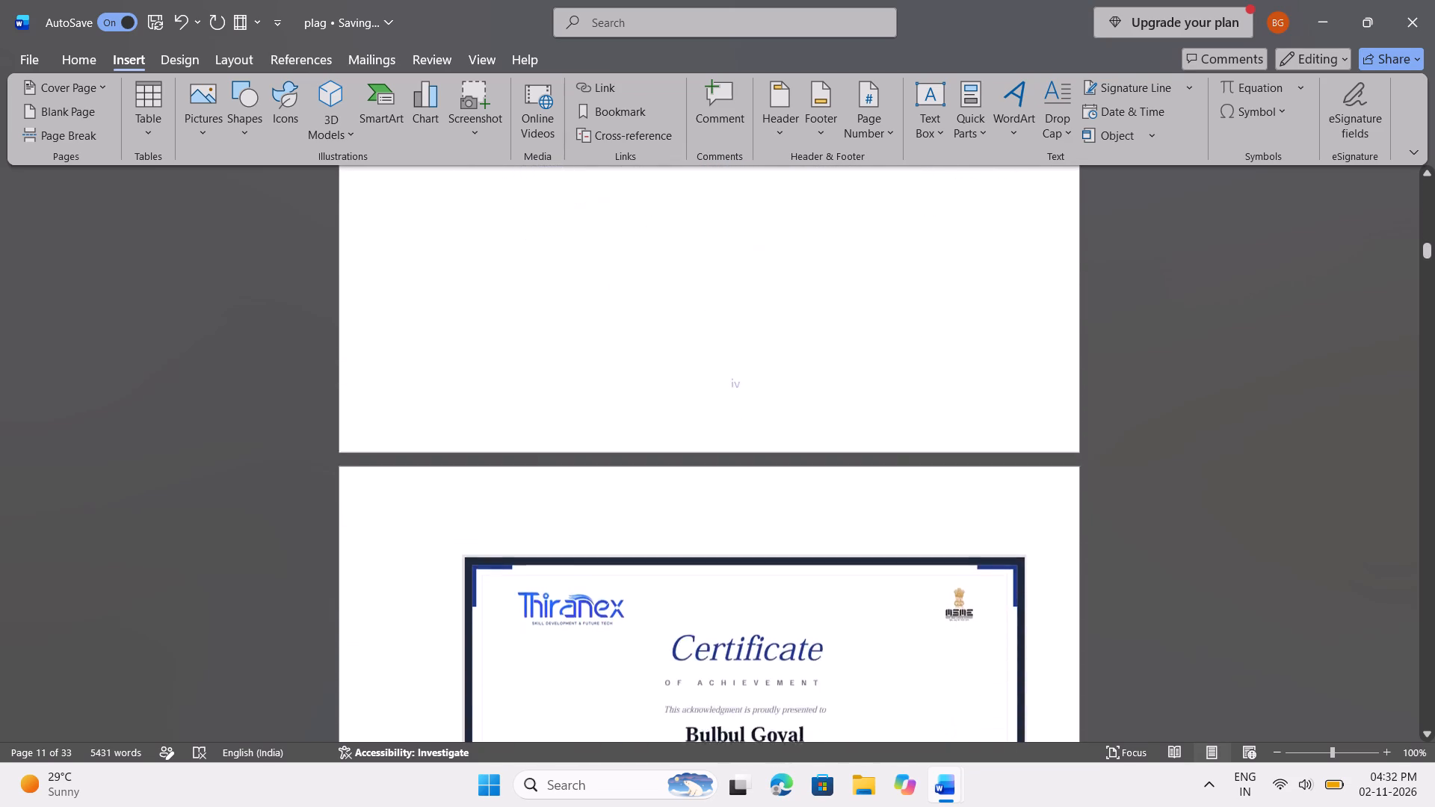
scroll(929, 590, "down", 4)
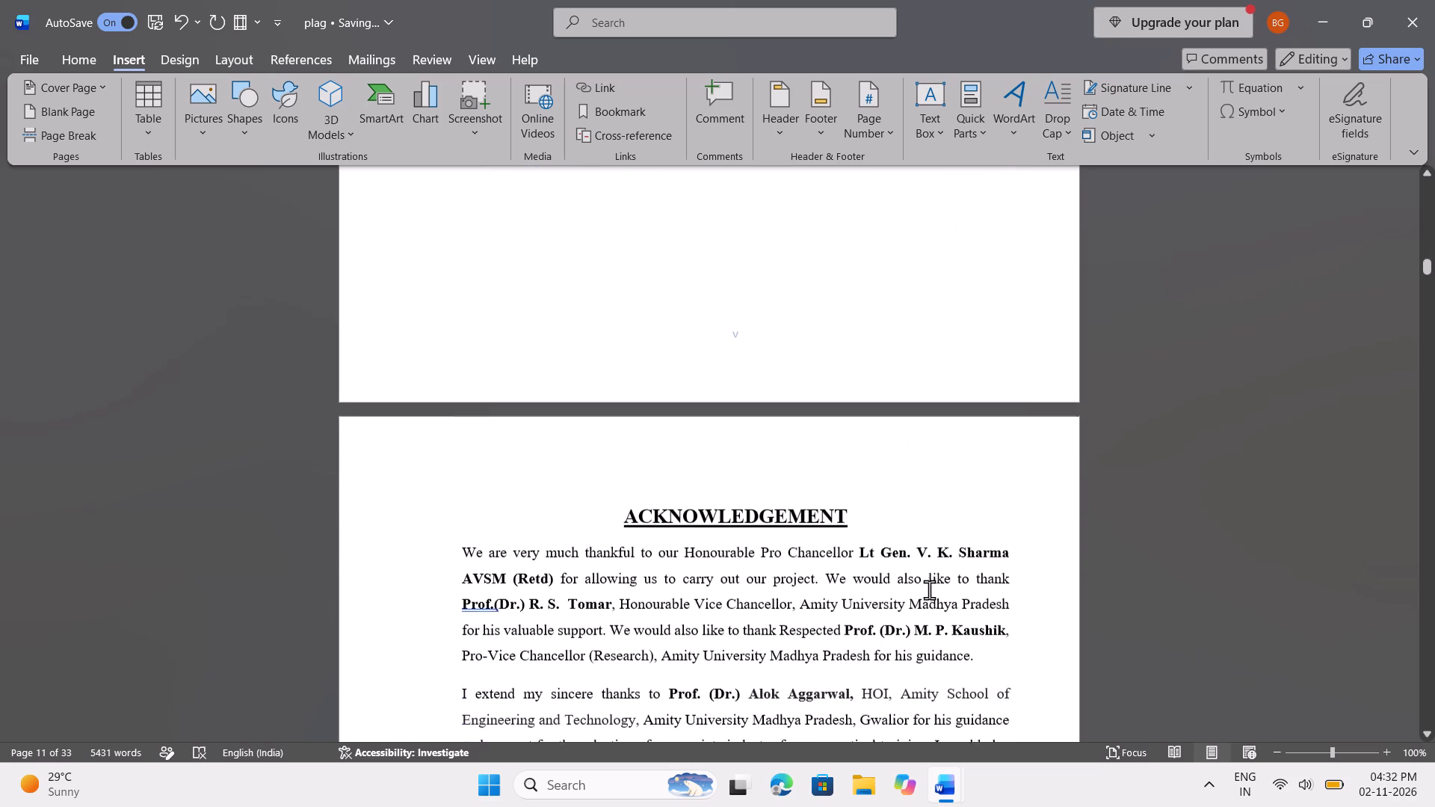
scroll(929, 590, "down", 3)
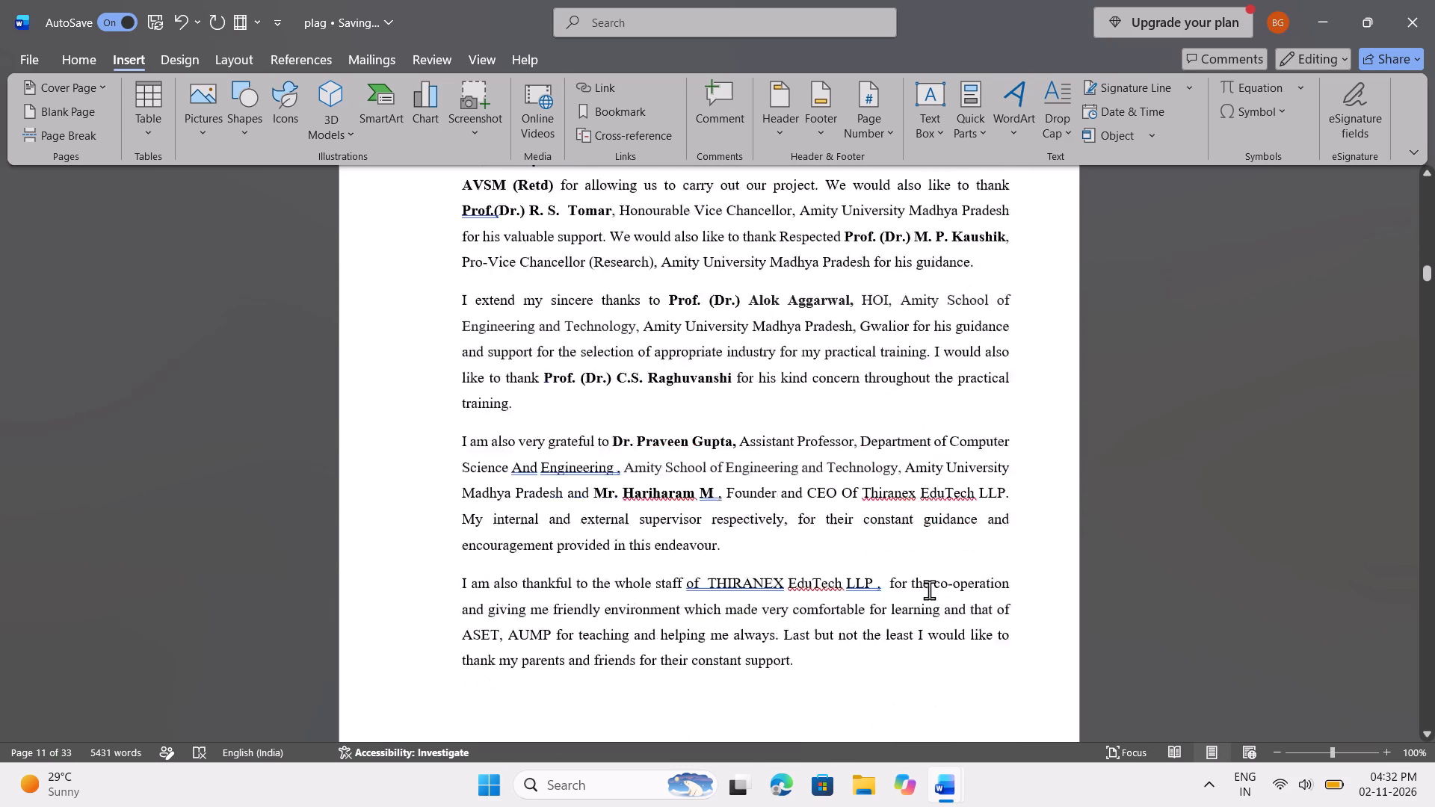
scroll(929, 590, "down", 3)
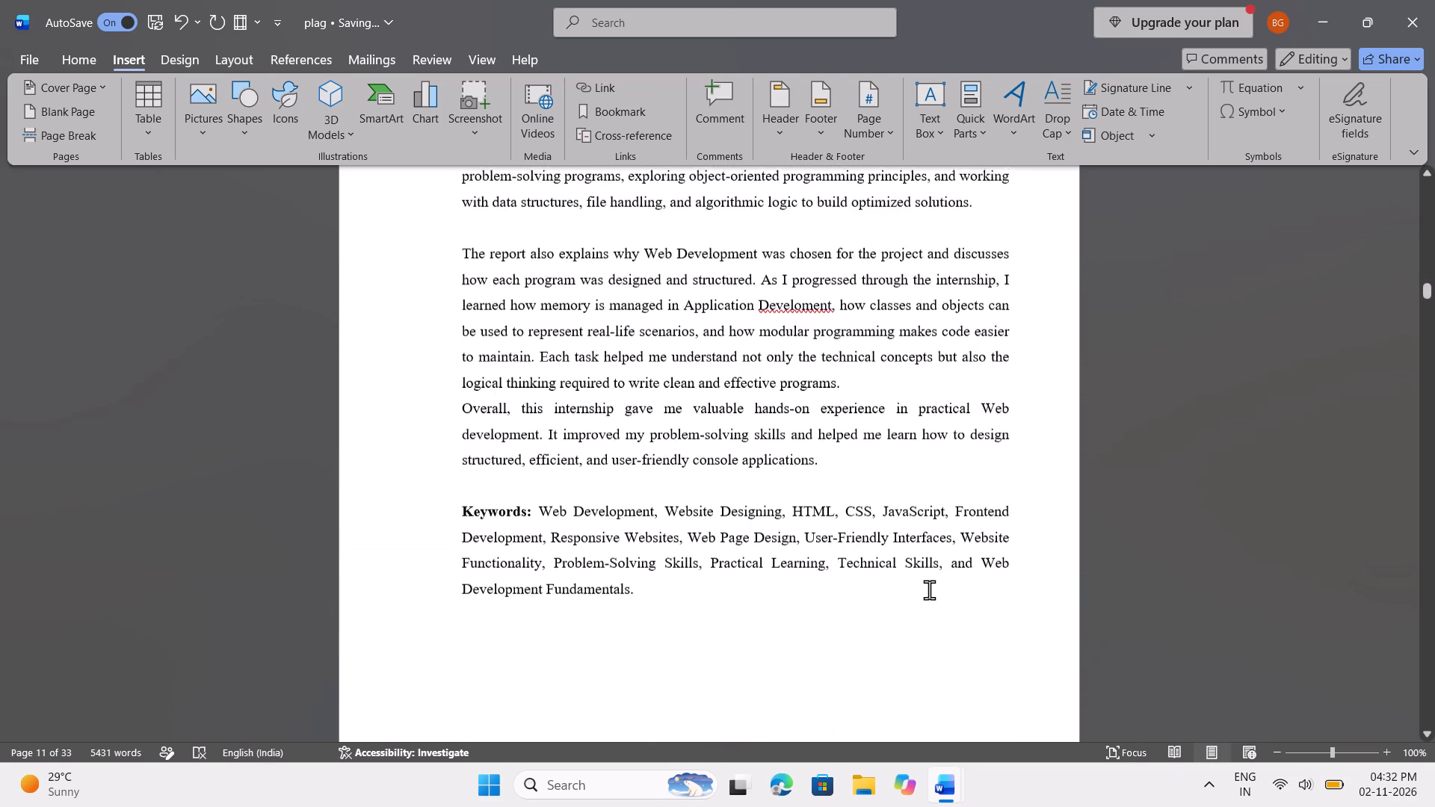
scroll(929, 590, "down", 2)
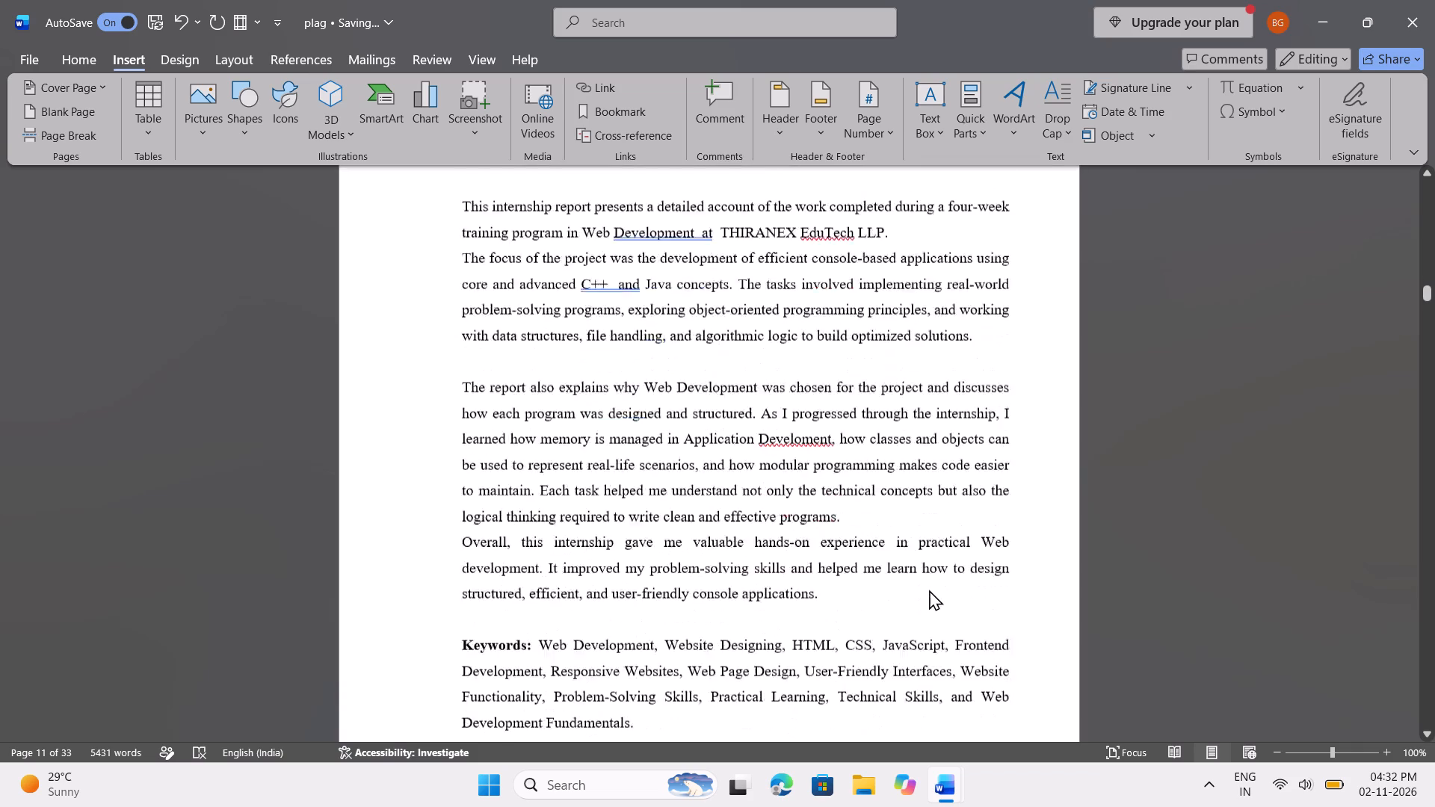
scroll(929, 590, "down", 2)
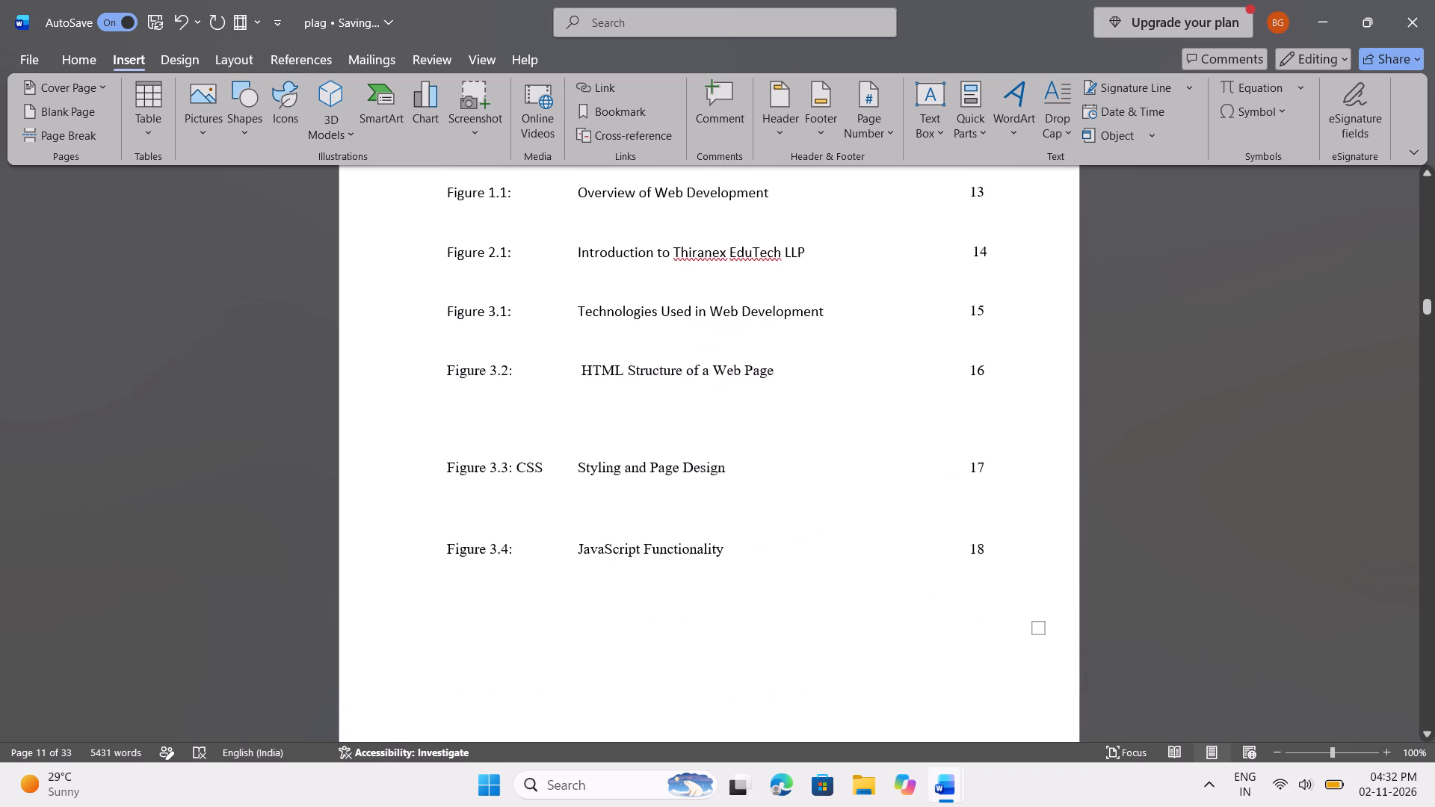
scroll(929, 590, "down", 1)
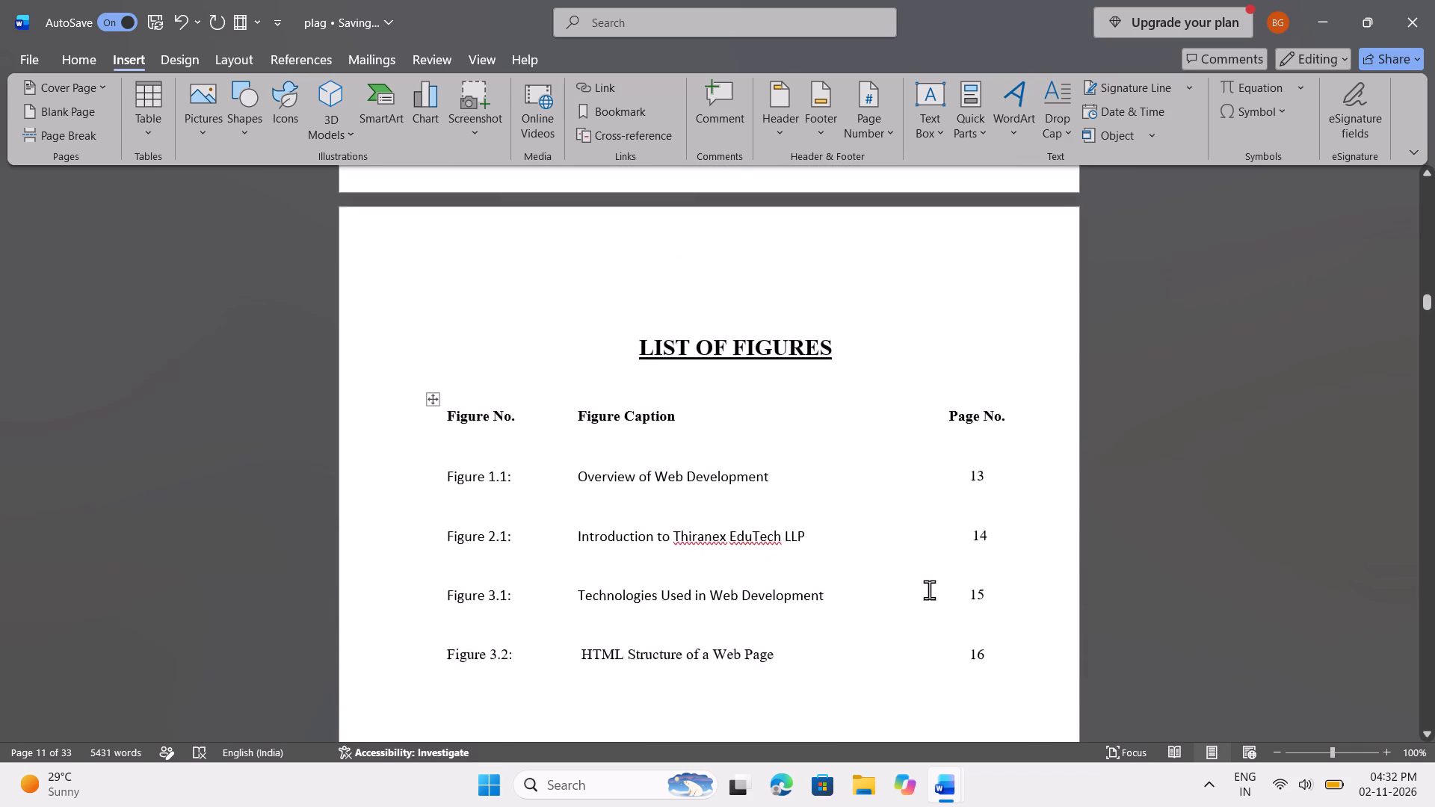
scroll(929, 590, "down", 3)
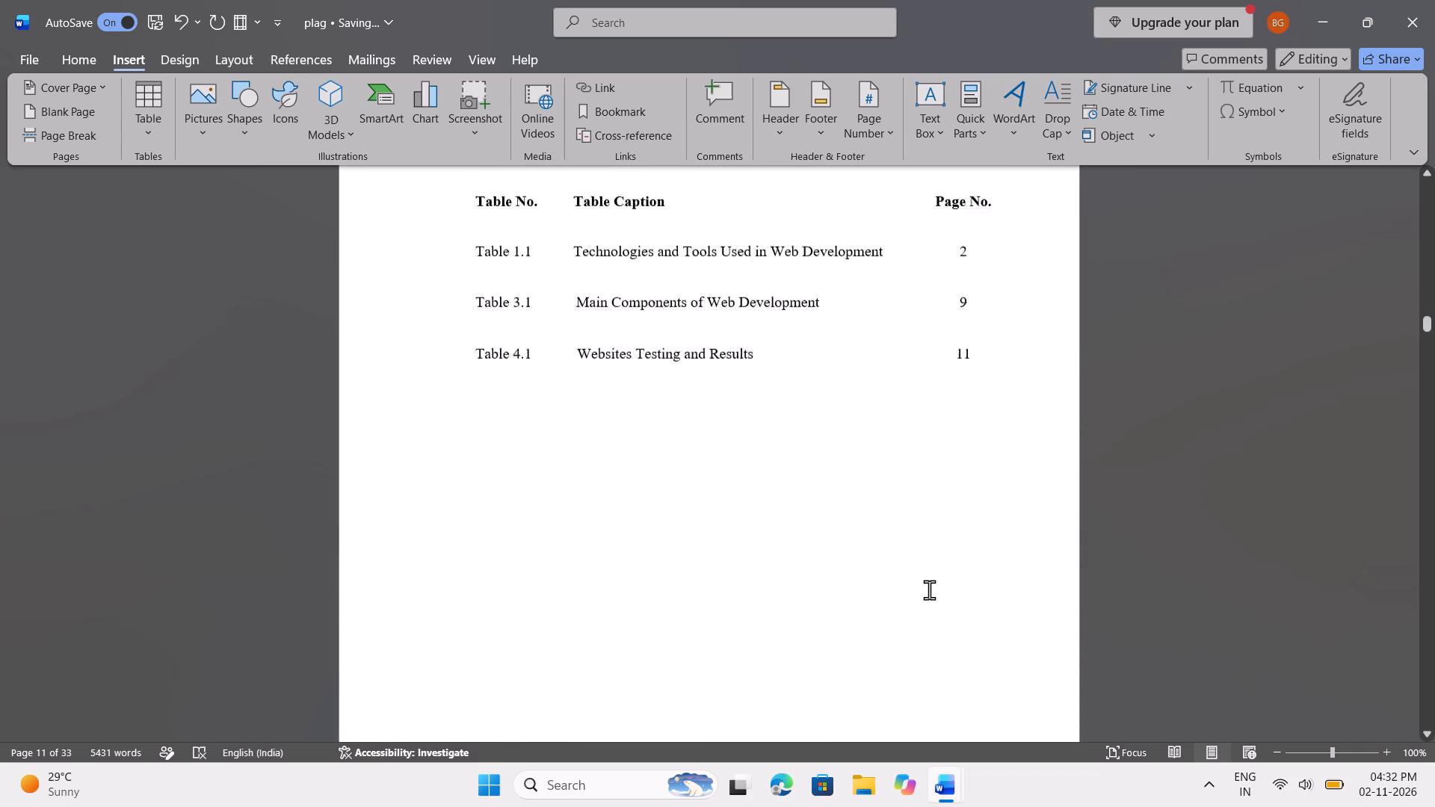
scroll(929, 590, "down", 3)
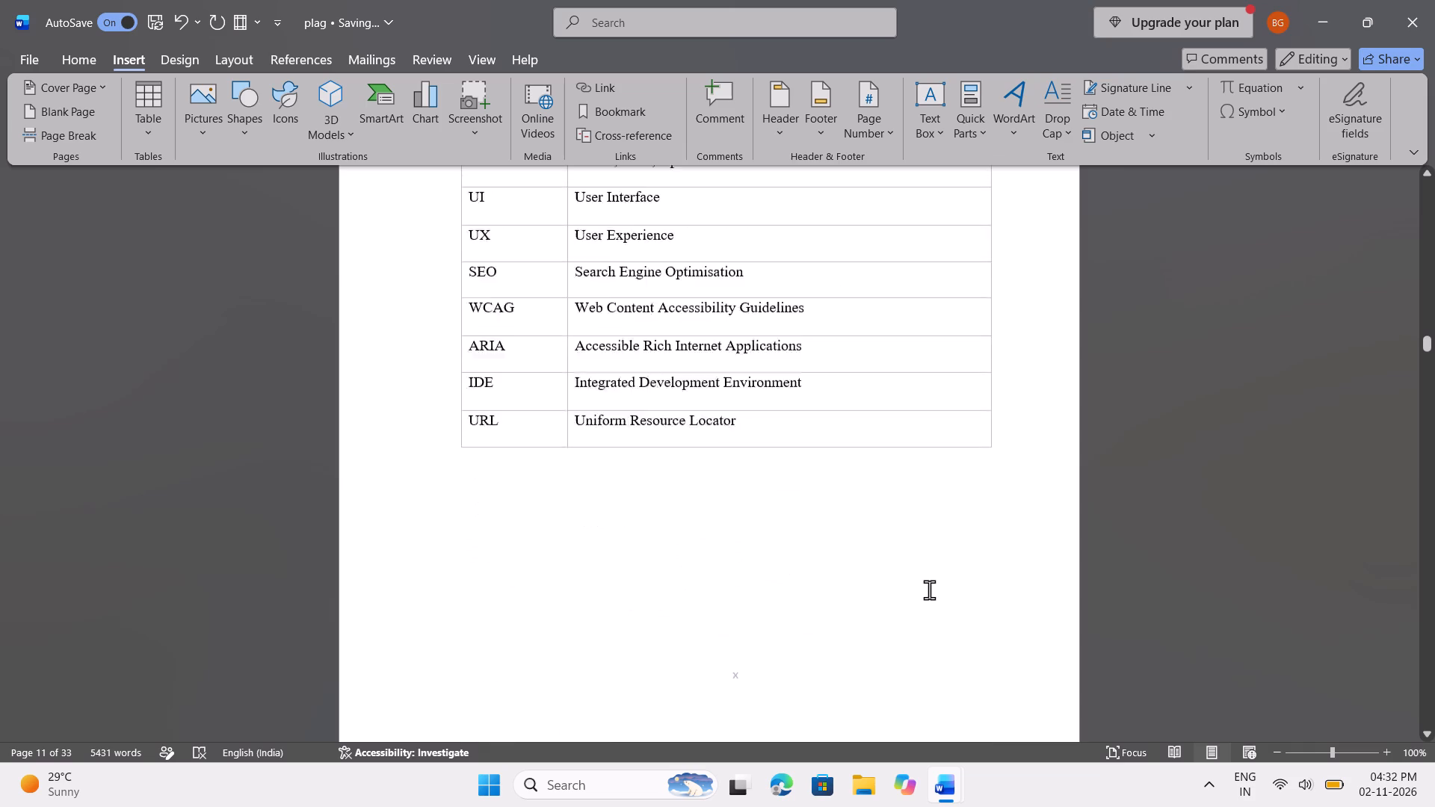
scroll(929, 590, "down", 3)
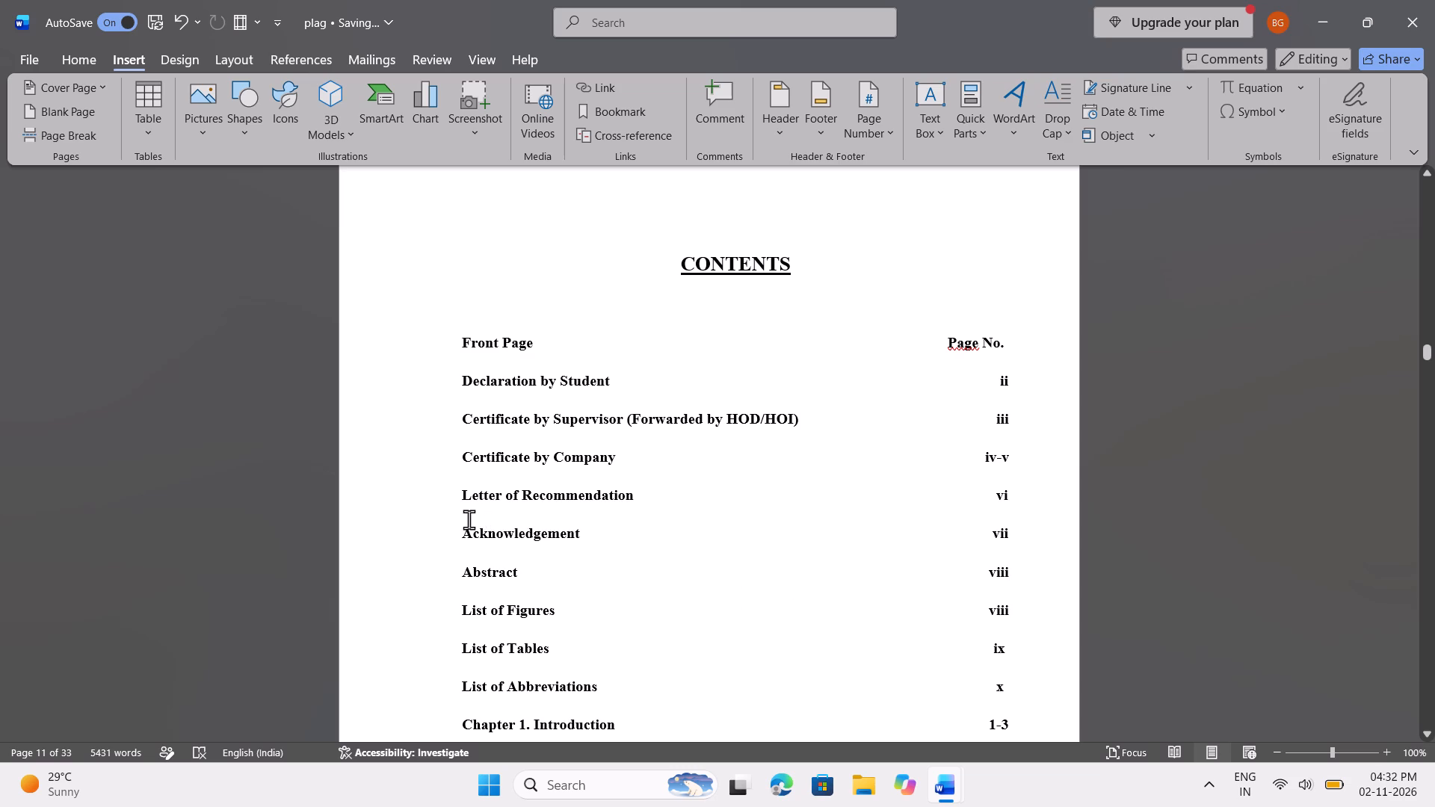
Copy the Letter of Recommendation entry in the Contents onto its own line directly below Certificate by Supervisor, without an extra blank line.
left_click_drag(456, 495, 688, 441)
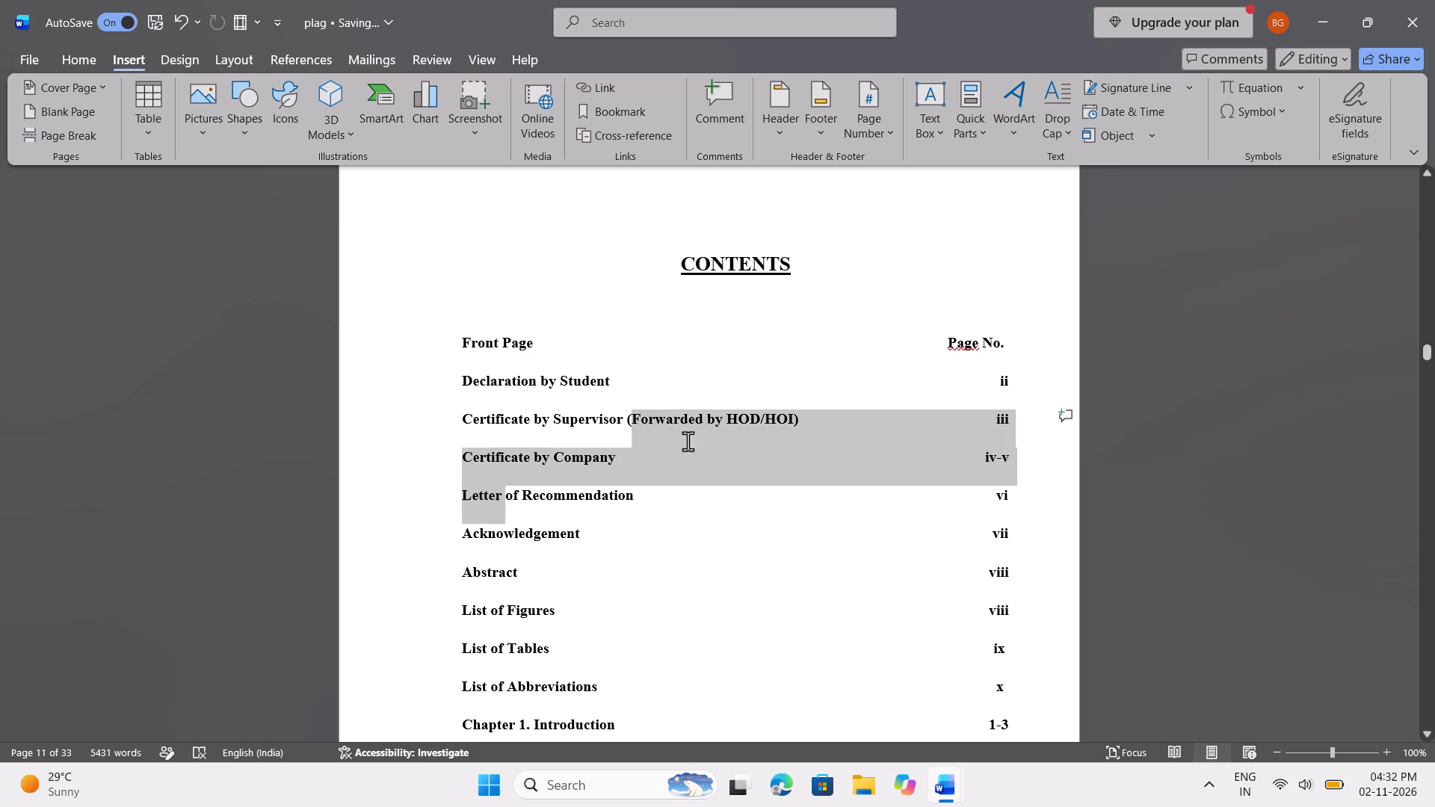
left_click_drag(688, 441, 992, 498)
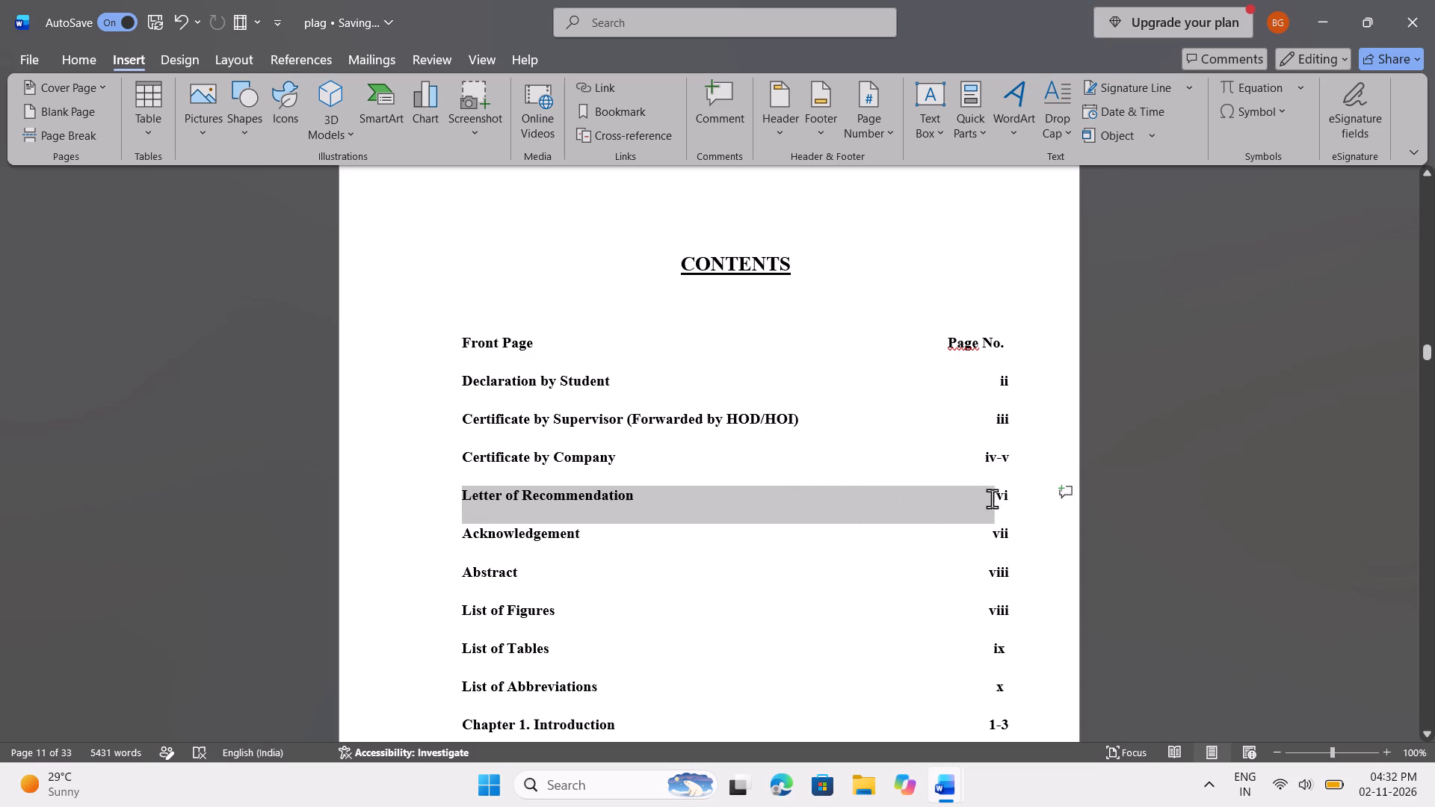
left_click_drag(992, 498, 1020, 504)
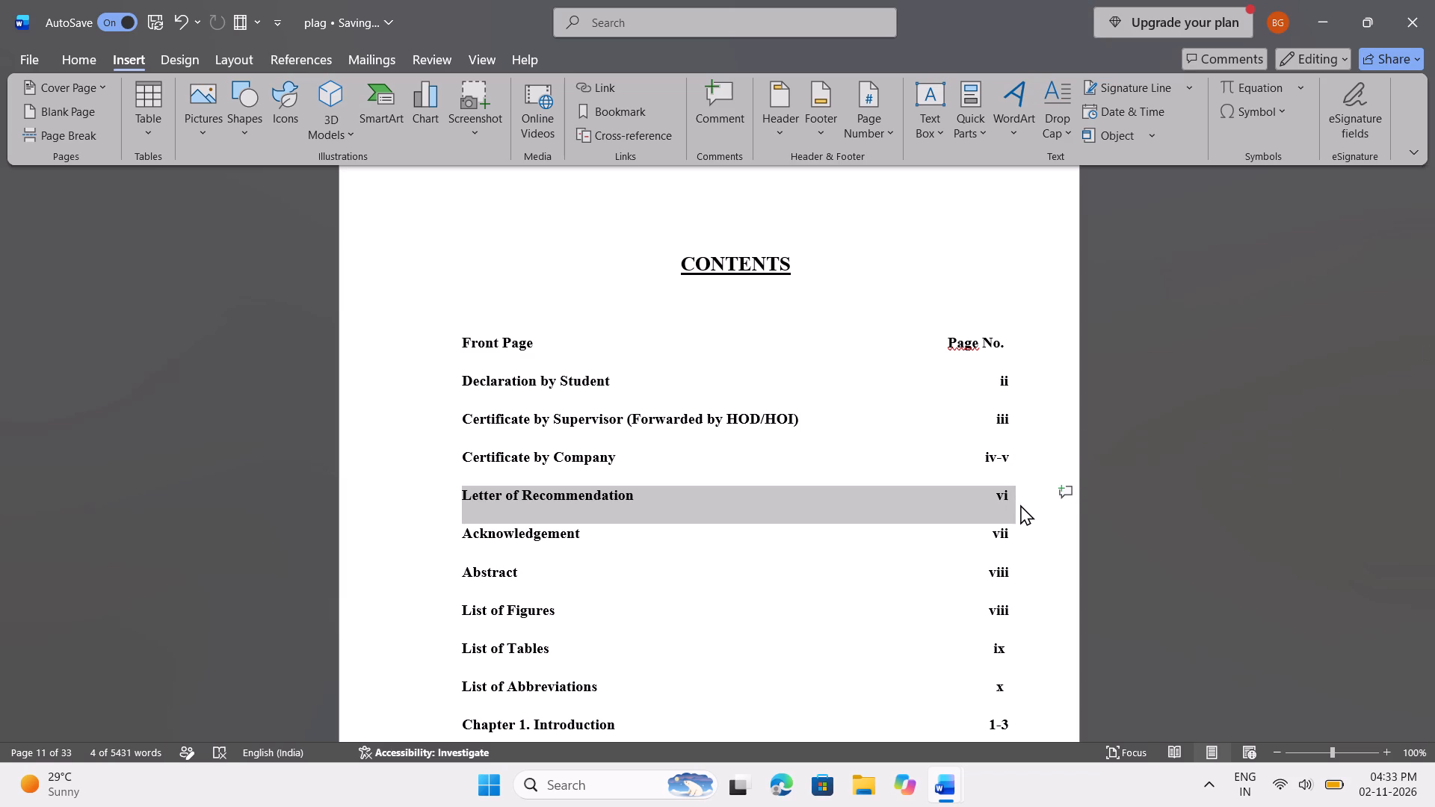
key("ctrl+c")
left_click(1028, 517)
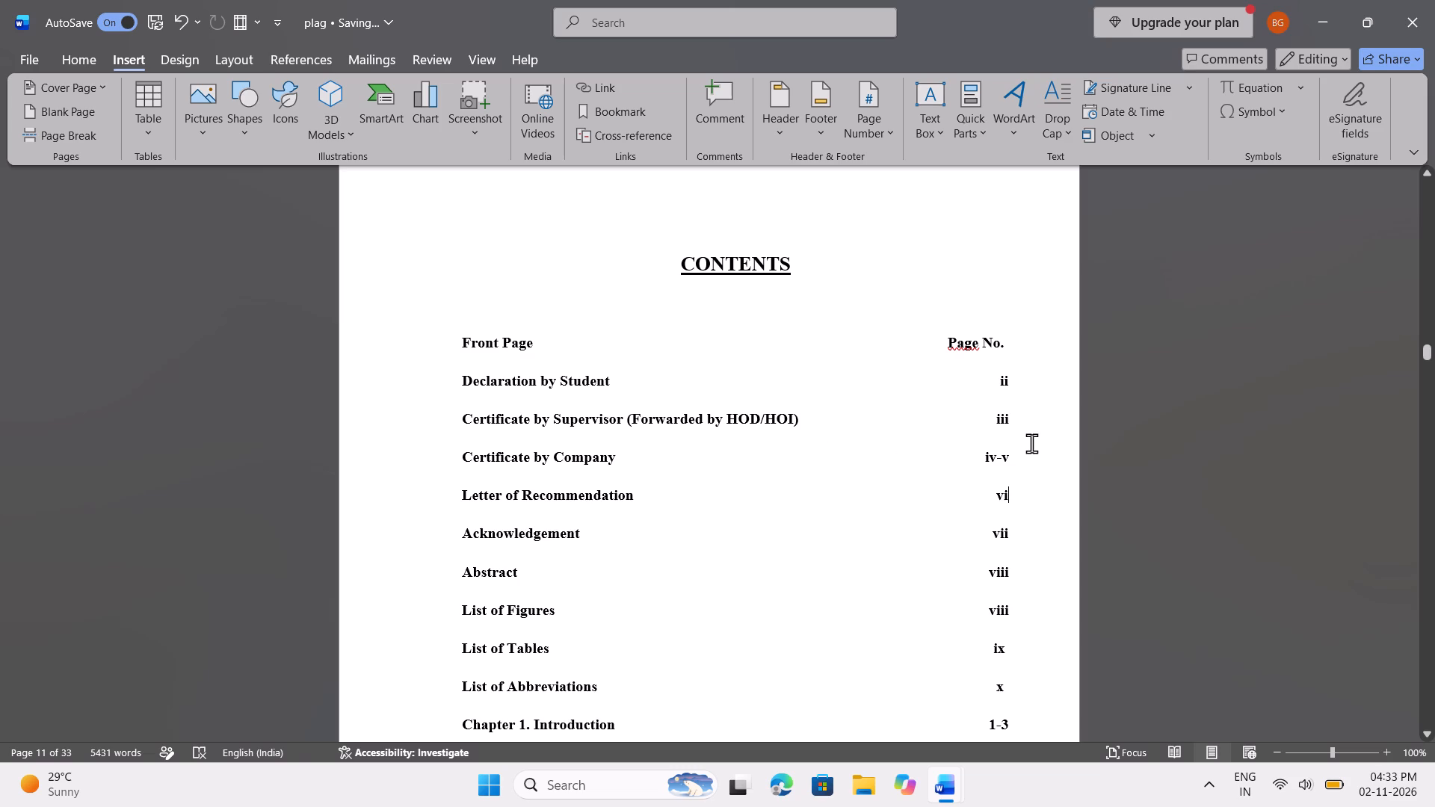
left_click(1022, 421)
key("Return")
key("ctrl+v")
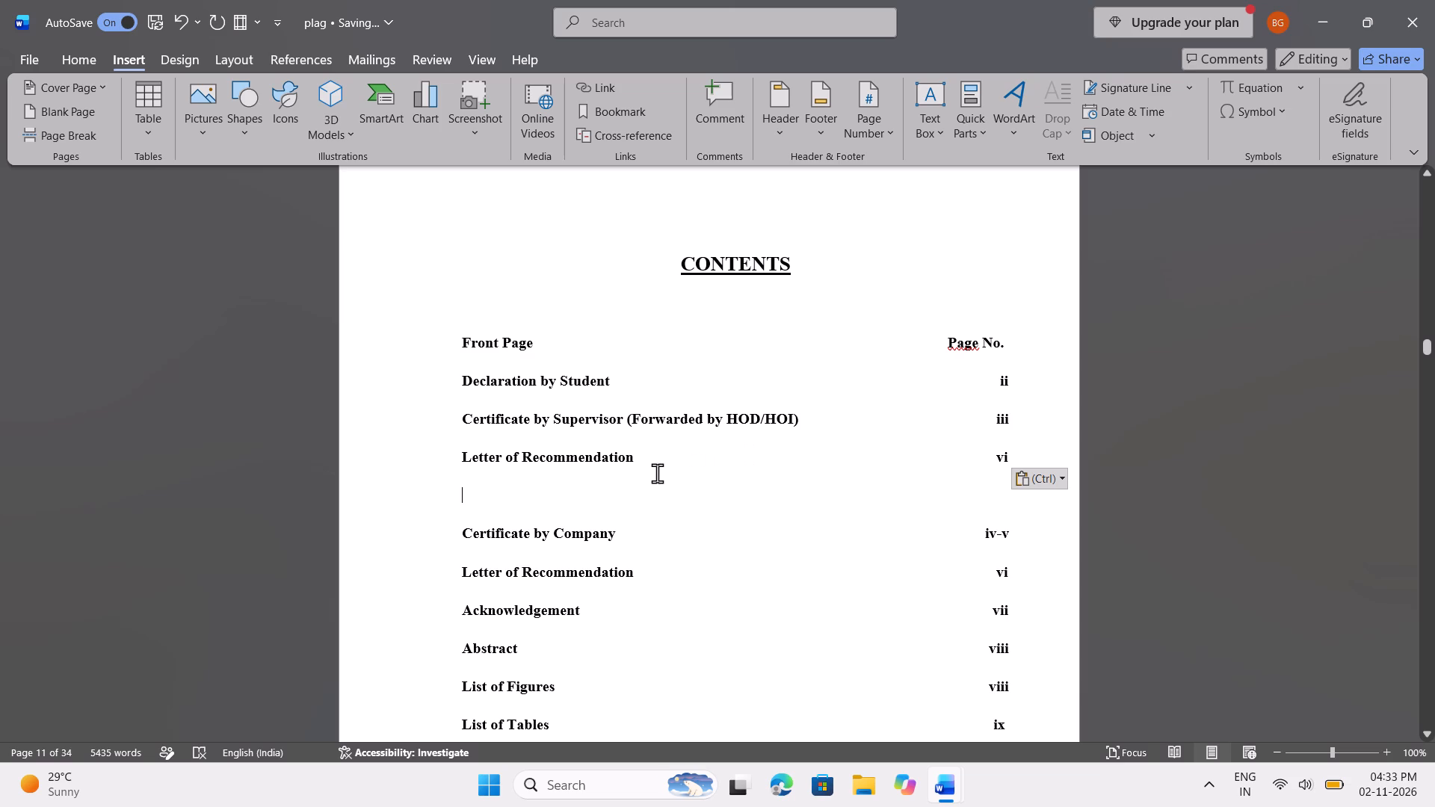
key("BackSpace")
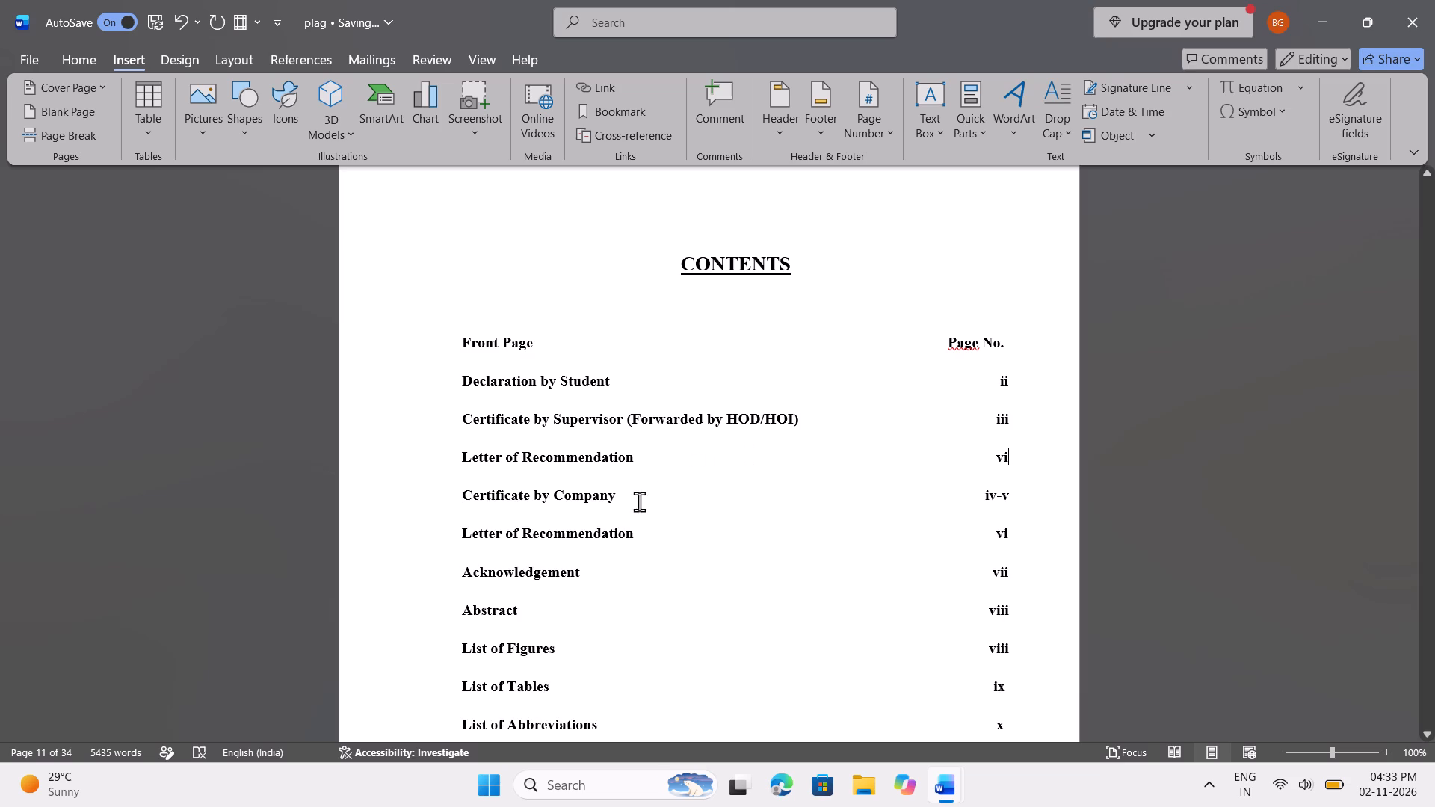
Set the page number of the Letter of Recommendation entry below Certificate by Supervisor to iv.
left_click(1025, 480)
key("BackSpace")
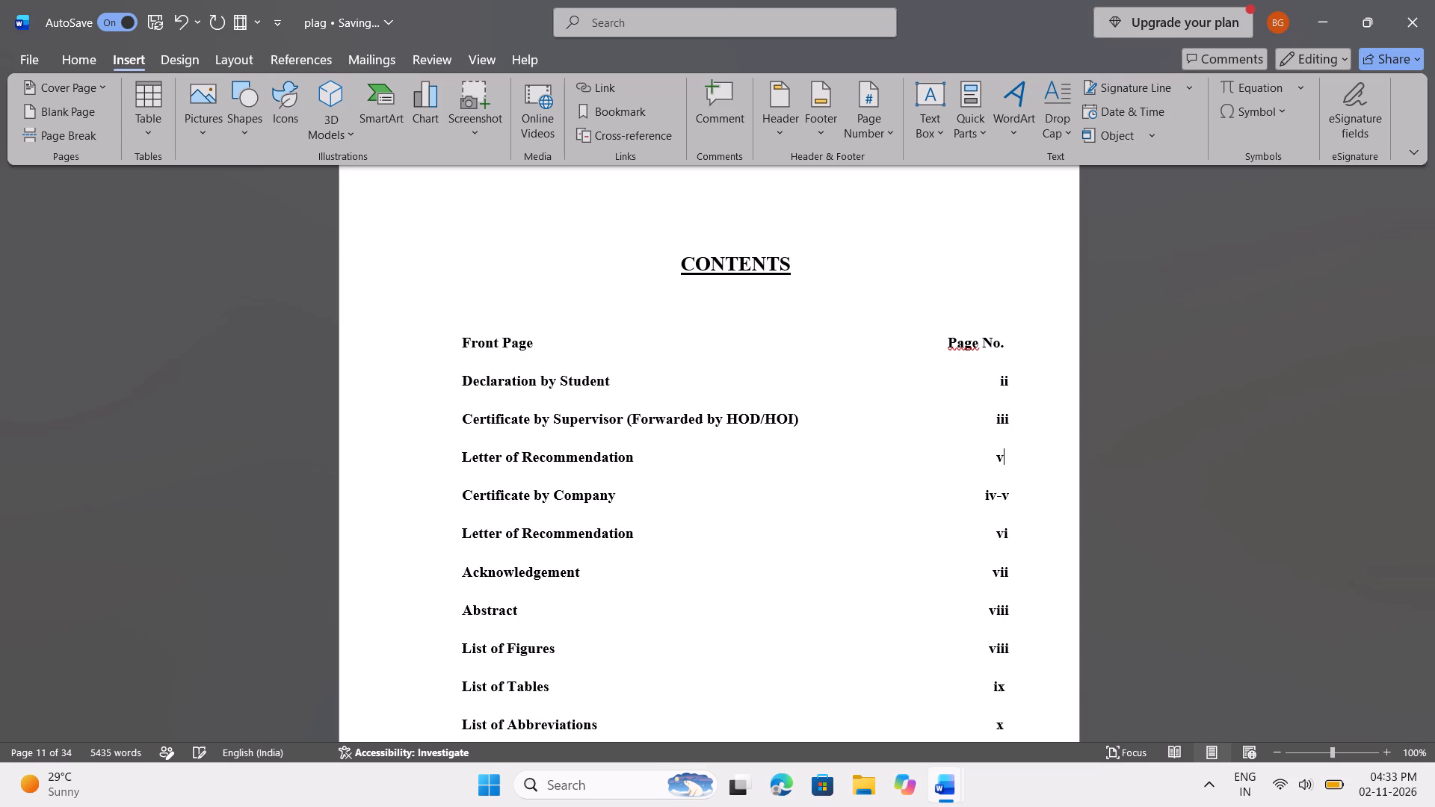
key("BackSpace")
type("iv")
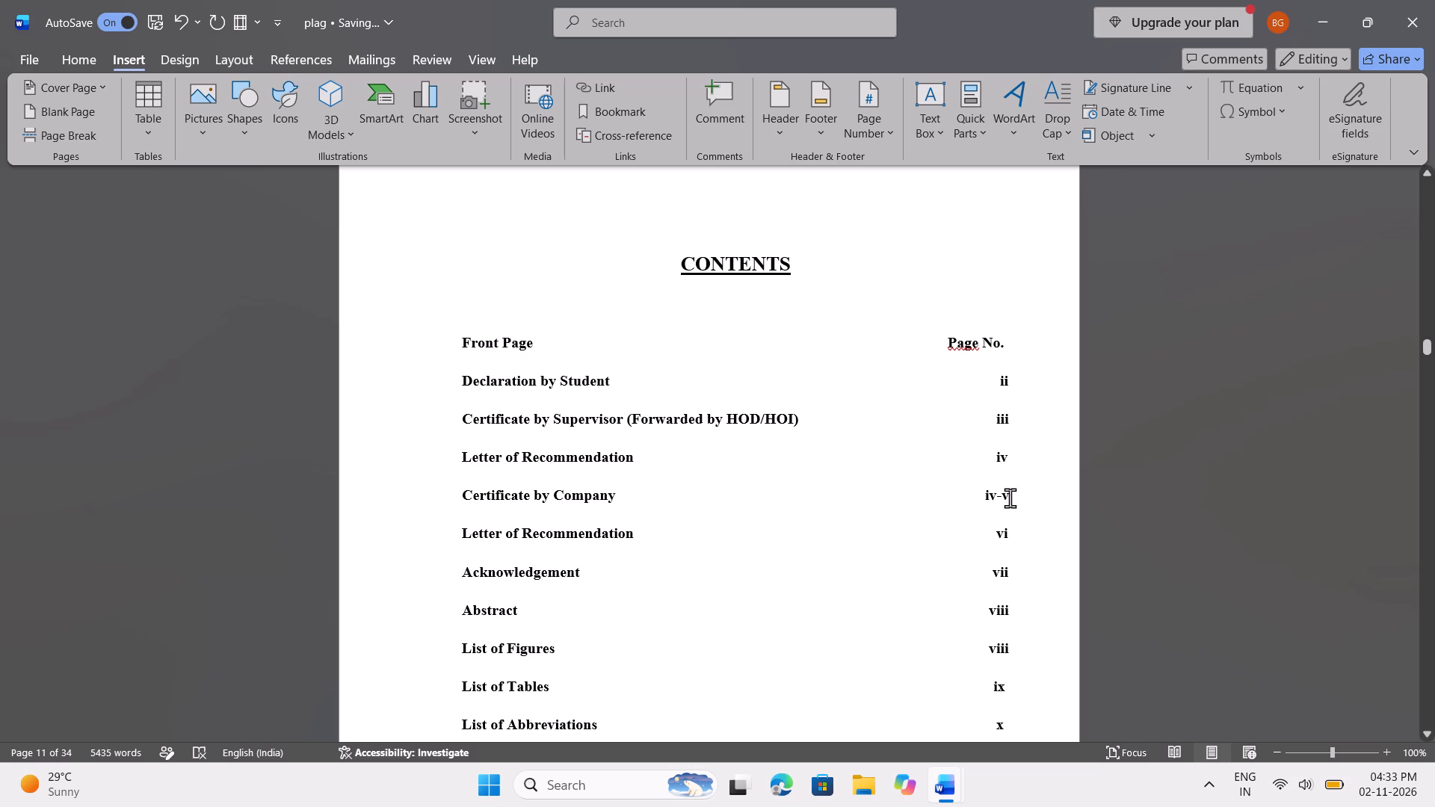
Change the Certificate by Company page number in the Contents to v, spaced to line up with the page-number column.
left_click(1002, 499)
key("BackSpace")
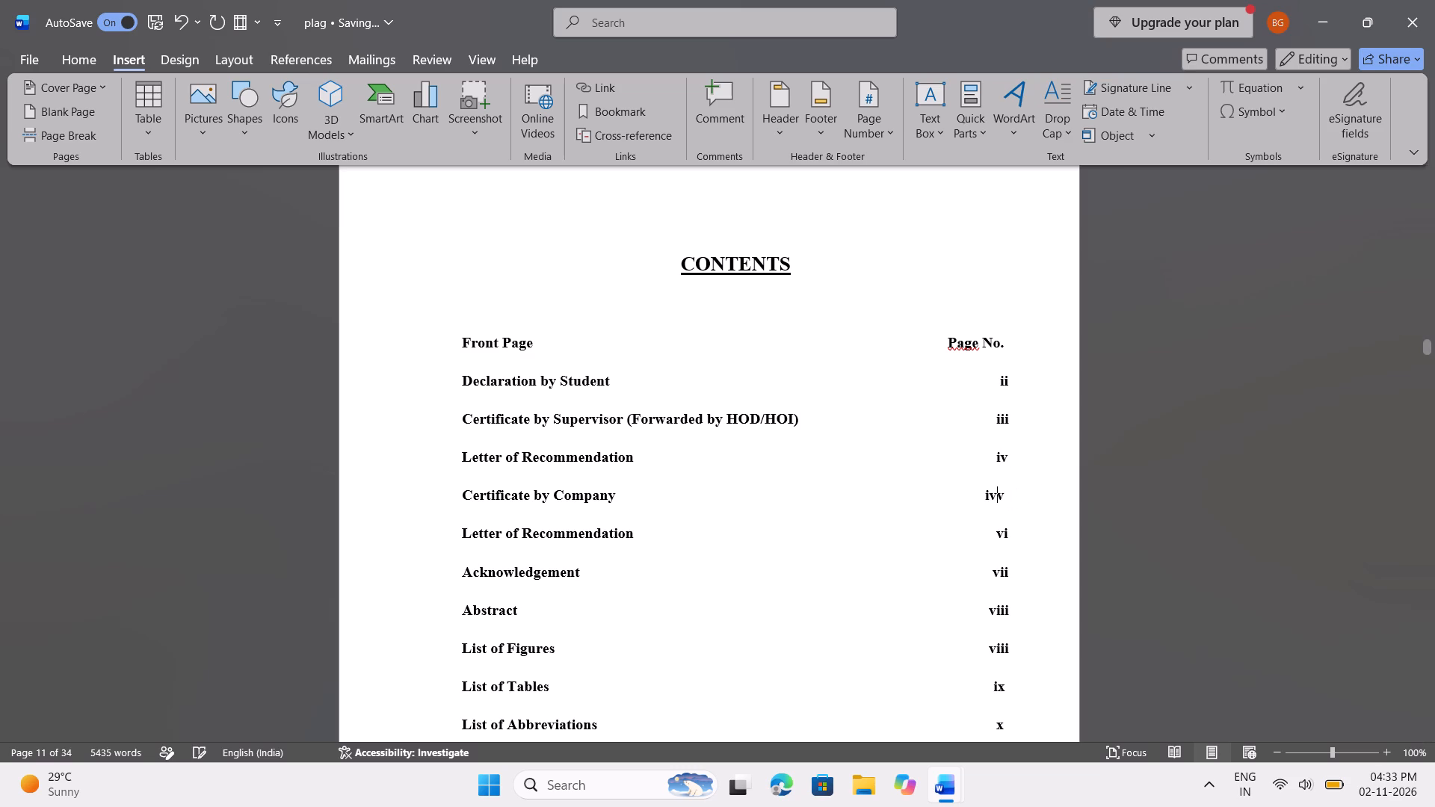
key("BackSpace")
key("BackSpace")
key("space")
key("space")
key("space")
key("space")
key("BackSpace")
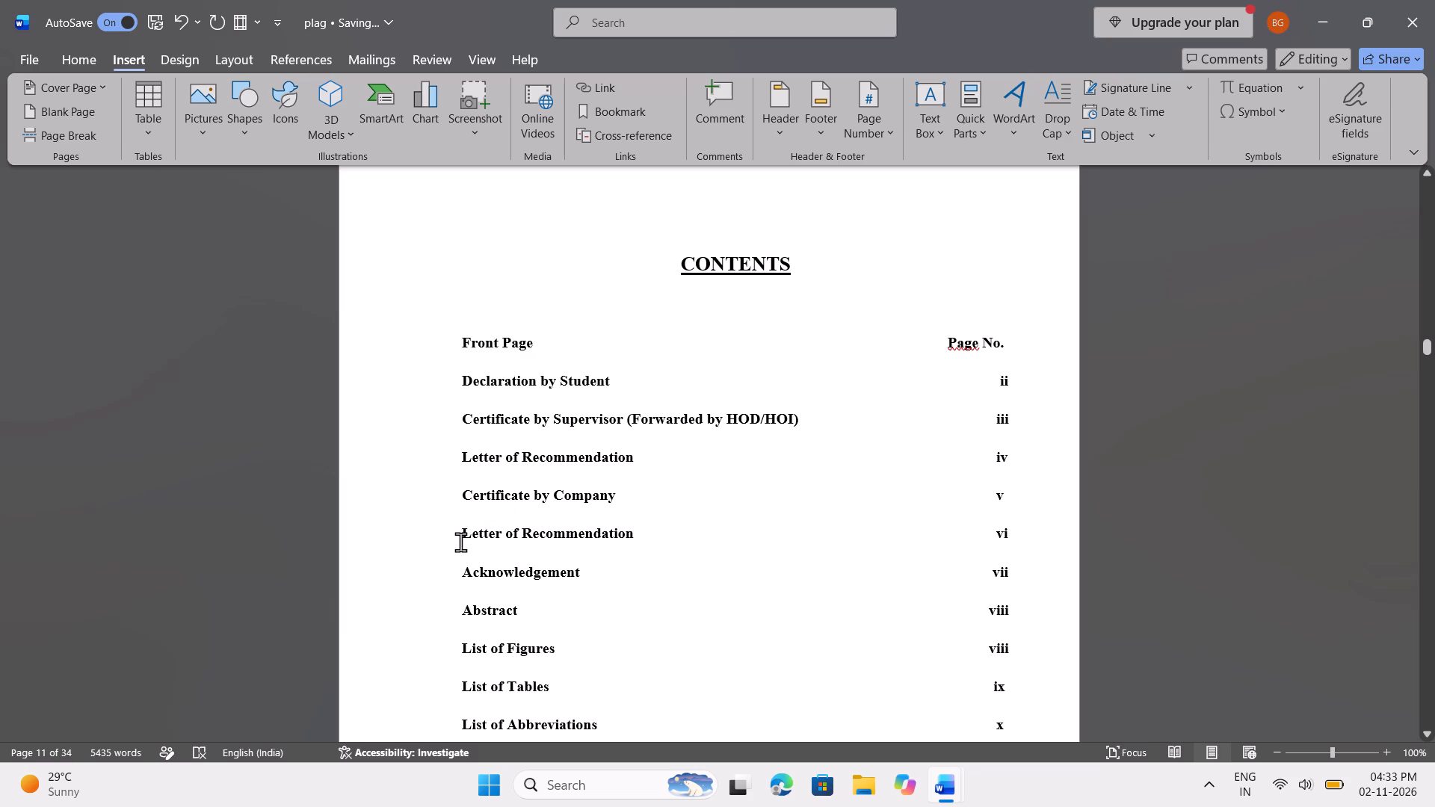
Delete the duplicate Letter of Recommendation entry between Certificate by Company and Acknowledgement in the Contents.
left_click_drag(460, 539, 1033, 542)
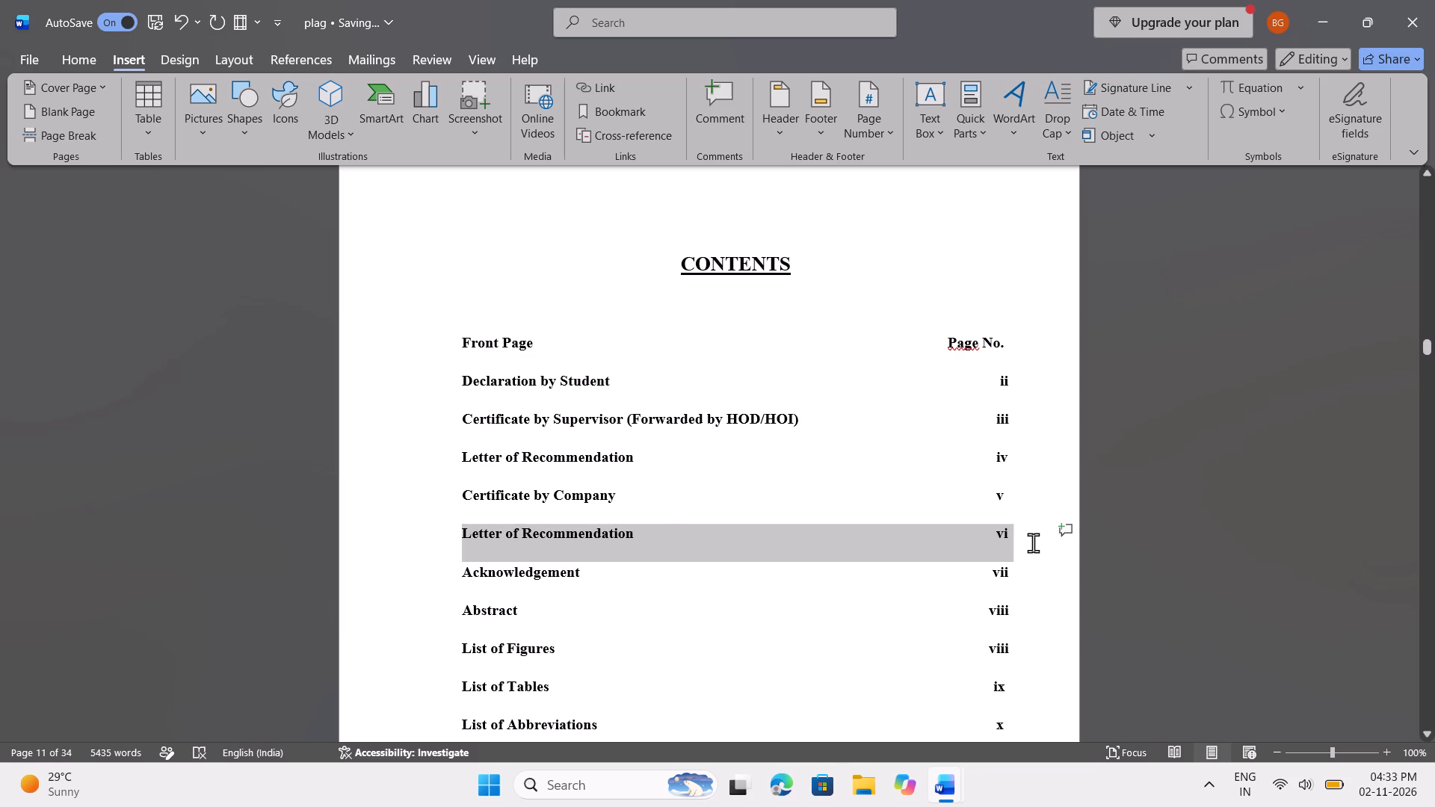
left_click_drag(1033, 542, 1020, 545)
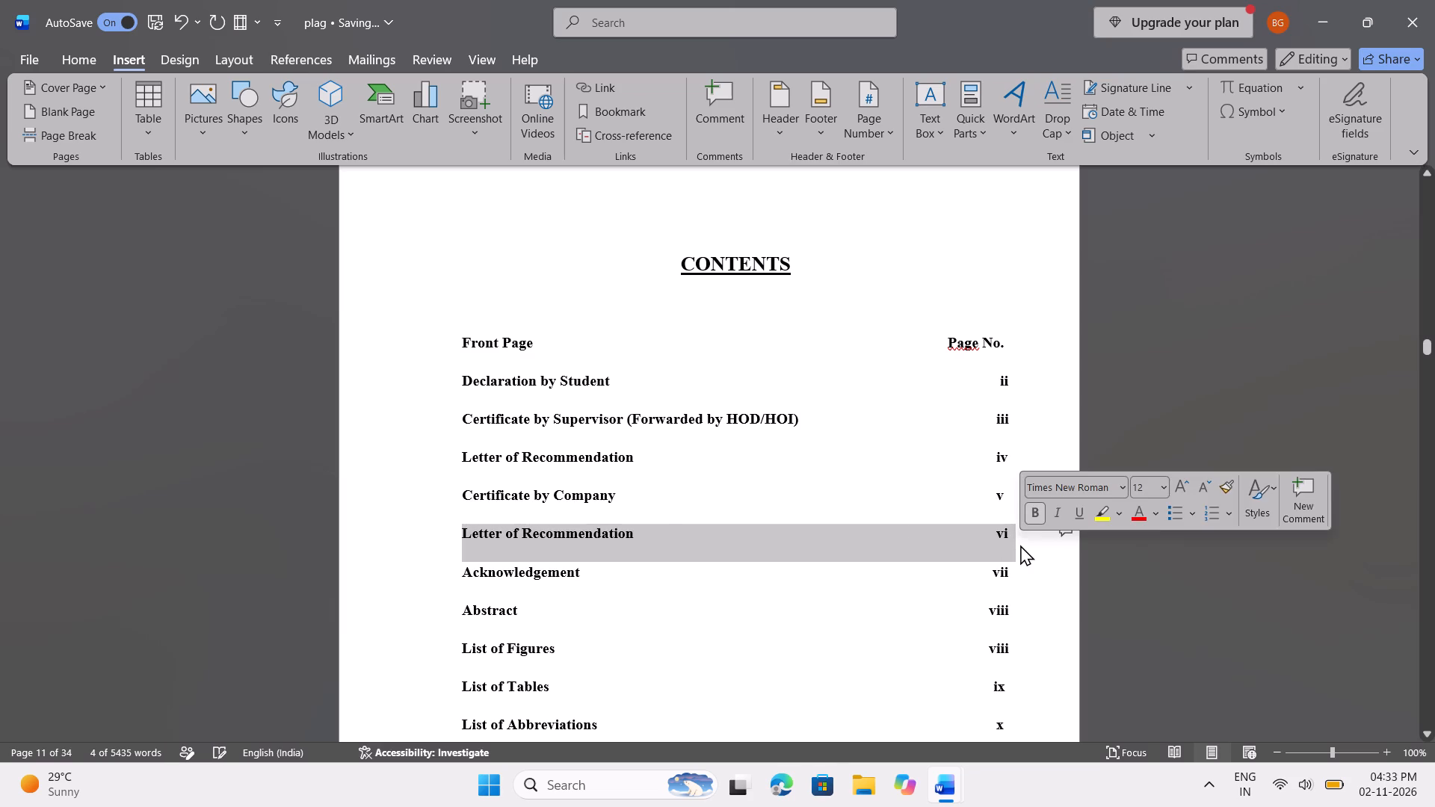
key("BackSpace")
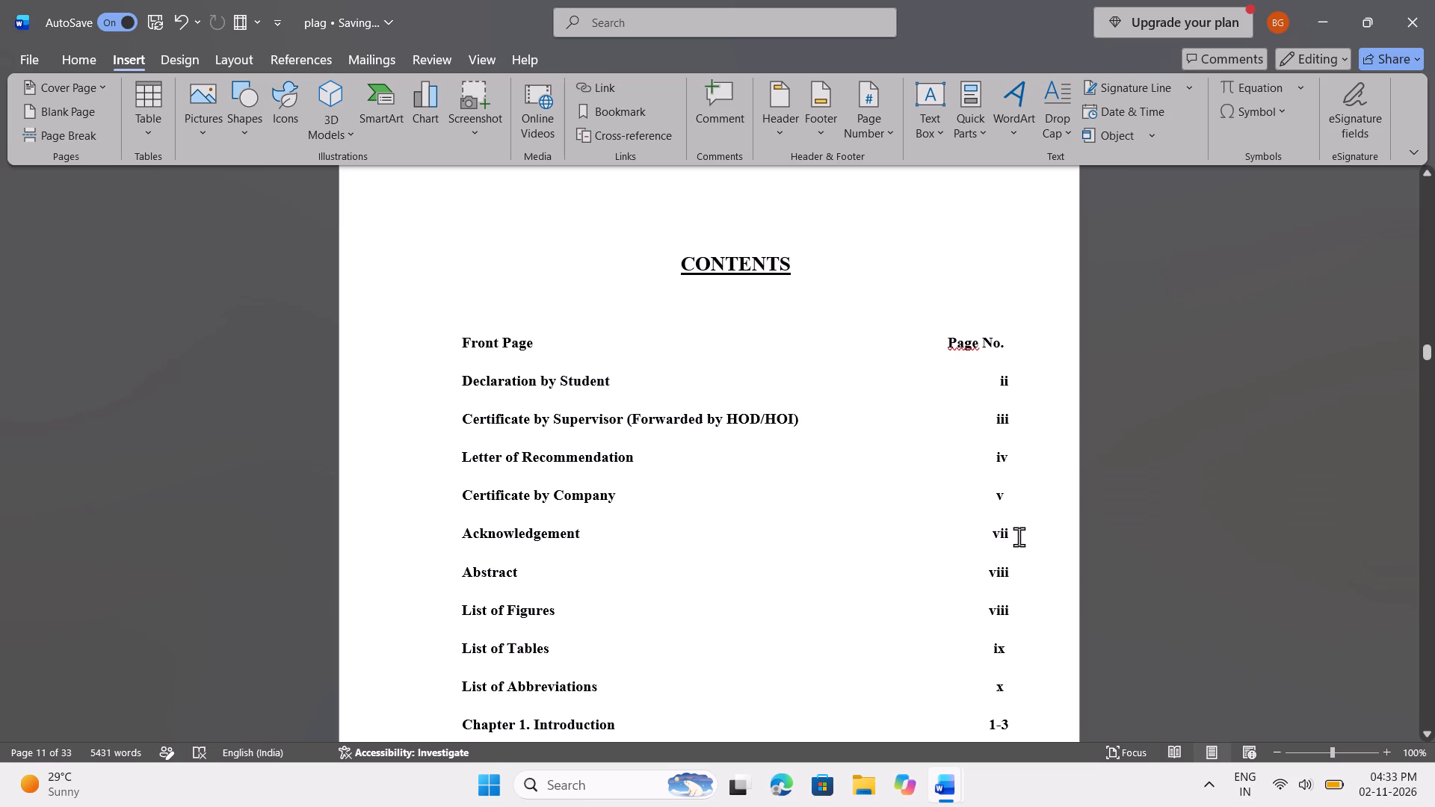
Set the Contents page numbers to vi for Acknowledgement and vii for Abstract.
left_click(1019, 537)
key("BackSpace")
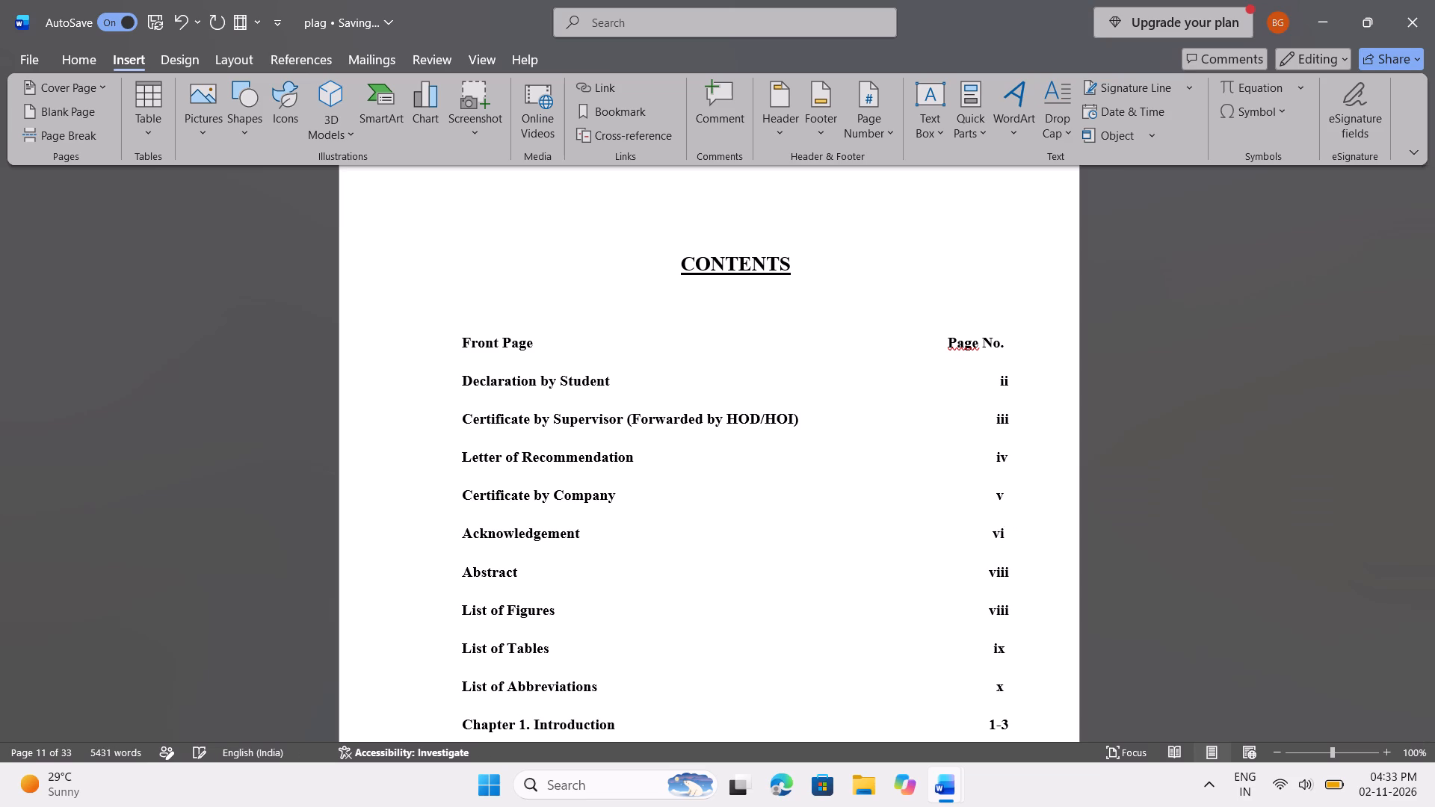
left_click(1014, 569)
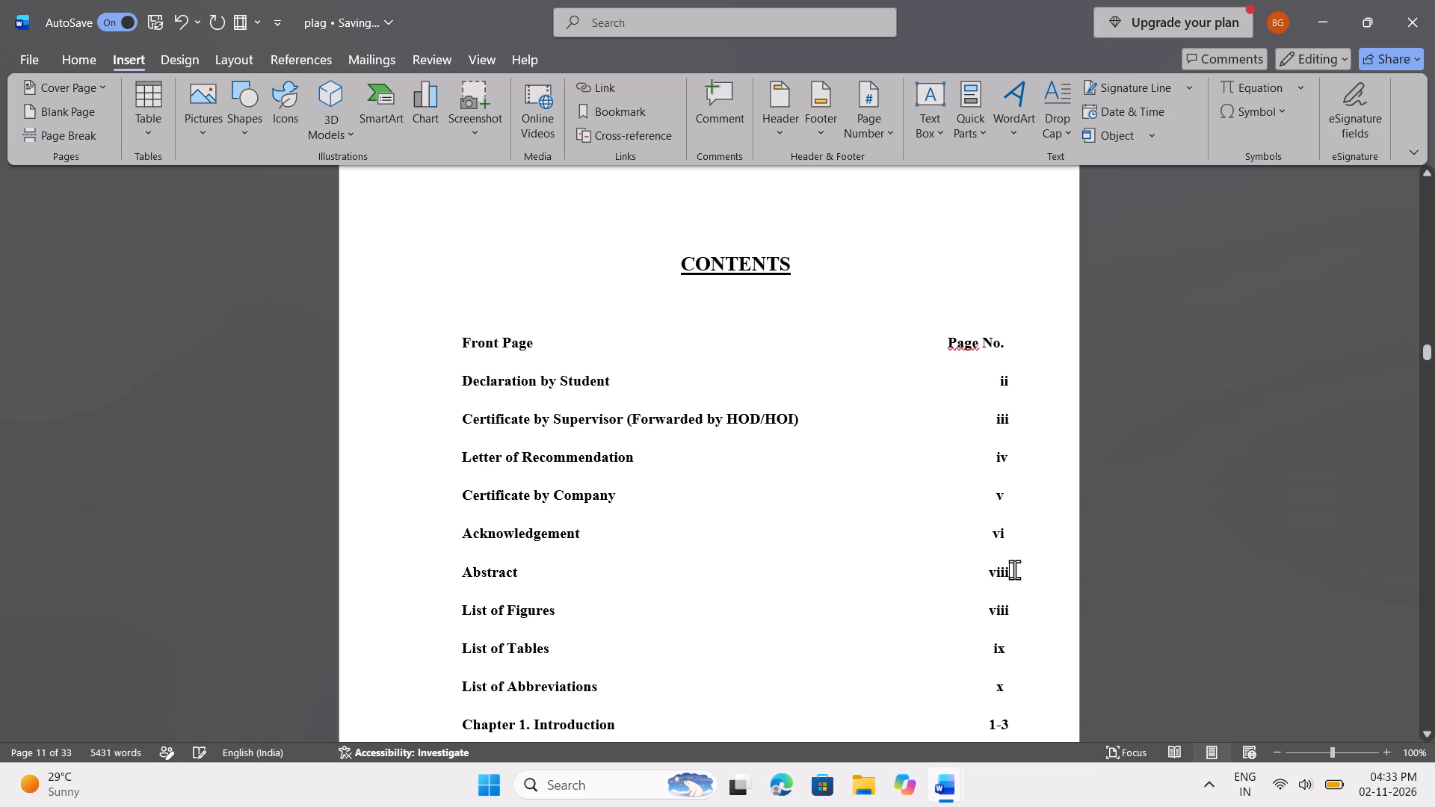
key("BackSpace")
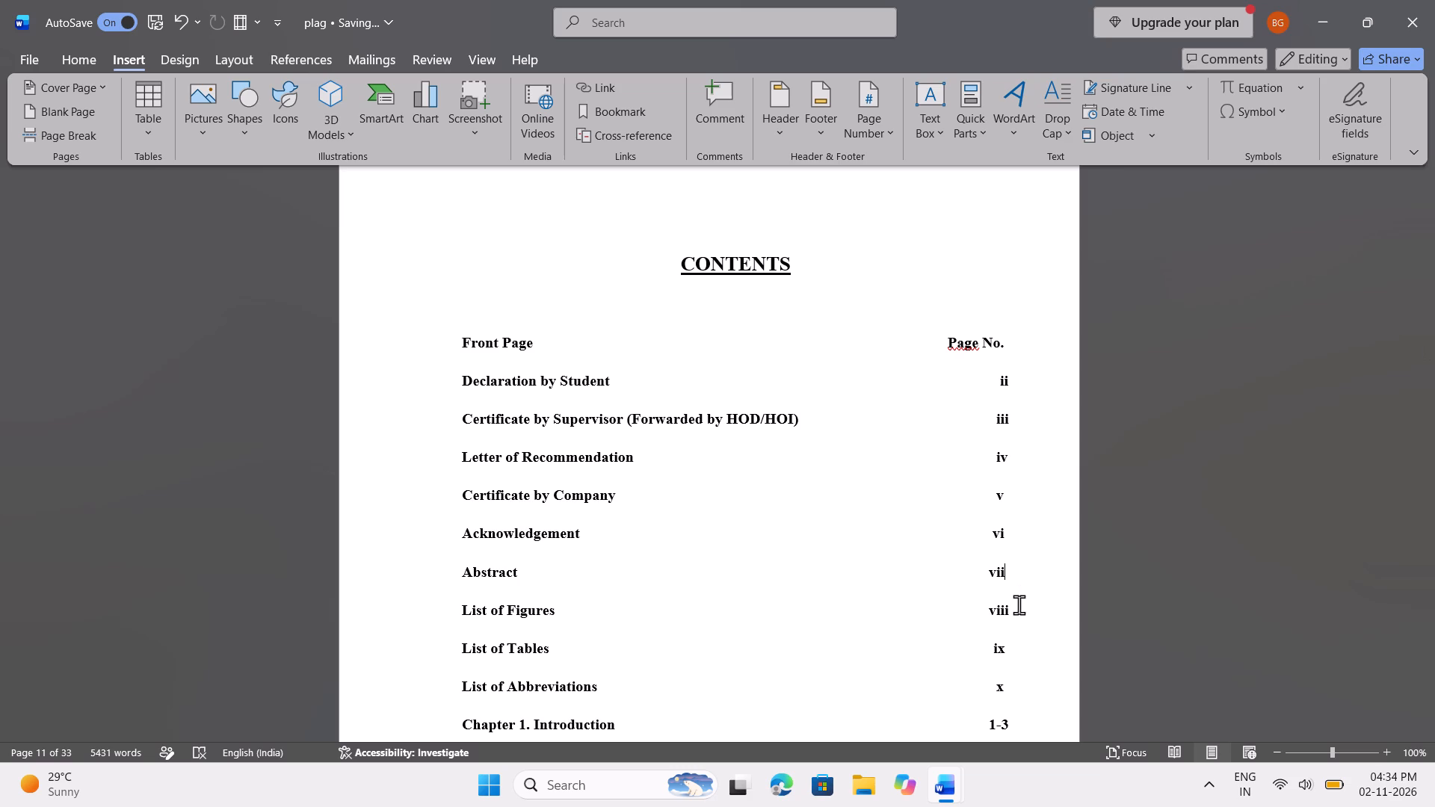
Compare the footer numerals of the List of Figures, List of Tables and List of Abbreviations pages with their Contents entries.
scroll(1019, 605, "down", 1)
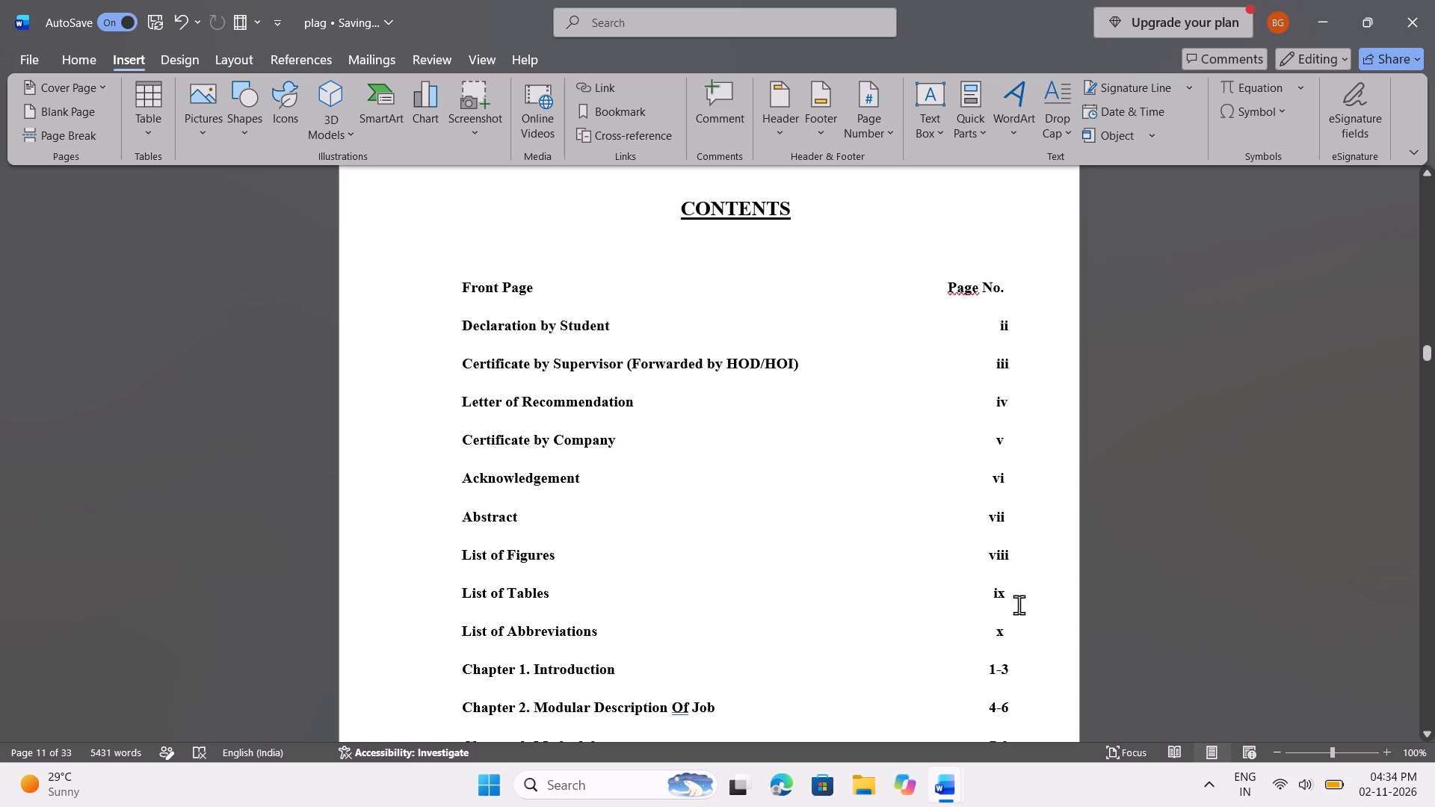
scroll(1019, 605, "up", 2)
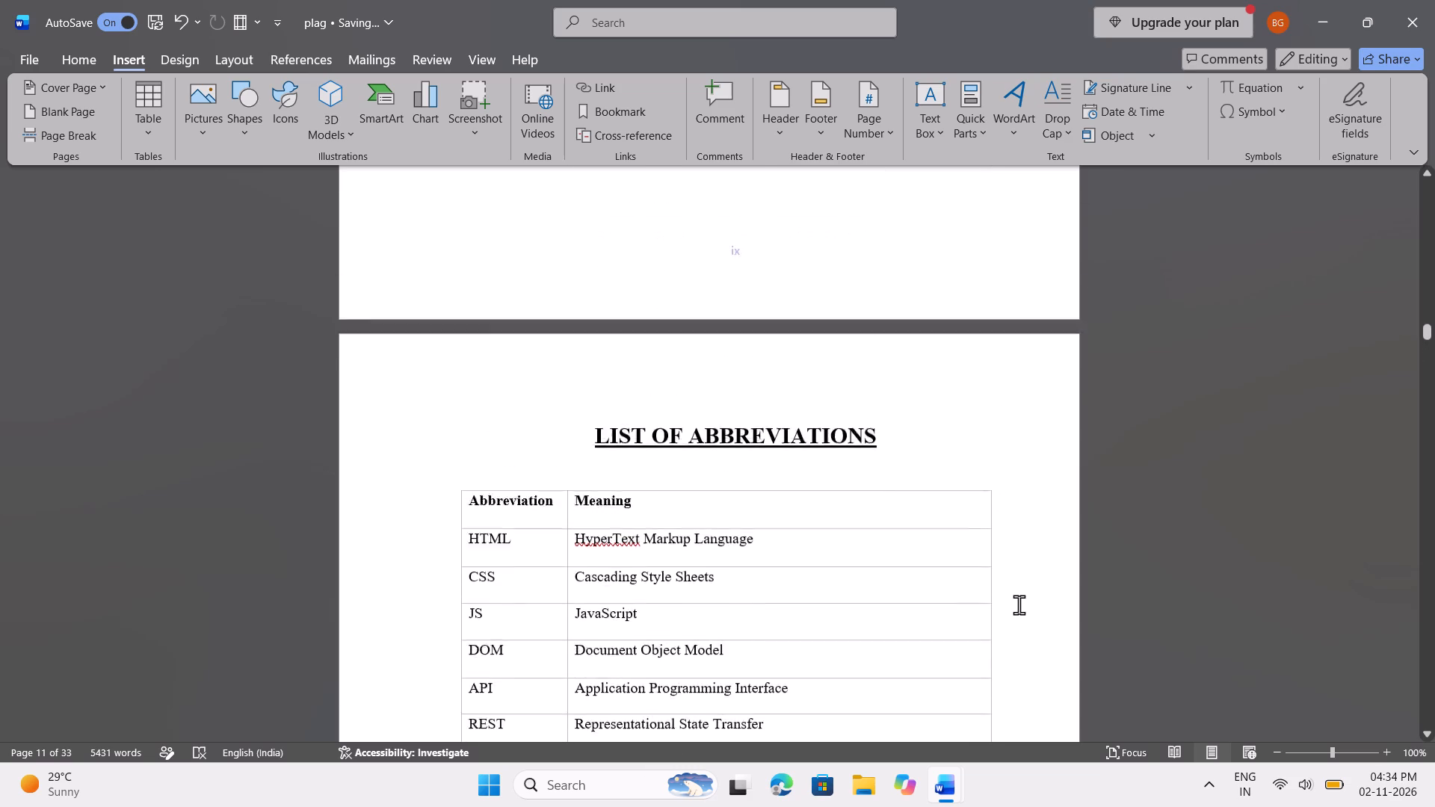
scroll(1019, 605, "up", 4)
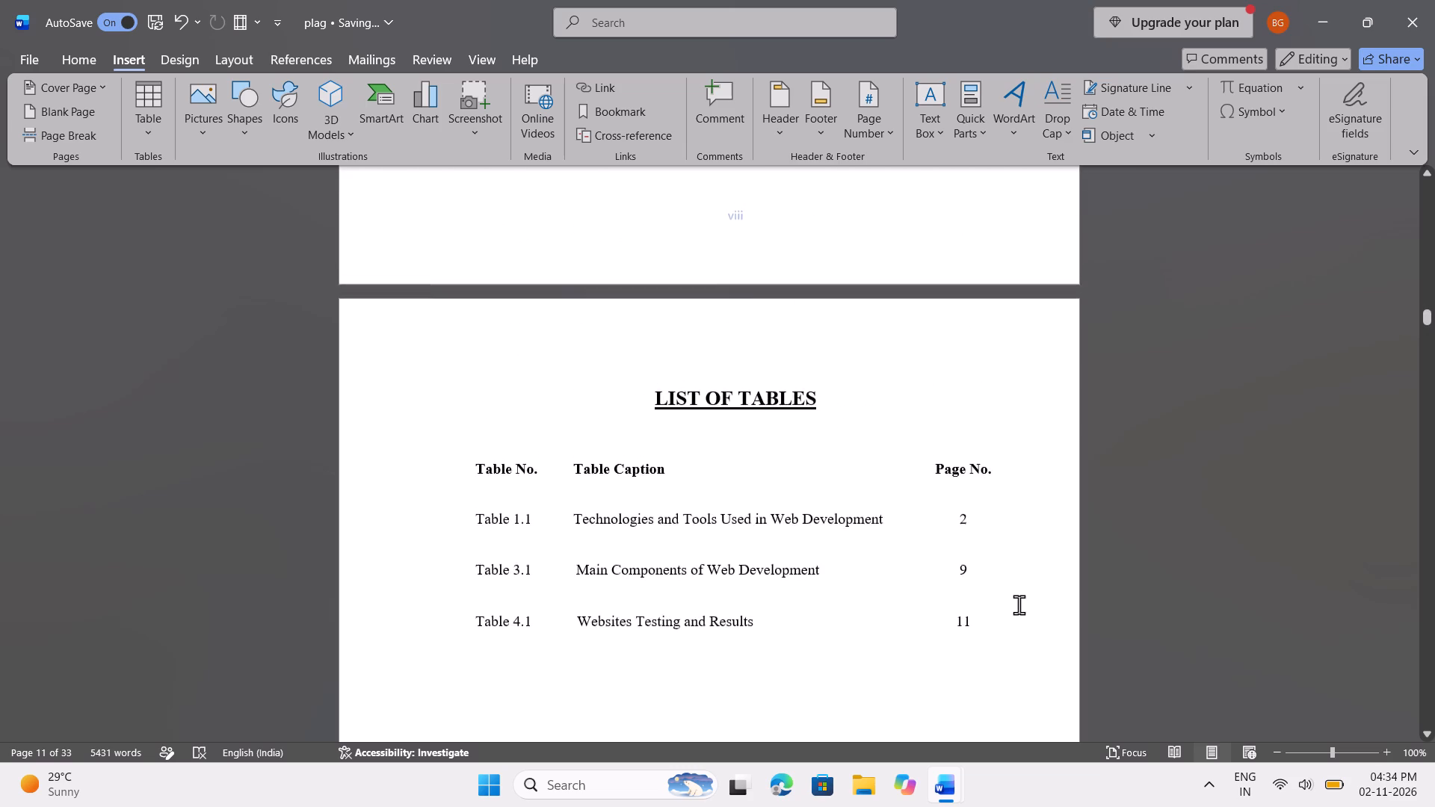
scroll(1019, 605, "up", 3)
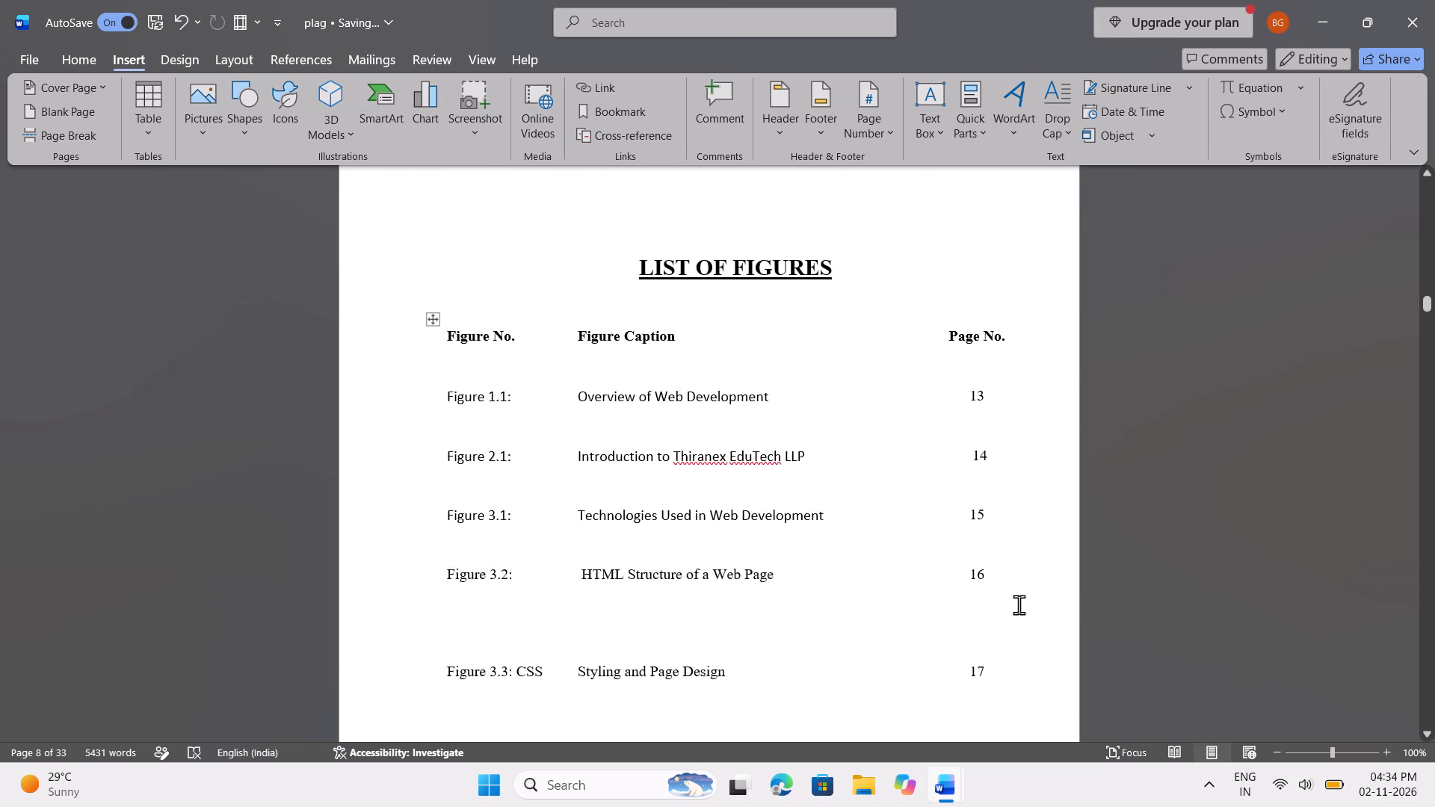
scroll(1019, 605, "up", 1)
scroll(1019, 605, "down", 1)
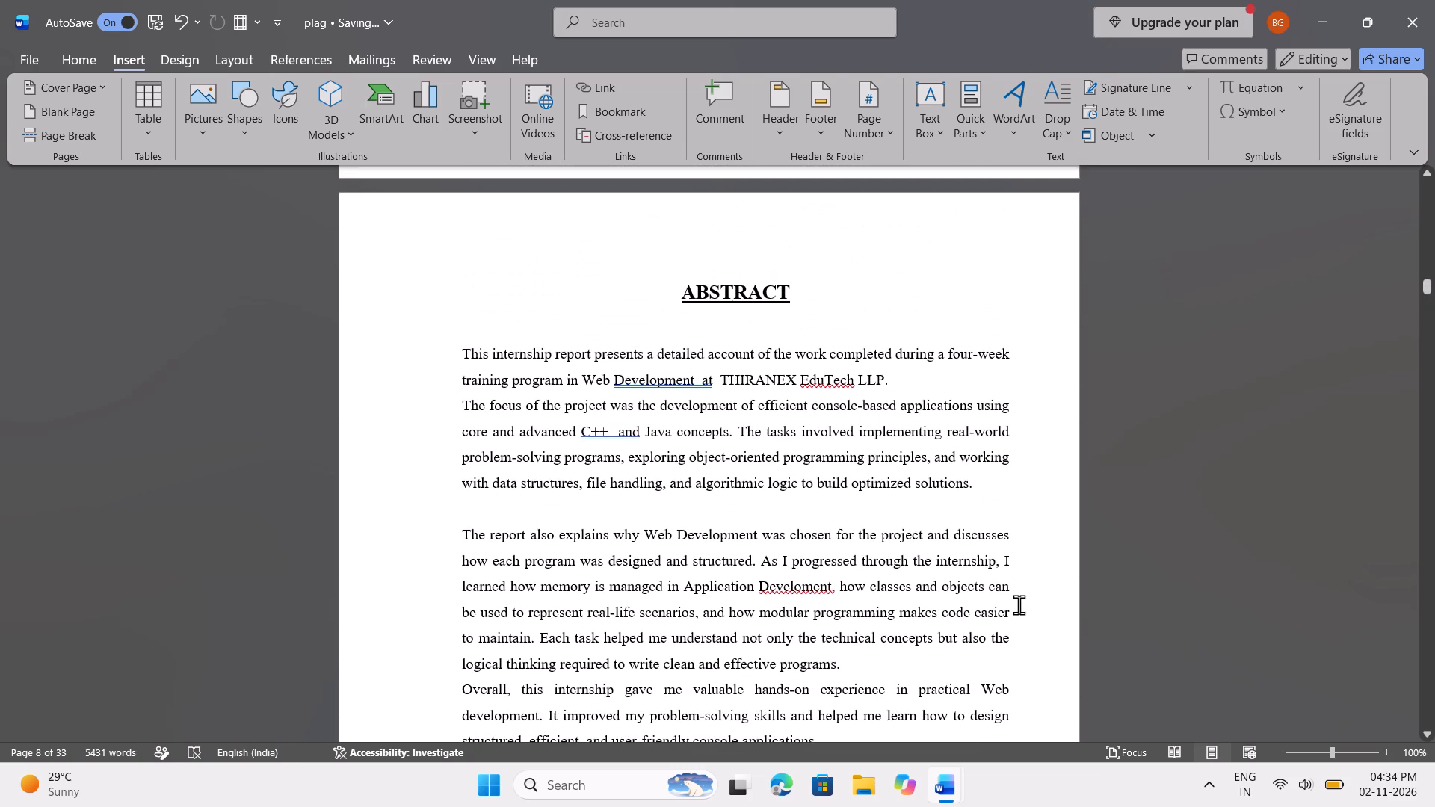
scroll(1019, 605, "down", 4)
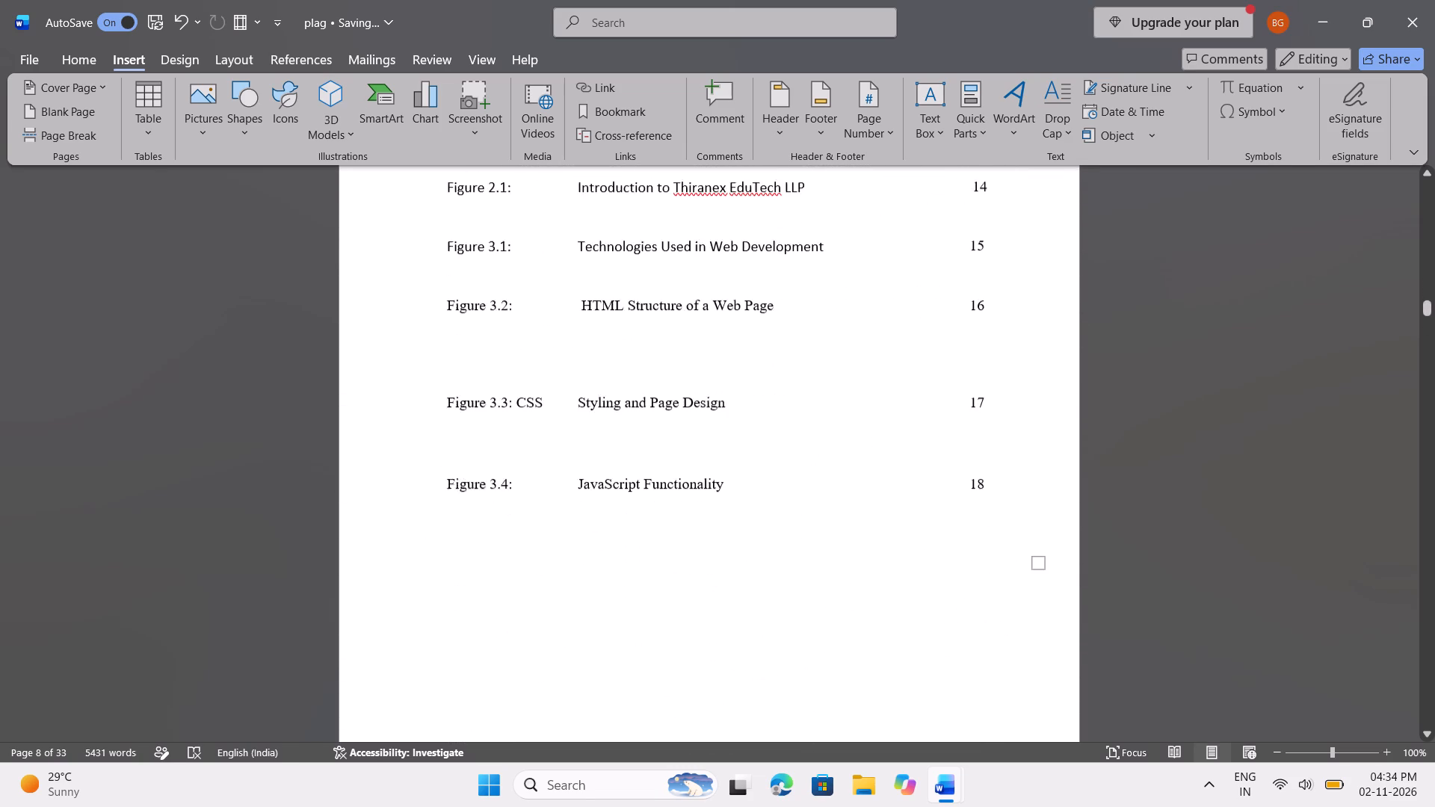
scroll(1019, 605, "down", 2)
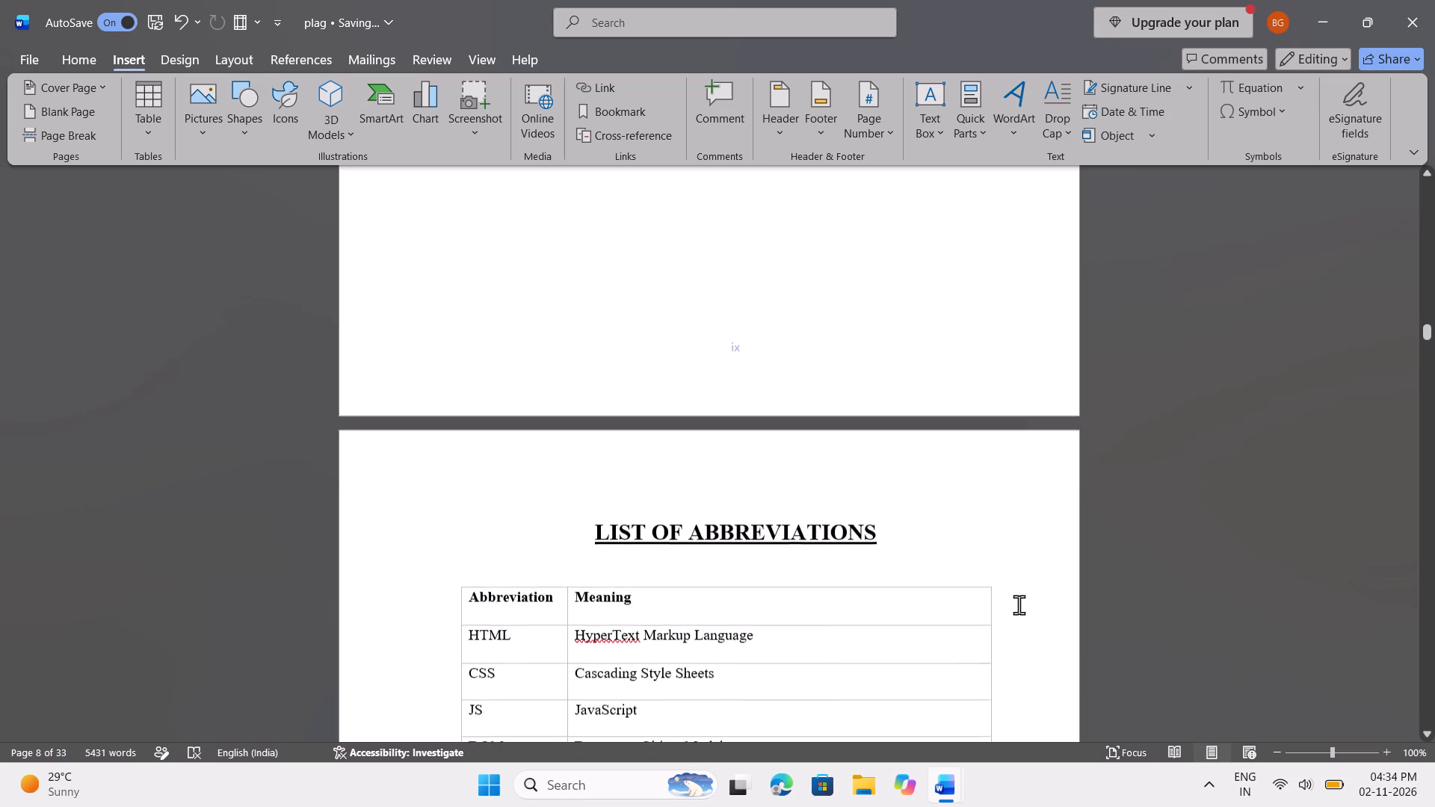
scroll(1019, 605, "down", 4)
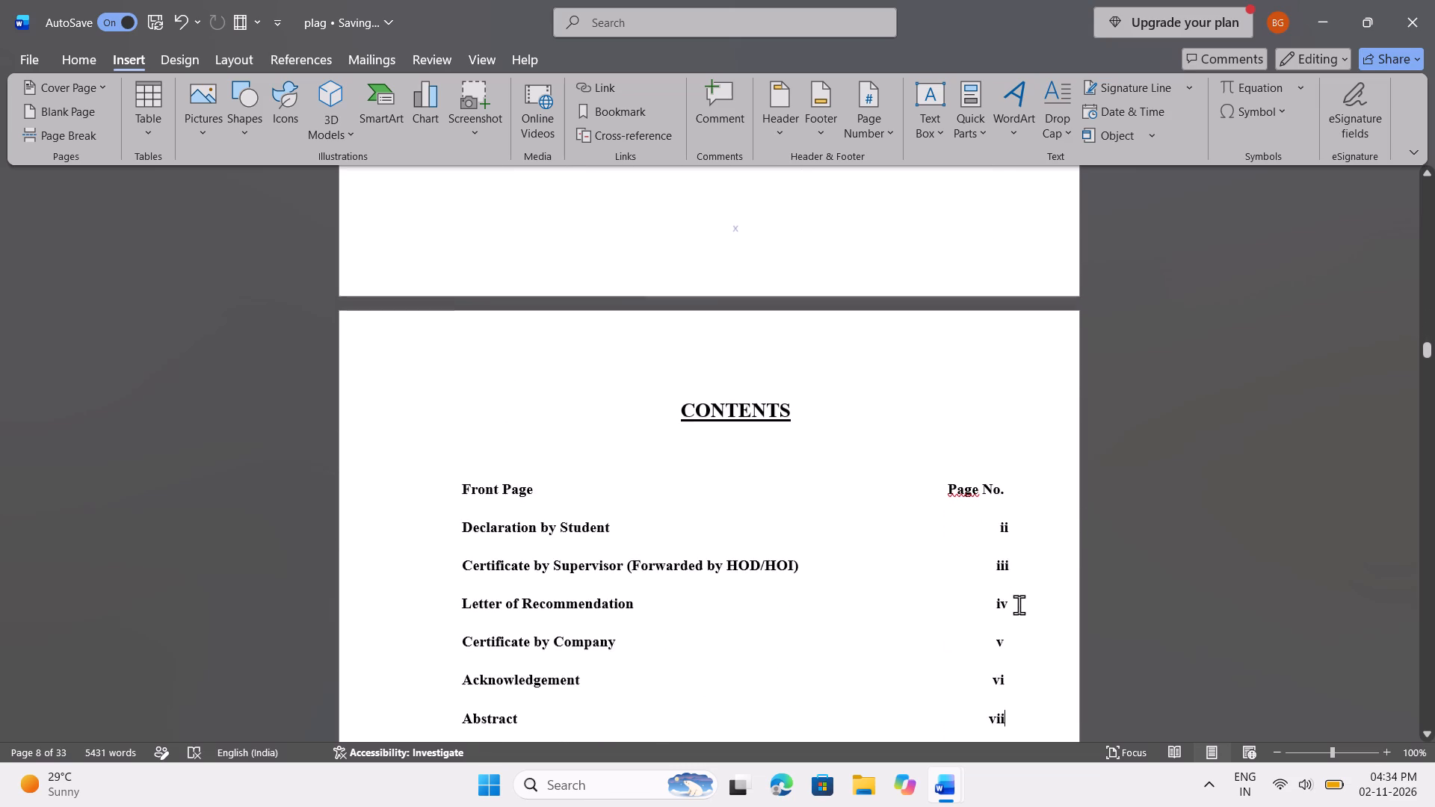
scroll(1019, 605, "down", 1)
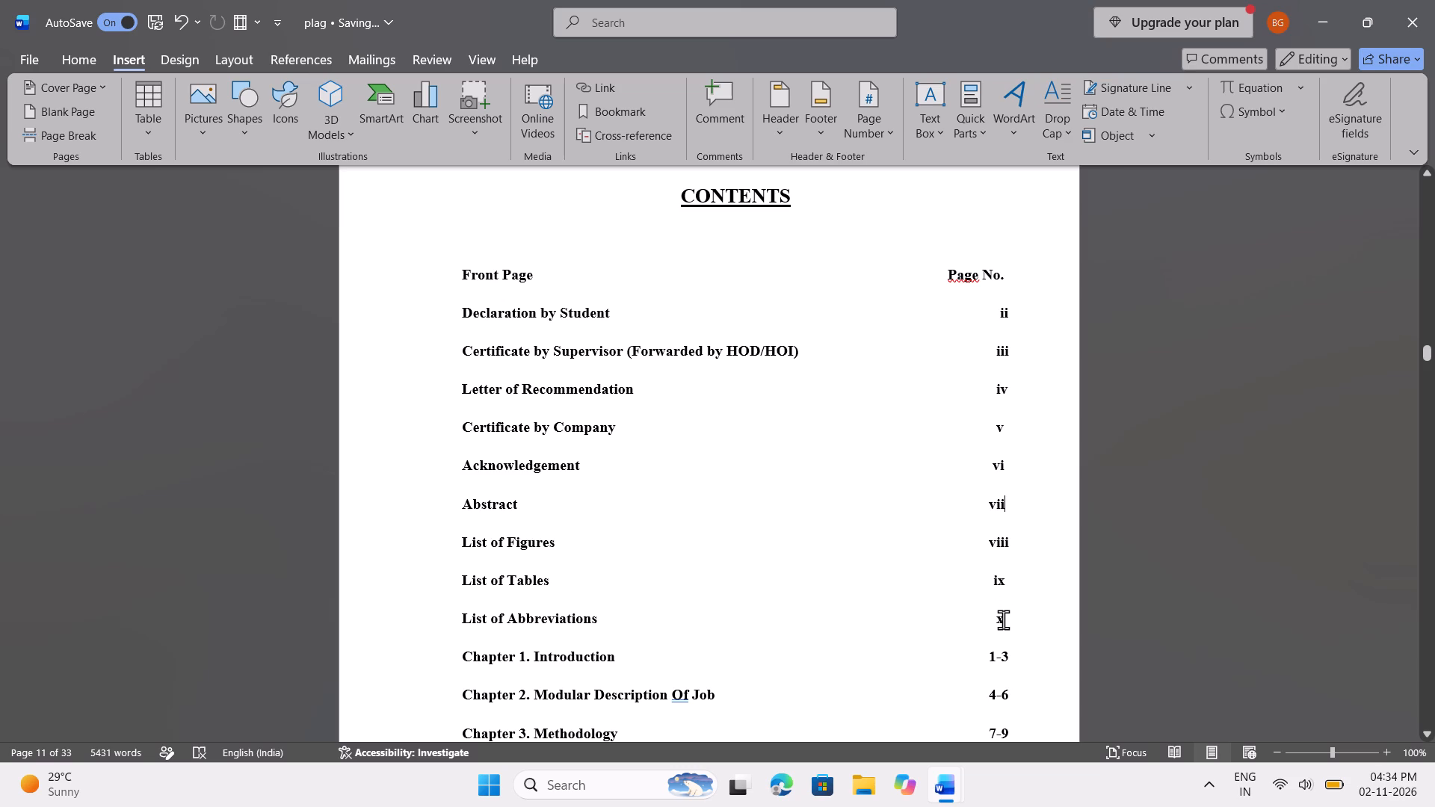
scroll(1003, 619, "right", 1)
scroll(1003, 619, "up", 1)
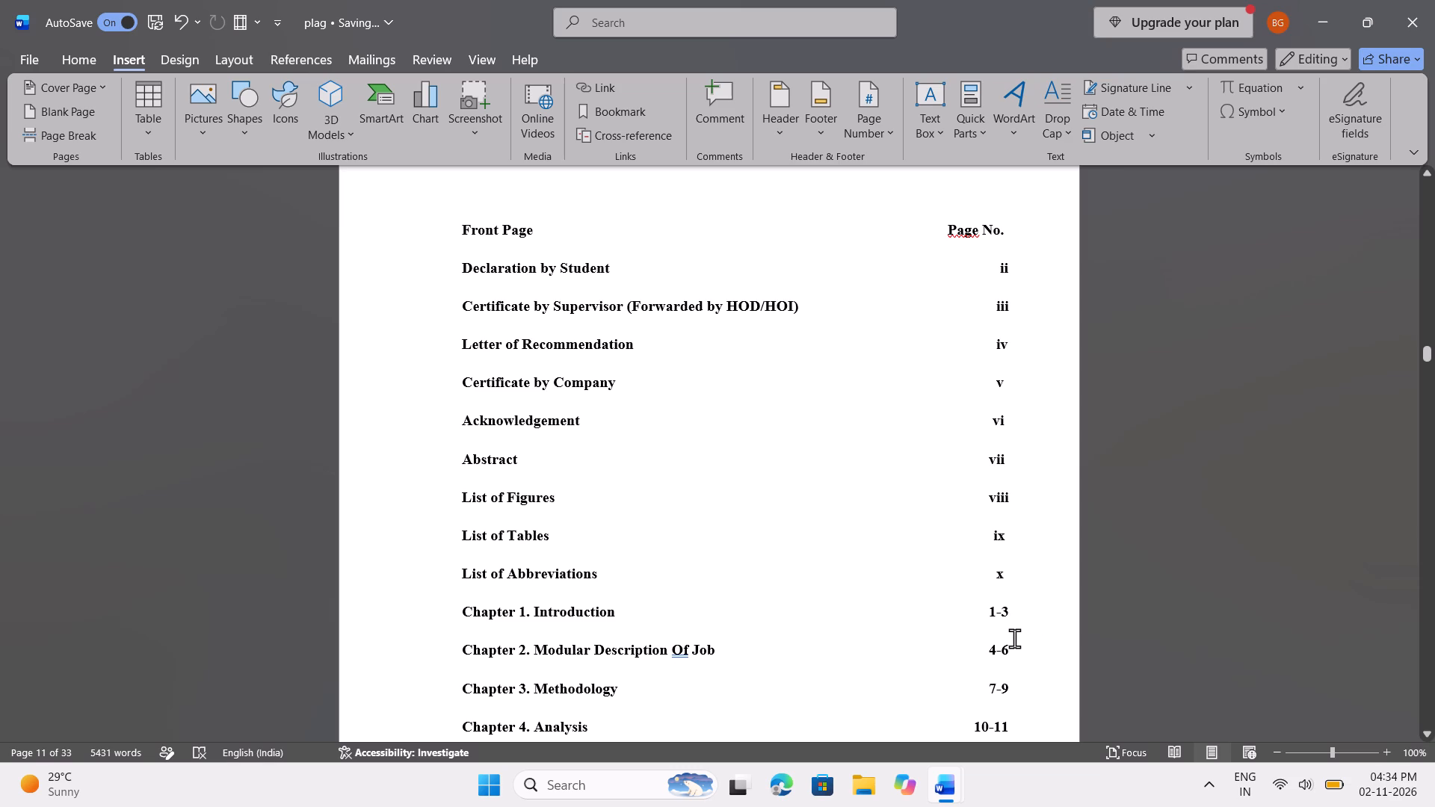
Examine the footer numbering and page span of Chapter 1 up to the start of Chapter 2 against the Contents.
scroll(1014, 638, "down", 2)
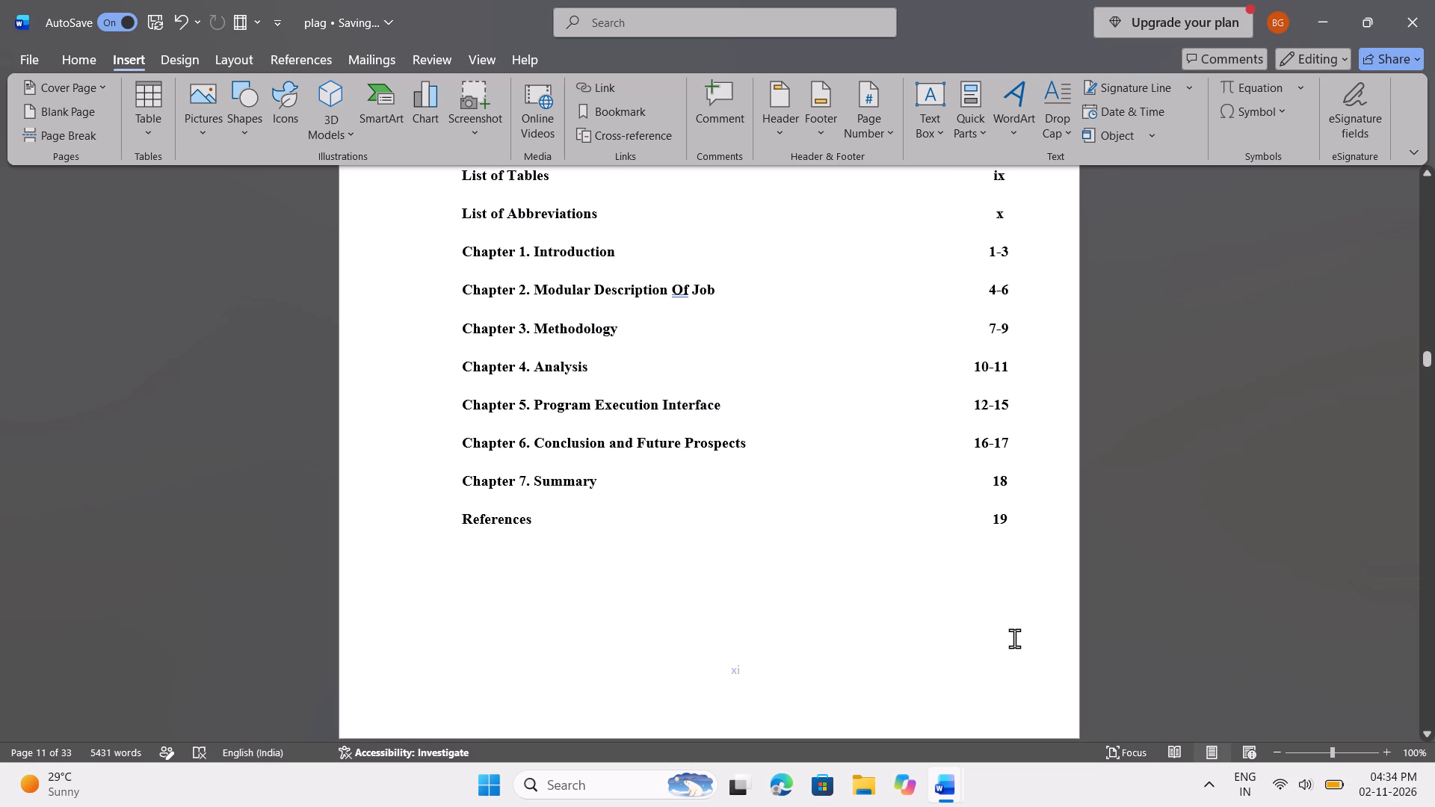
scroll(1014, 638, "down", 1)
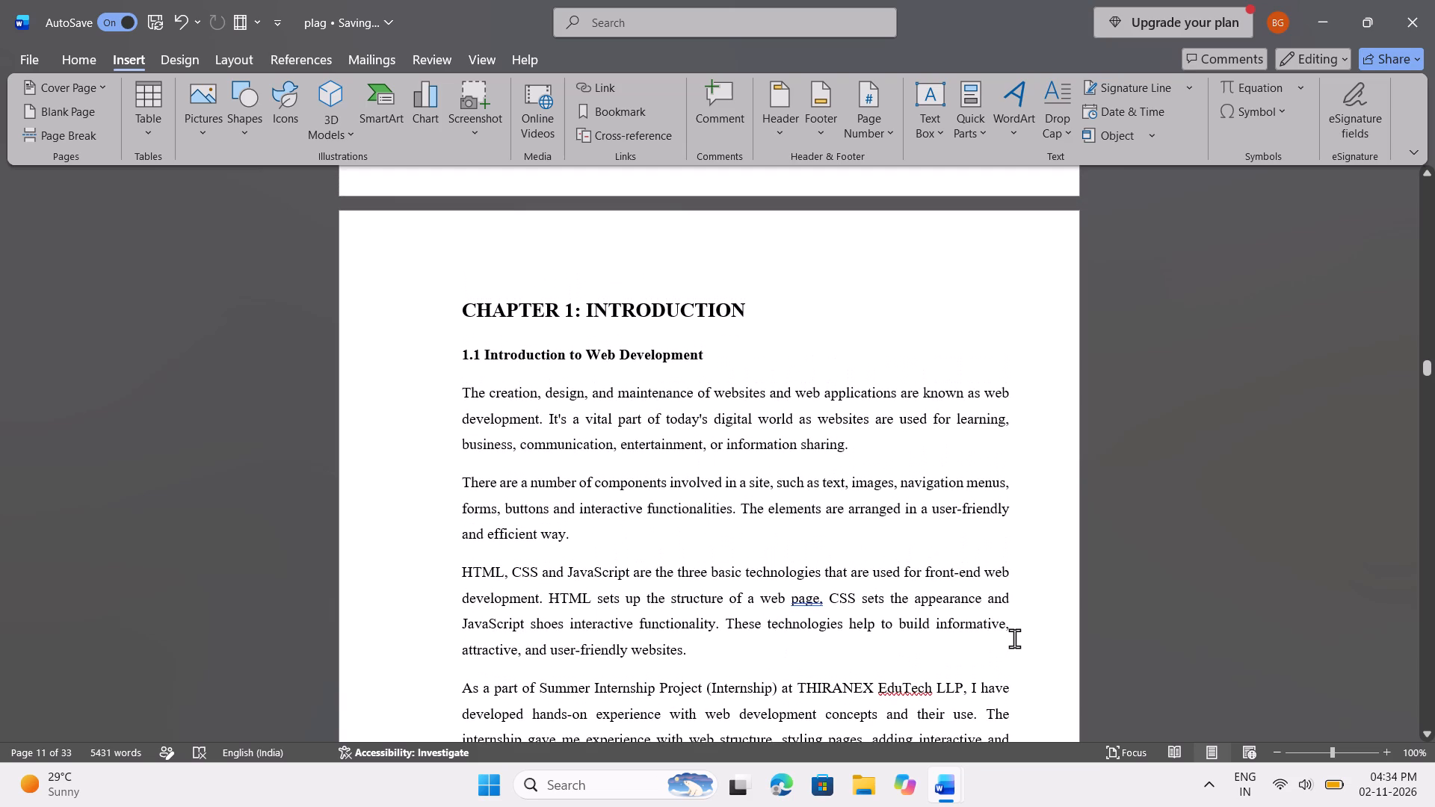
scroll(1014, 638, "down", 2)
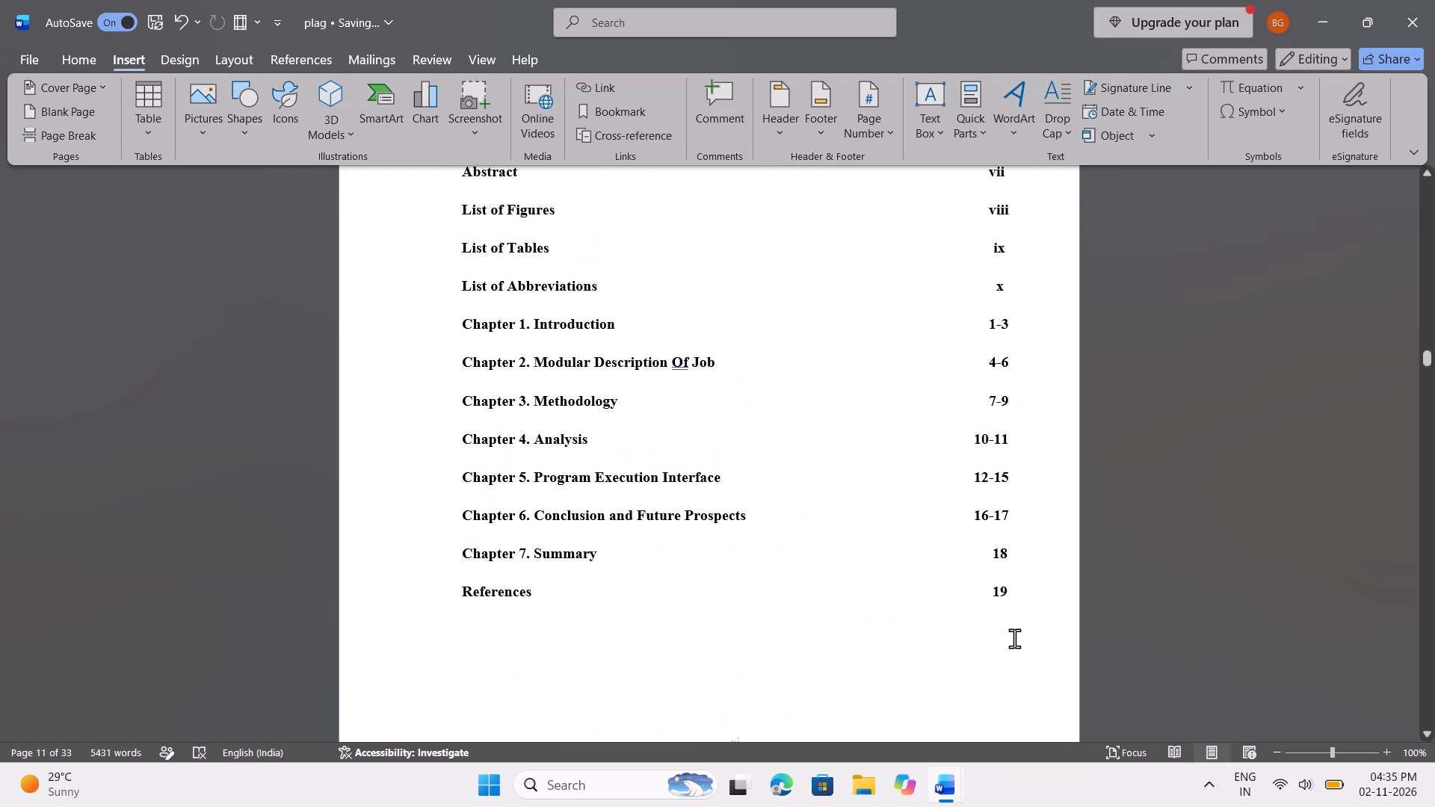
scroll(1014, 638, "down", 1)
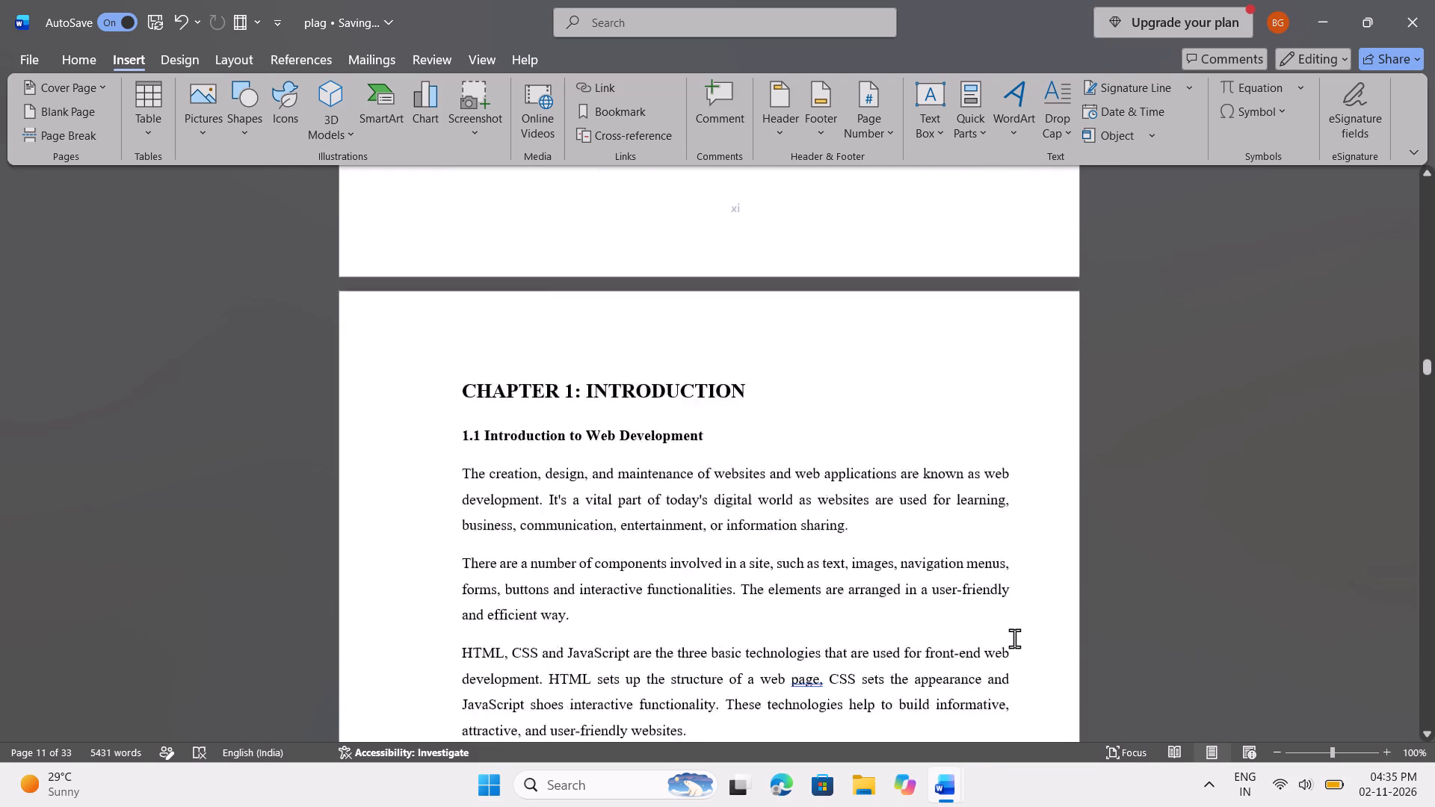
scroll(1014, 638, "down", 3)
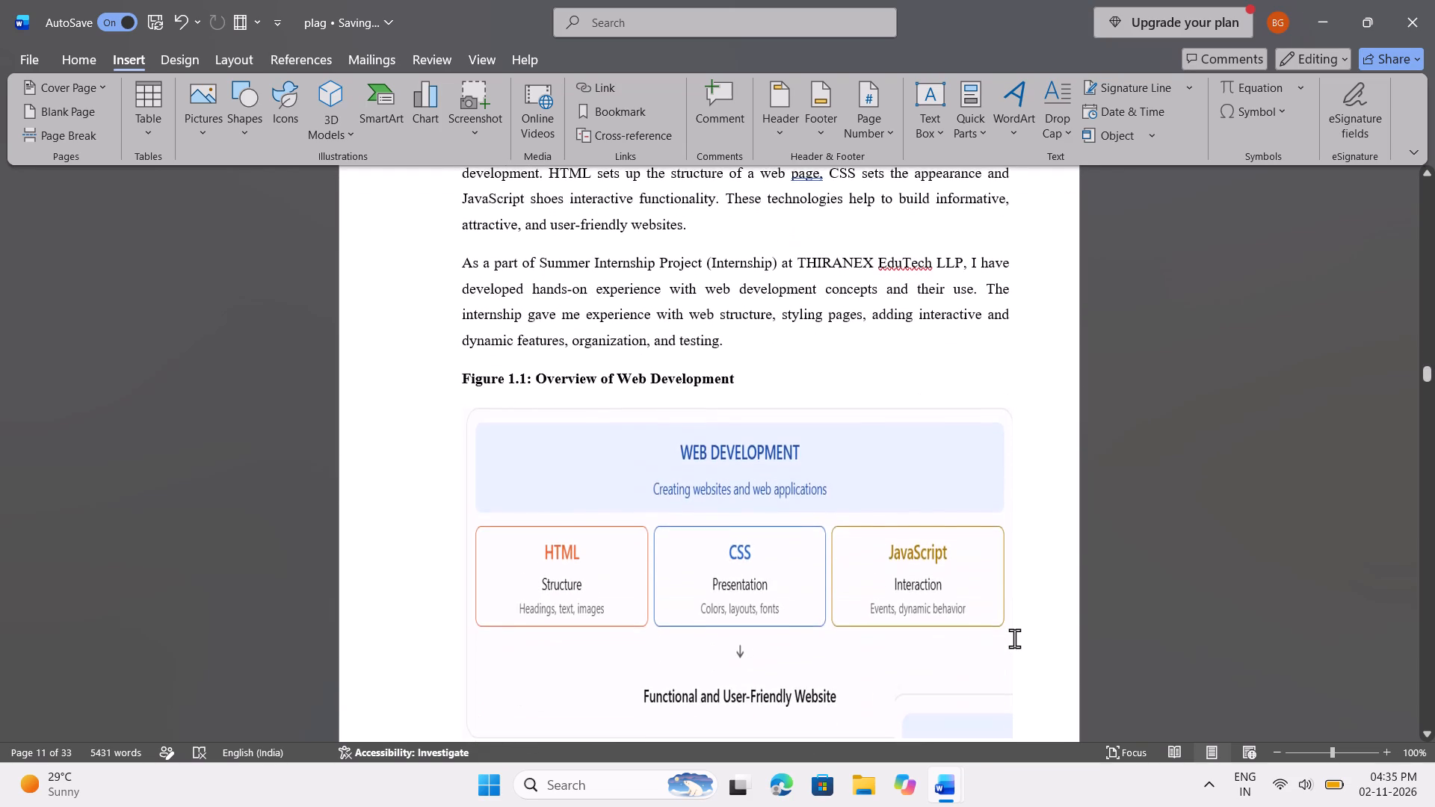
scroll(1014, 638, "down", 4)
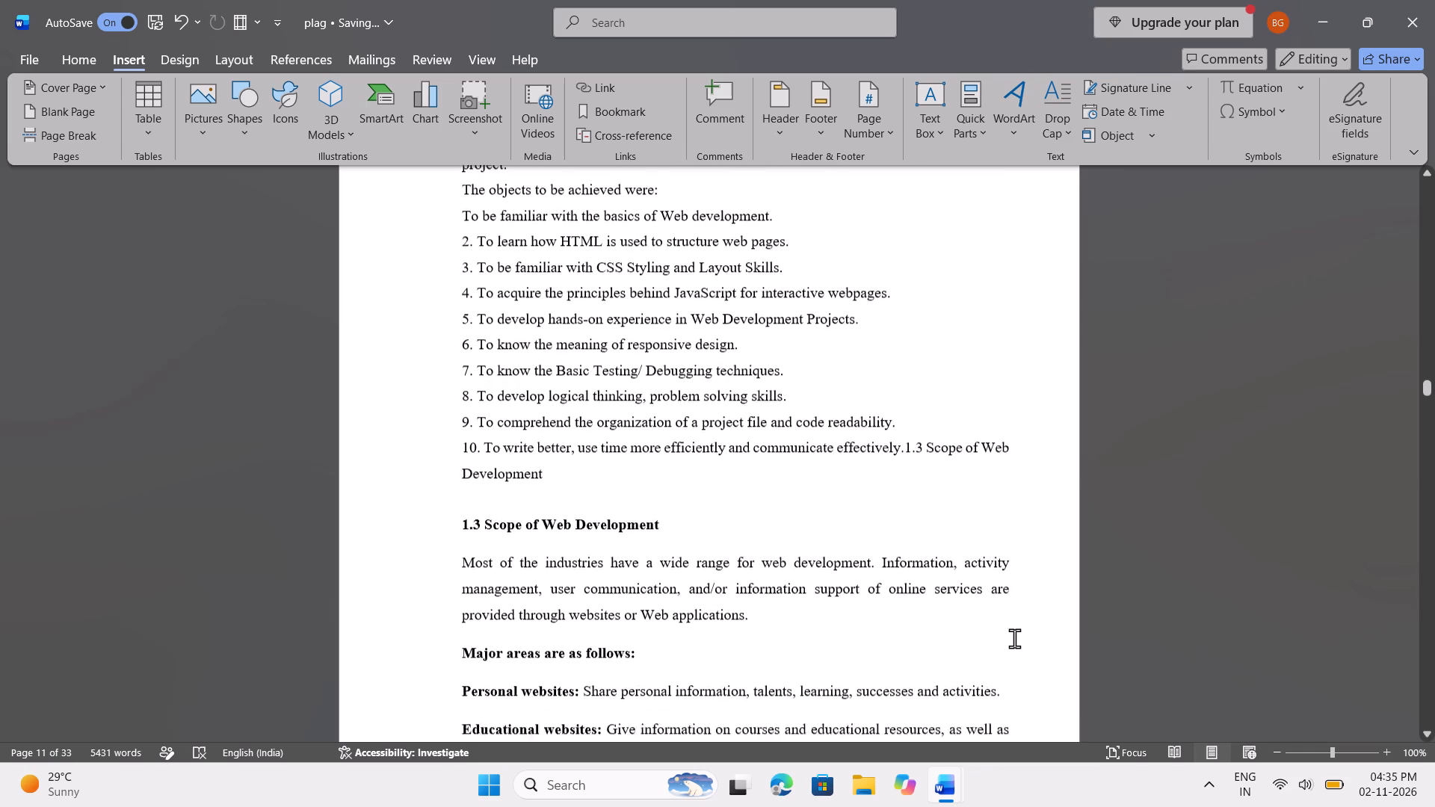
scroll(1014, 638, "down", 3)
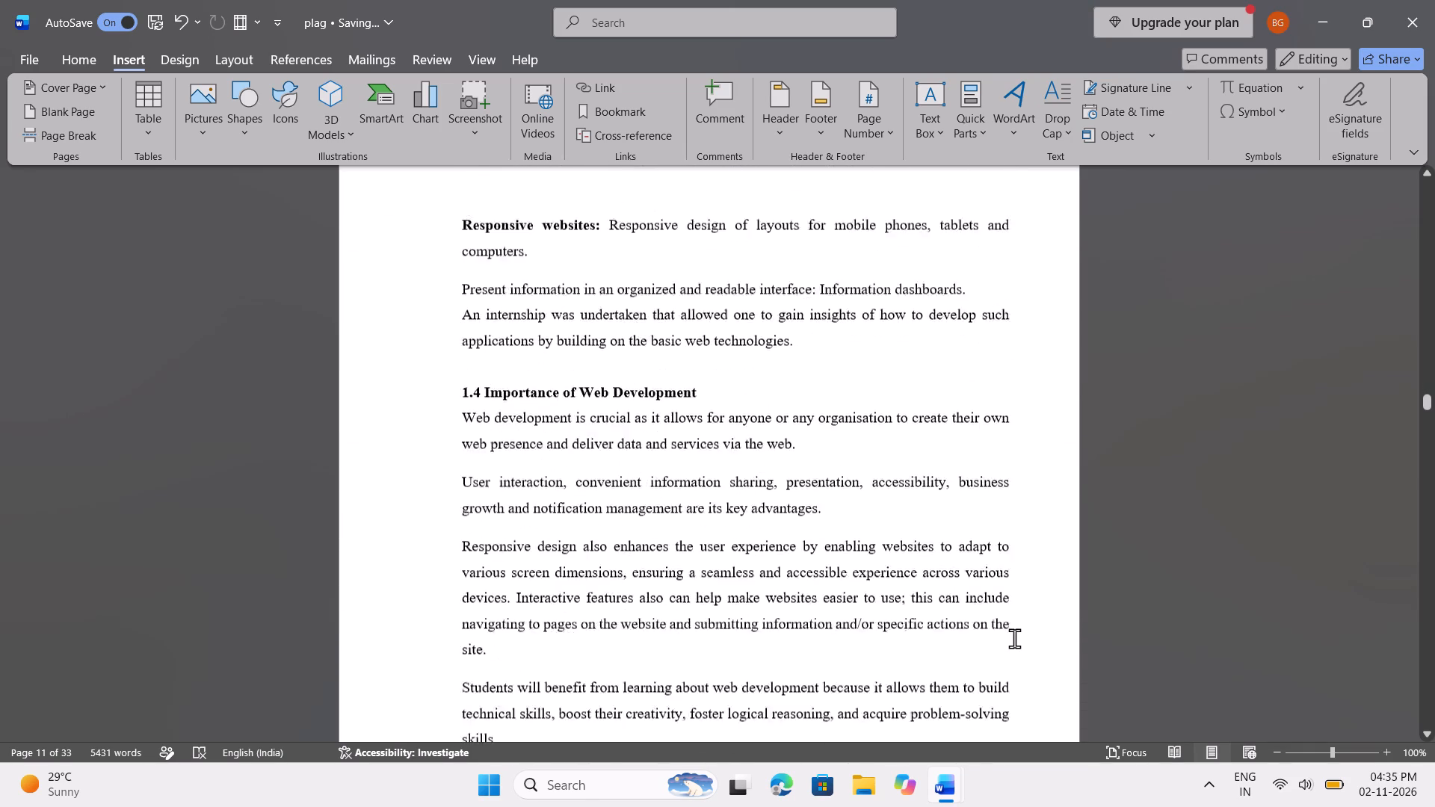
scroll(1014, 638, "down", 4)
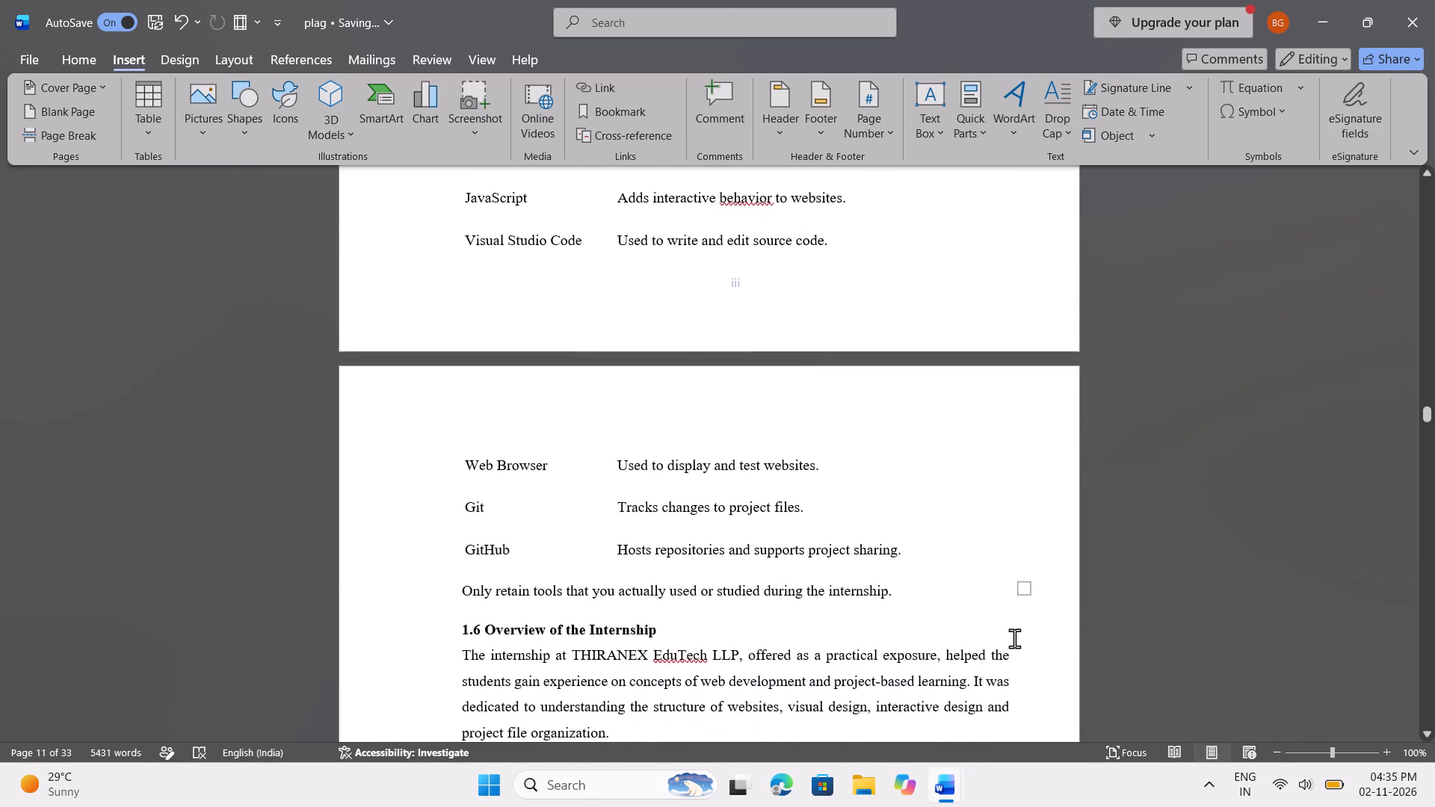
scroll(1014, 638, "down", 2)
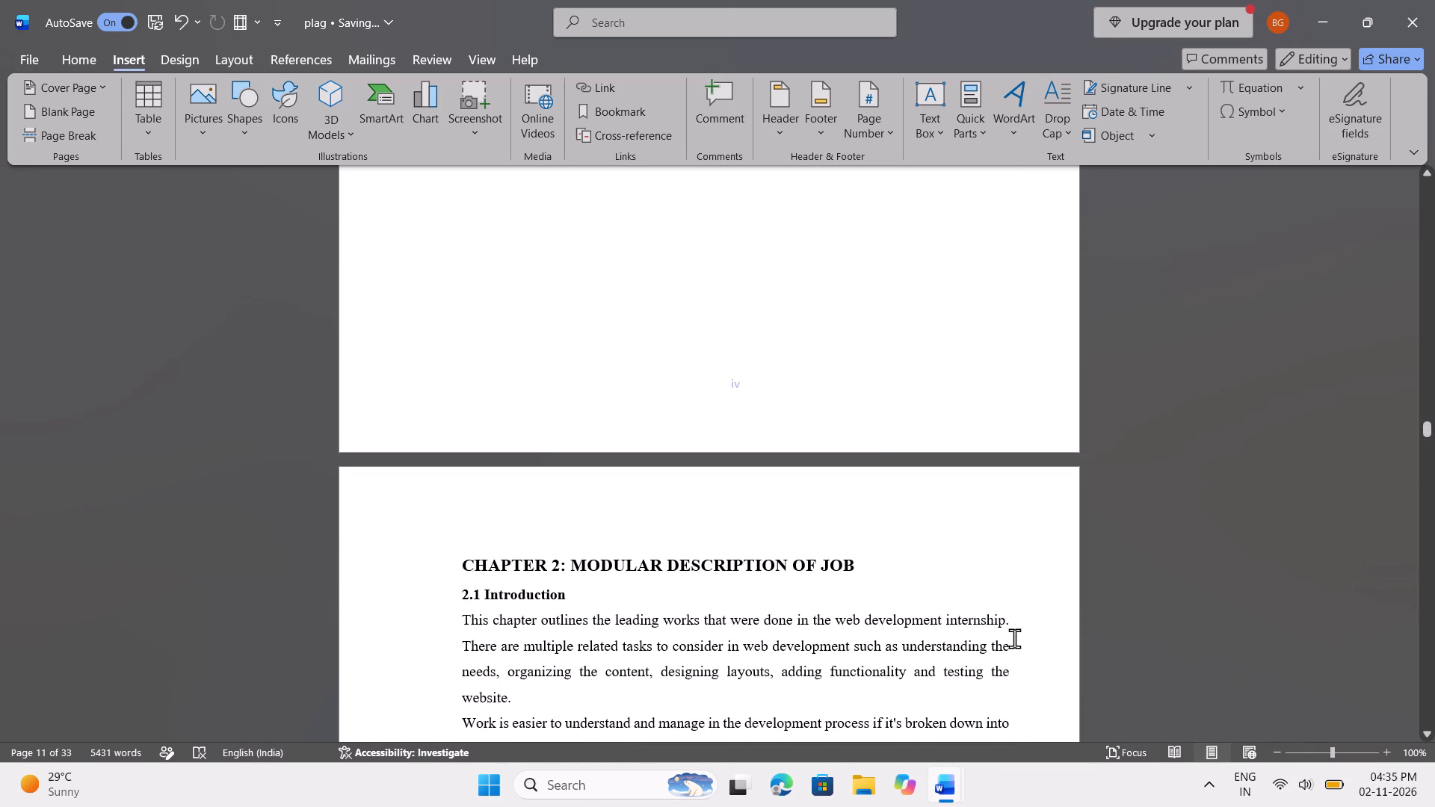
scroll(1014, 638, "up", 6)
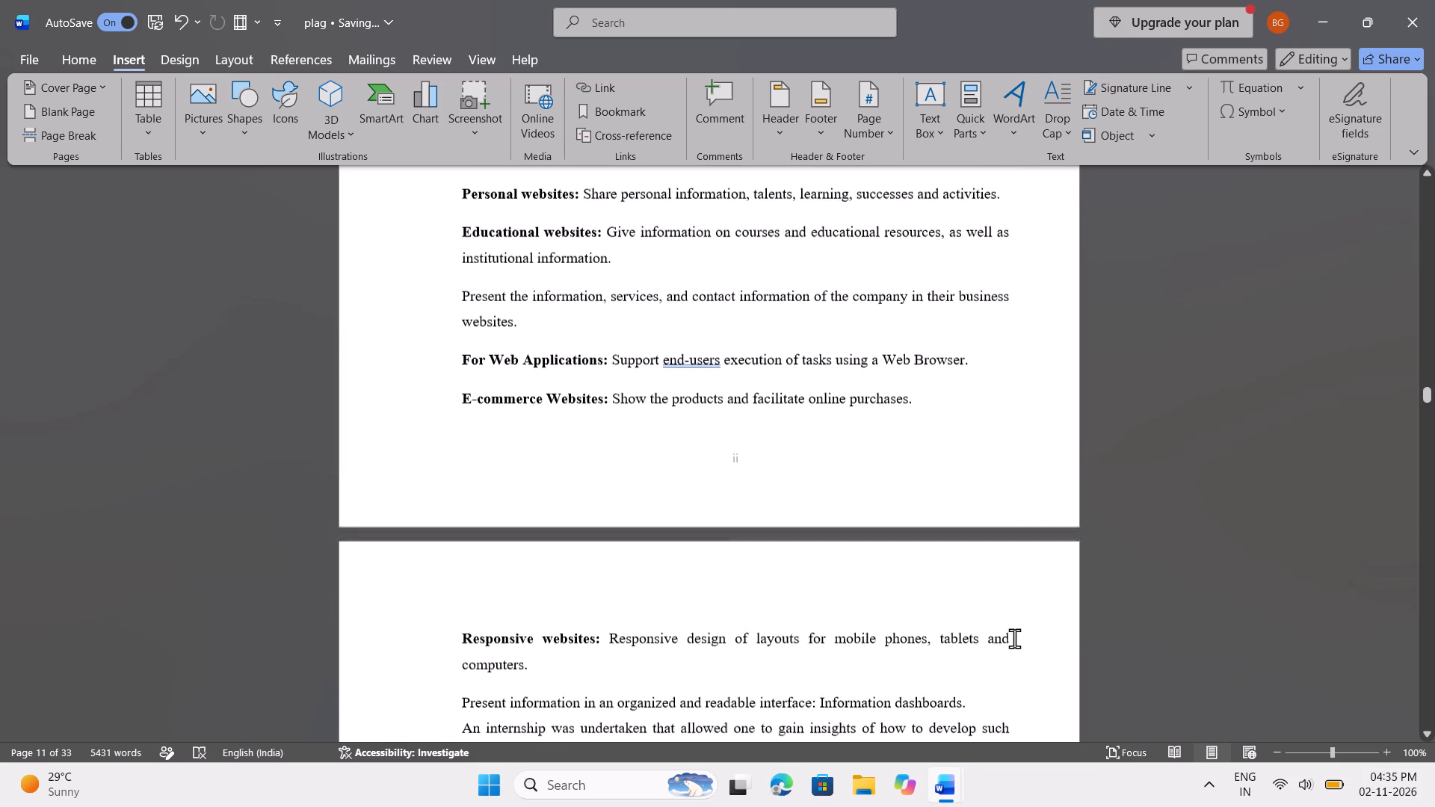
scroll(1014, 638, "up", 2)
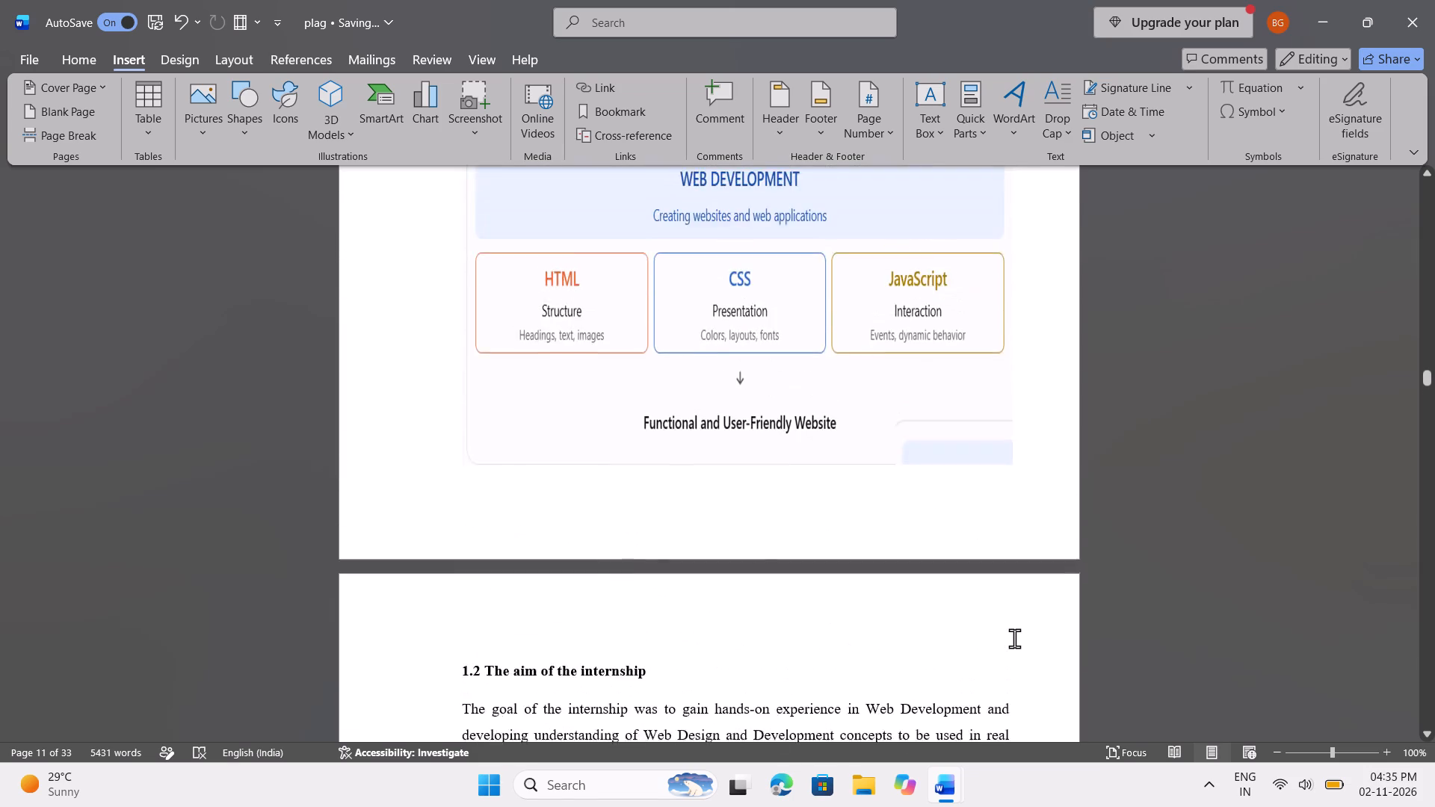
scroll(1014, 638, "up", 3)
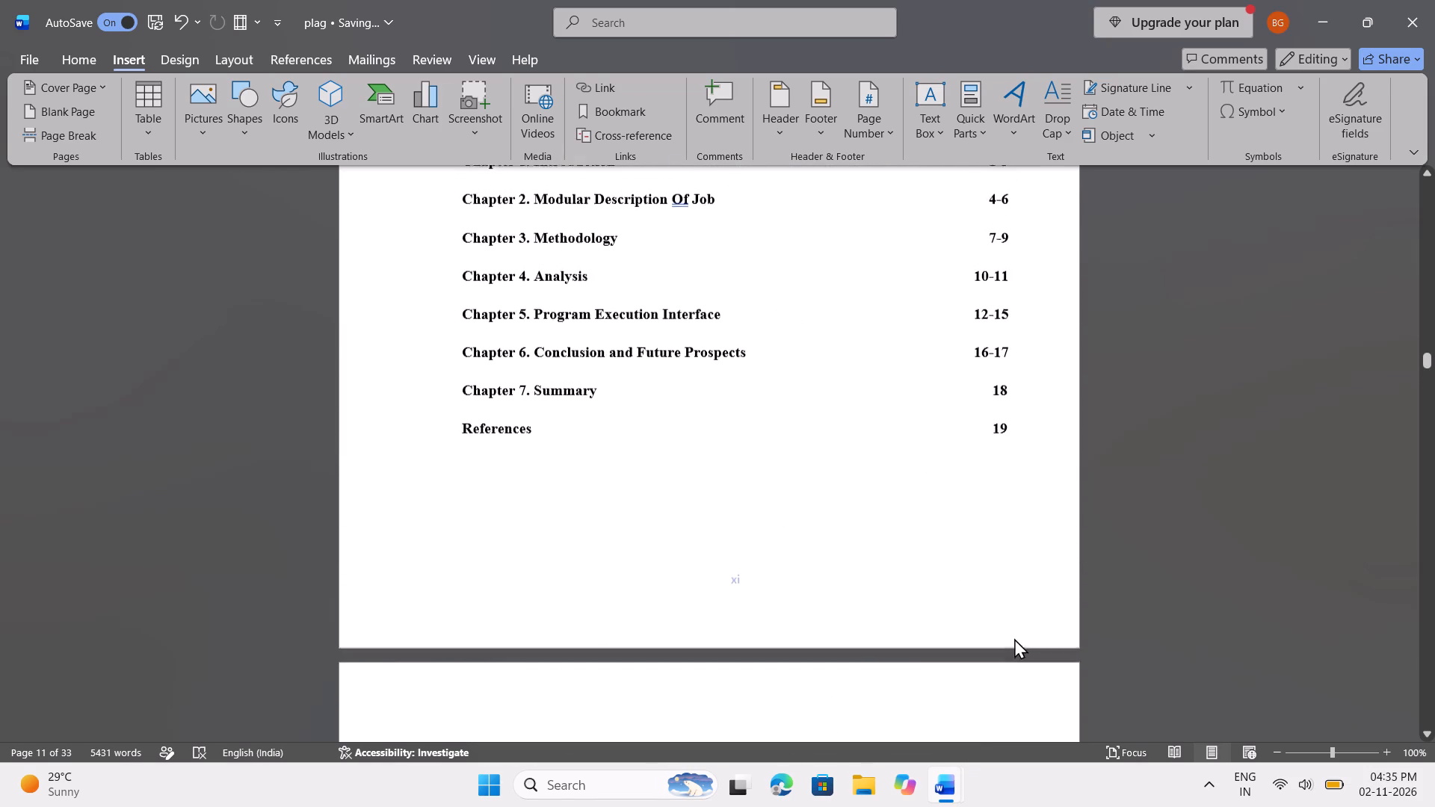
scroll(1014, 638, "up", 1)
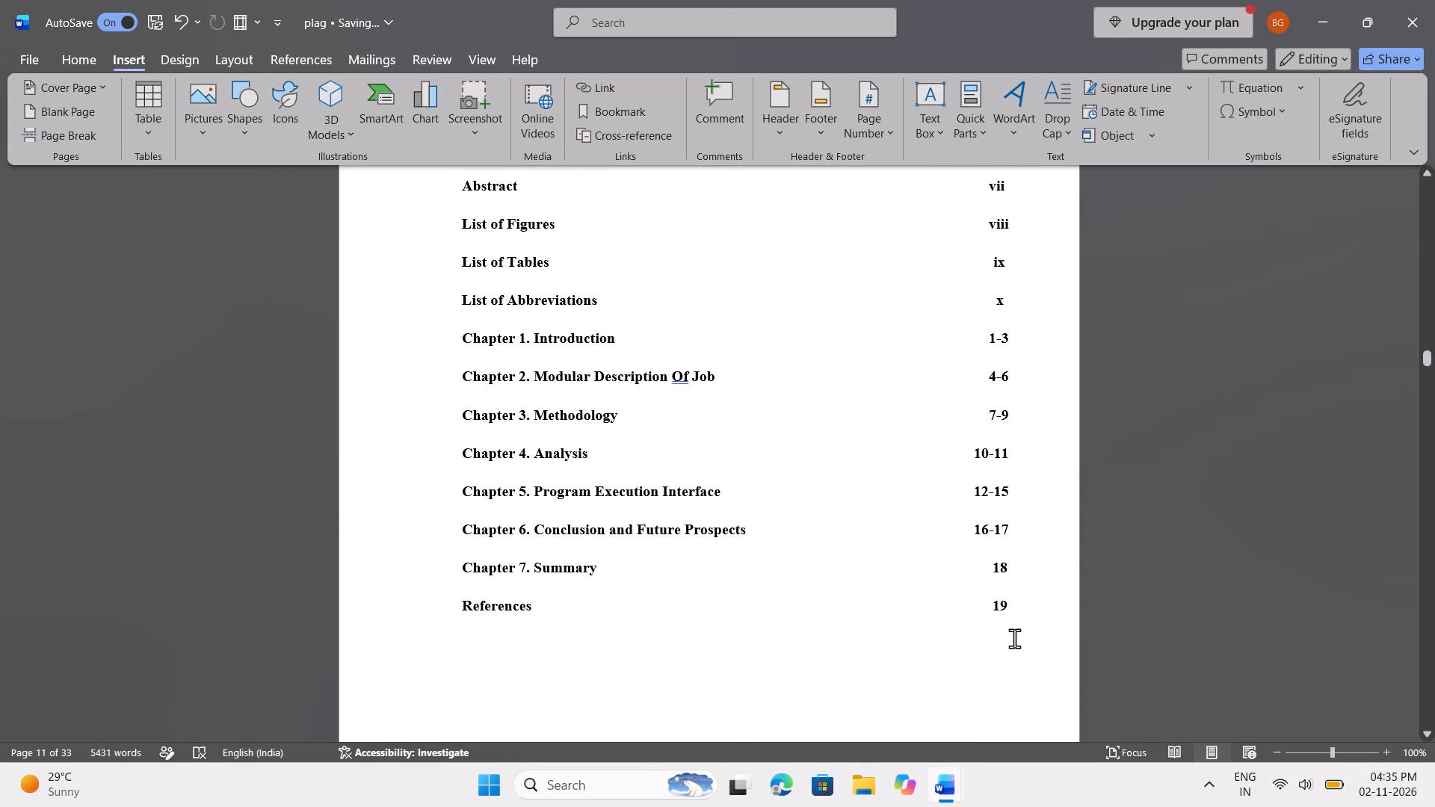
Change the starting page of the Chapter 1. Introduction range in the Contents to 2.
left_click(996, 339)
key("BackSpace")
key("2")
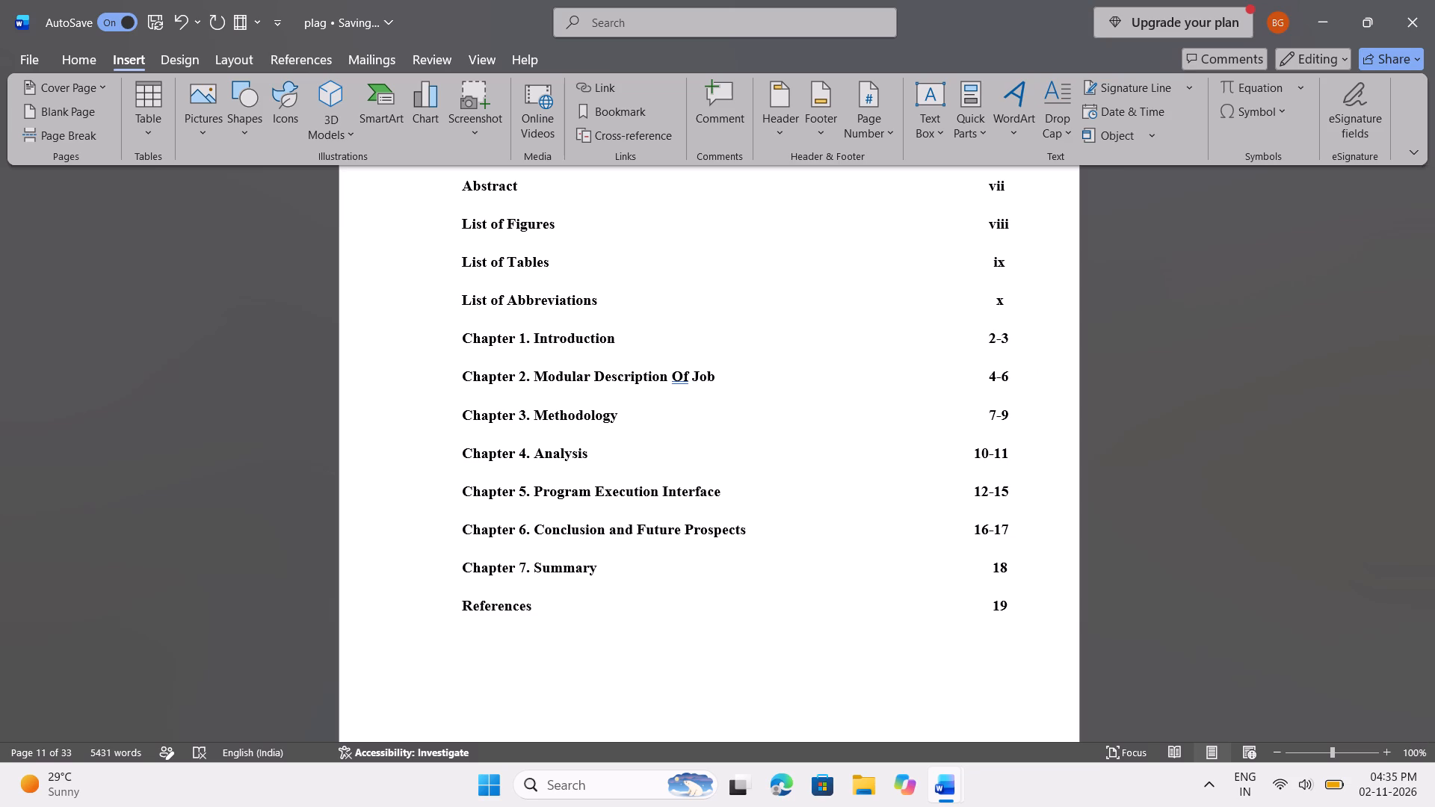
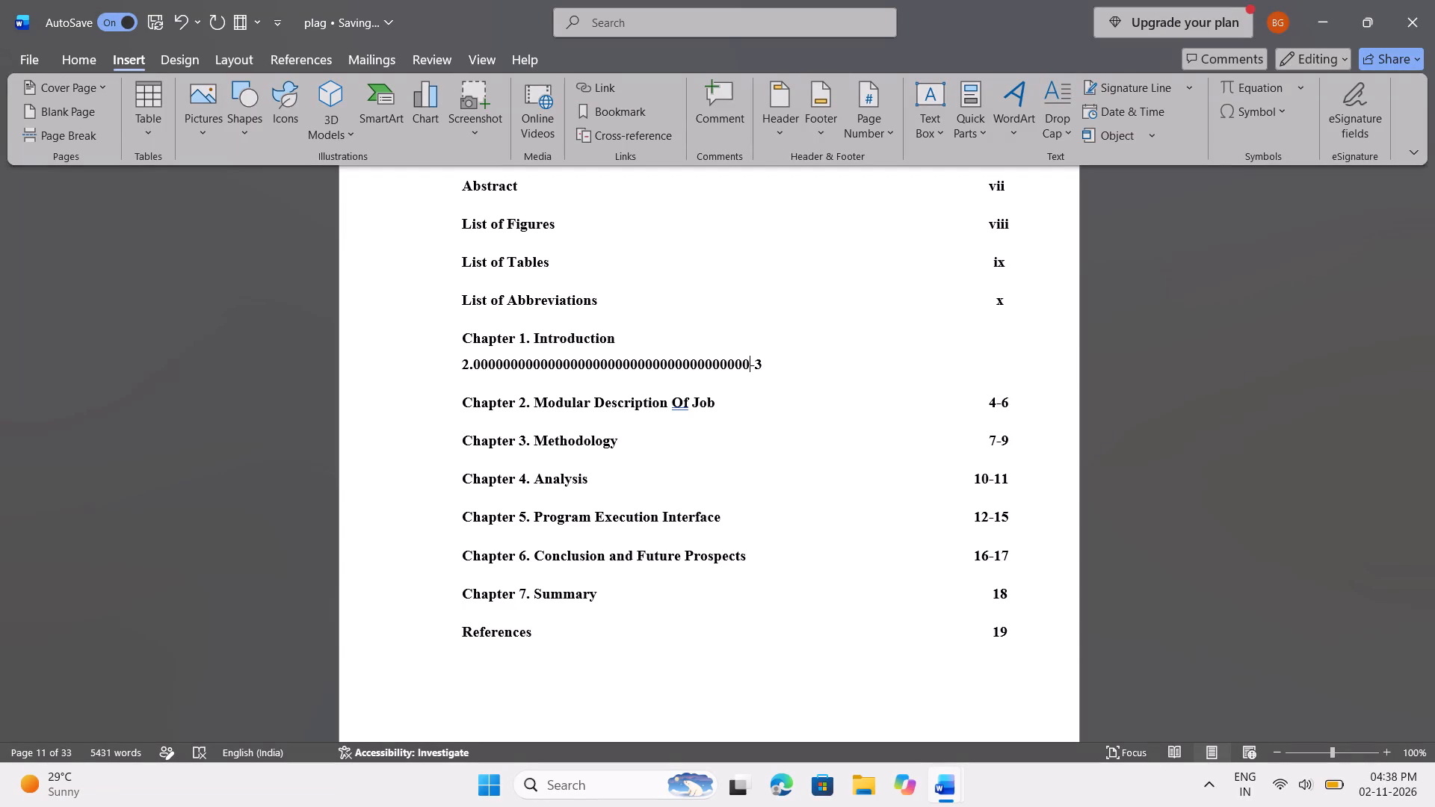
Undo the stray zeros and set the Chapter 1. Introduction page range in the Contents to 2-5.
key("ctrl+z")
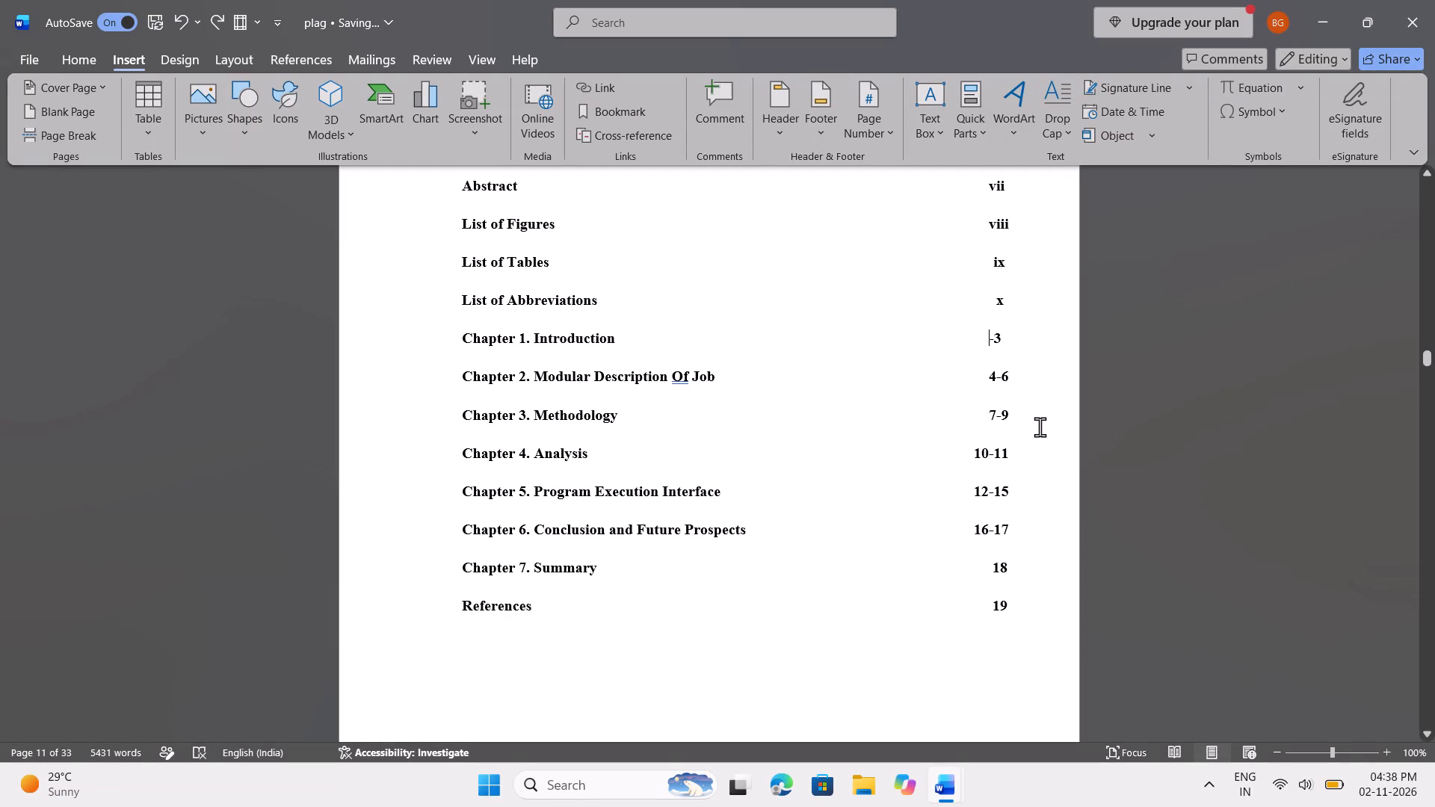
left_click(1014, 354)
left_click(1014, 354)
key("BackSpace")
key("BackSpace")
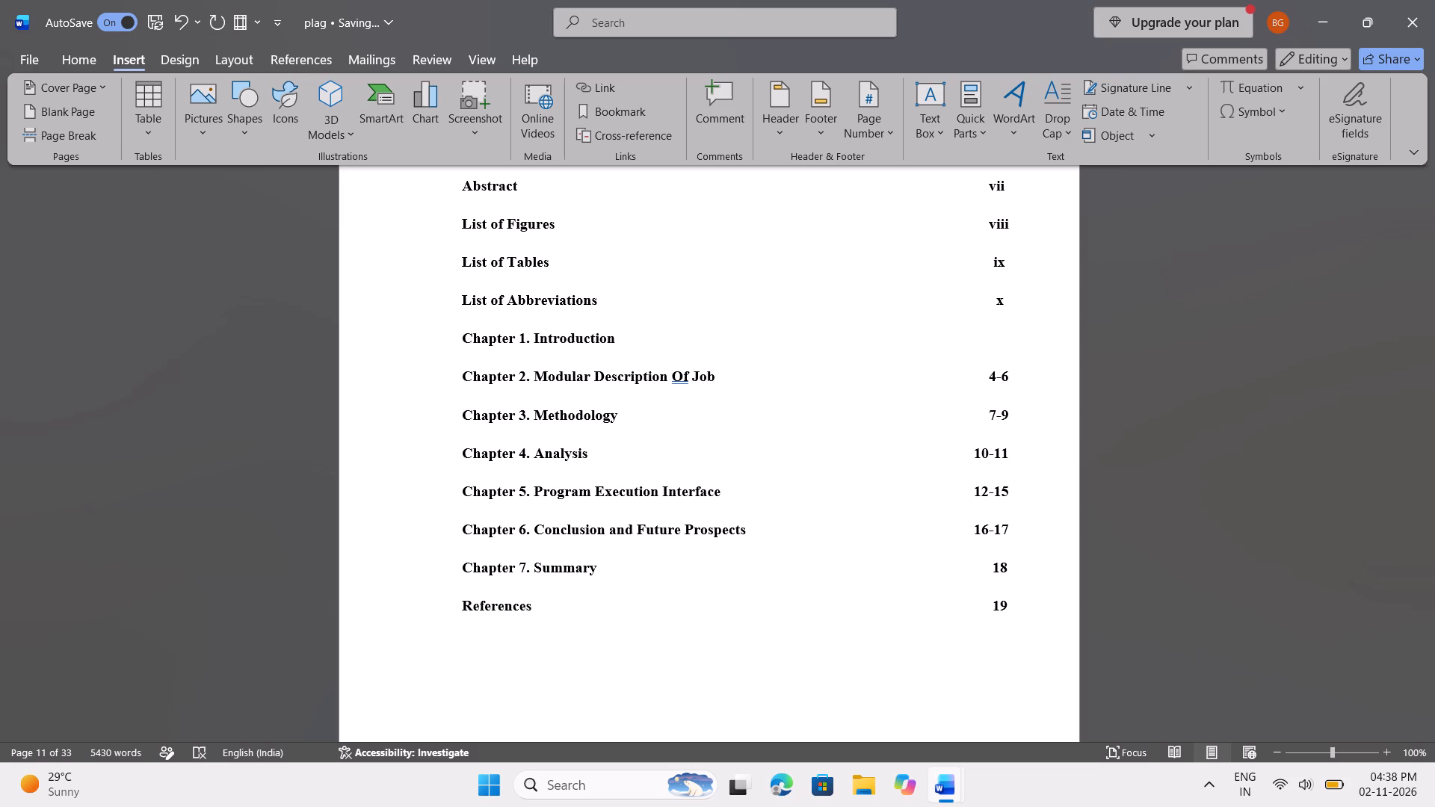
key("2")
key("minus")
key("5")
Examine the Chapter 1 pages and the start of Chapter 2, checking the footer numbering against the Contents.
scroll(944, 496, "down", 6)
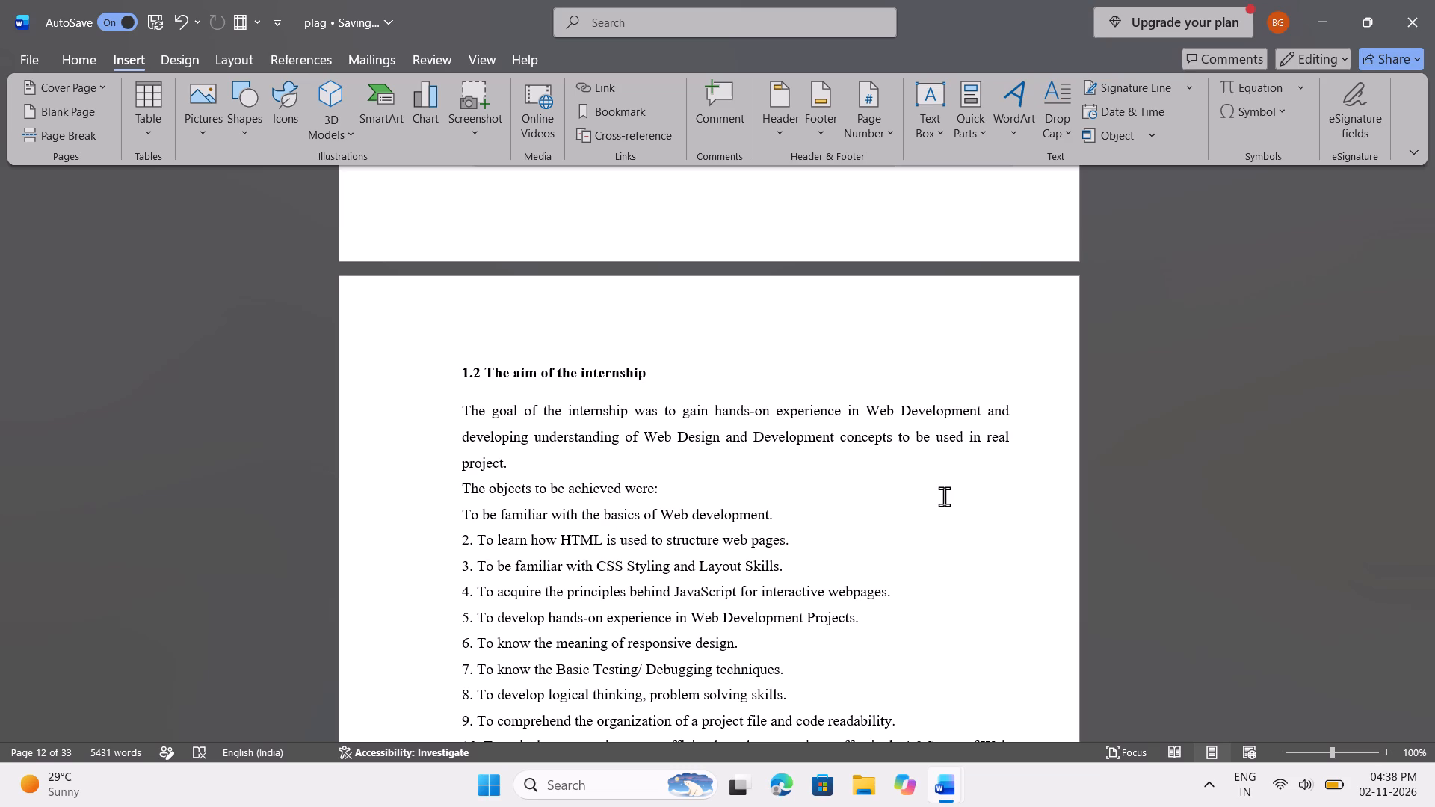
scroll(944, 496, "up", 2)
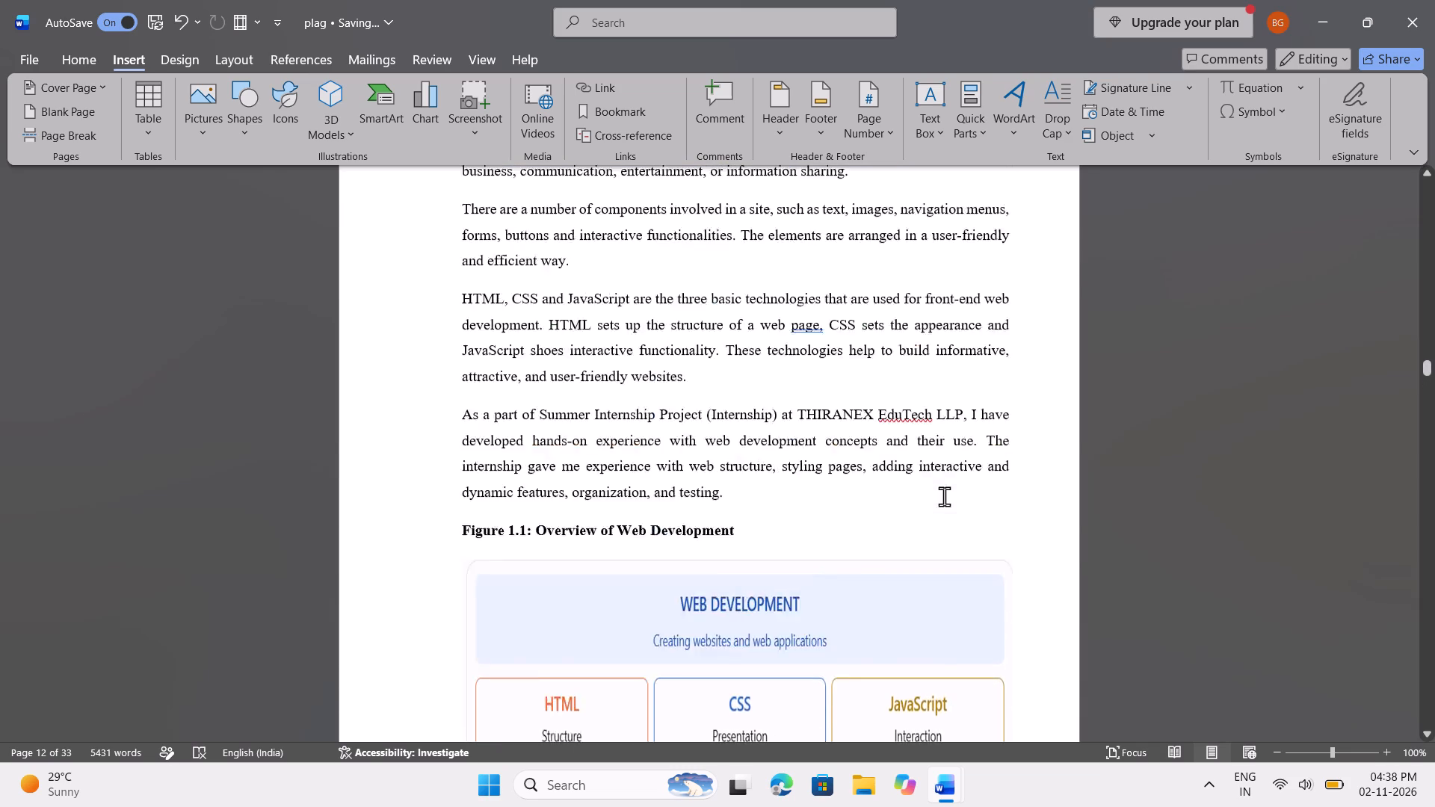
scroll(944, 496, "up", 2)
scroll(944, 496, "down", 1)
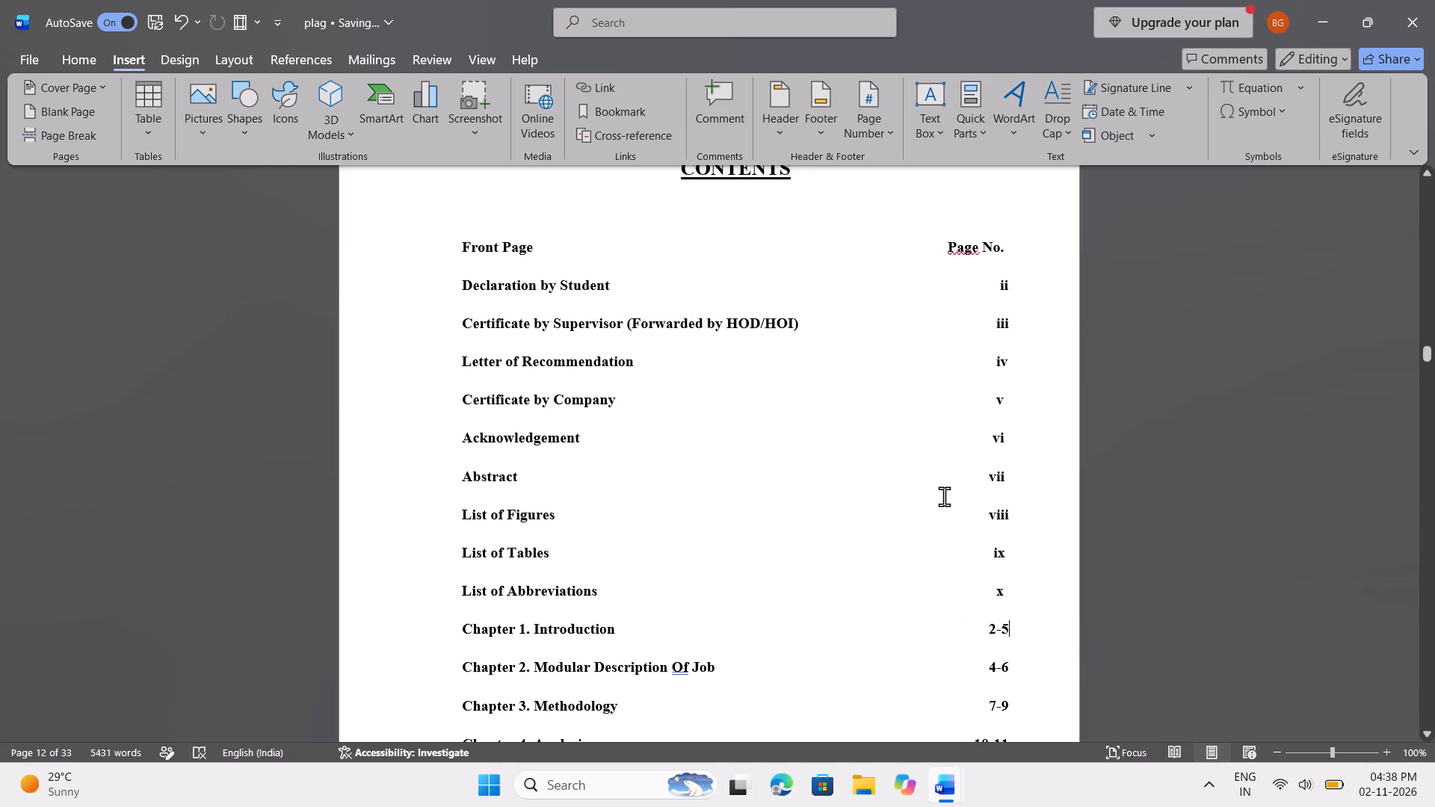
scroll(944, 496, "down", 1)
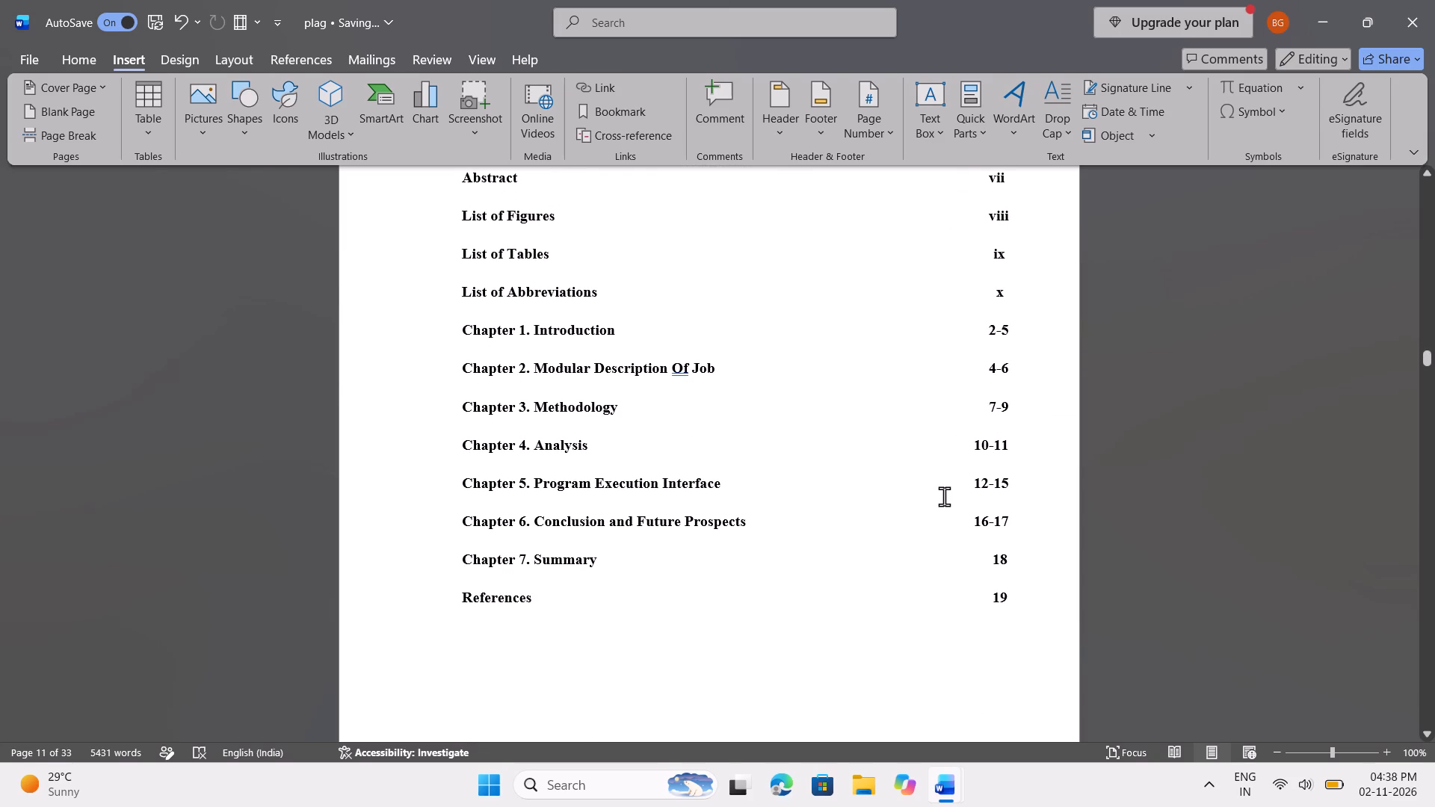
scroll(944, 496, "down", 6)
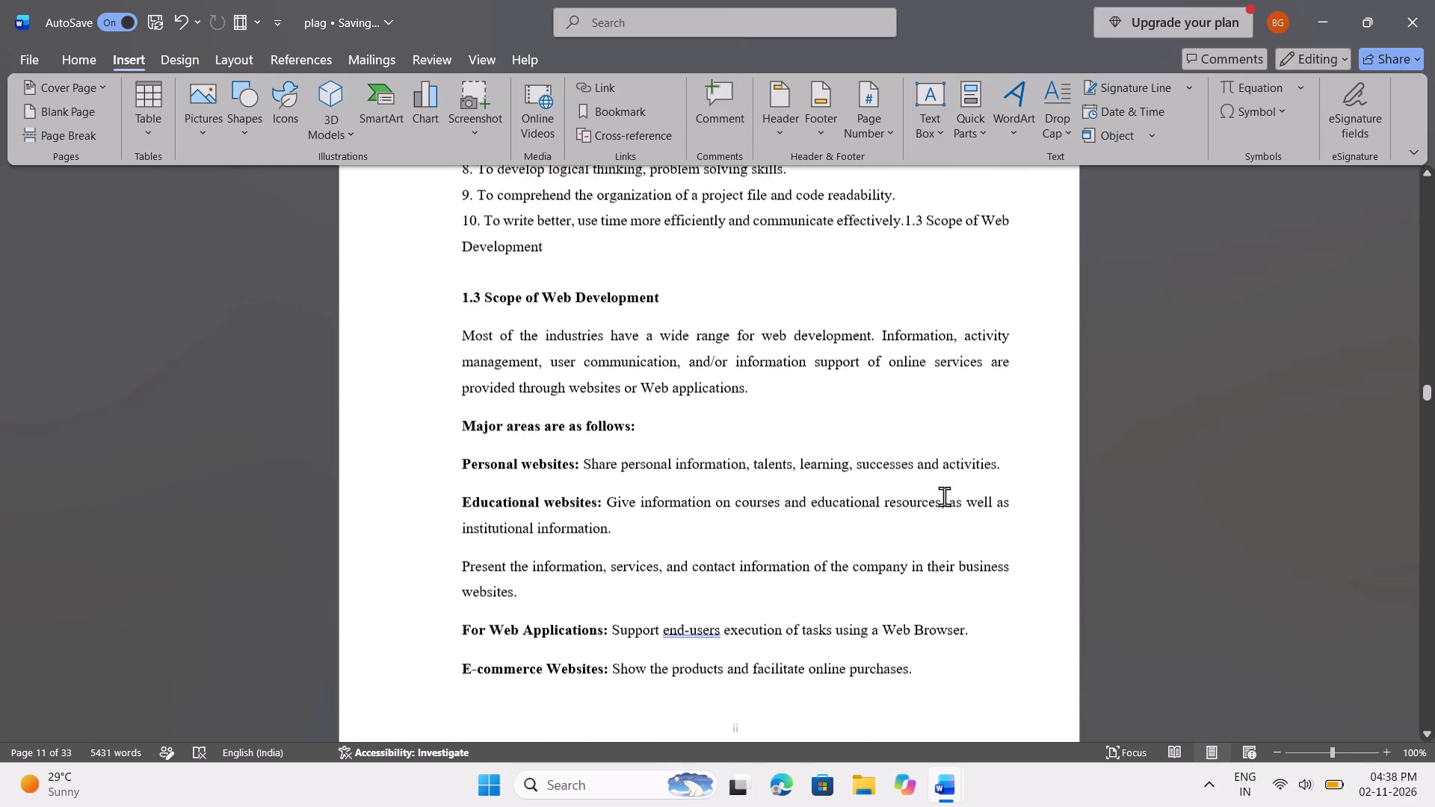
scroll(944, 496, "down", 2)
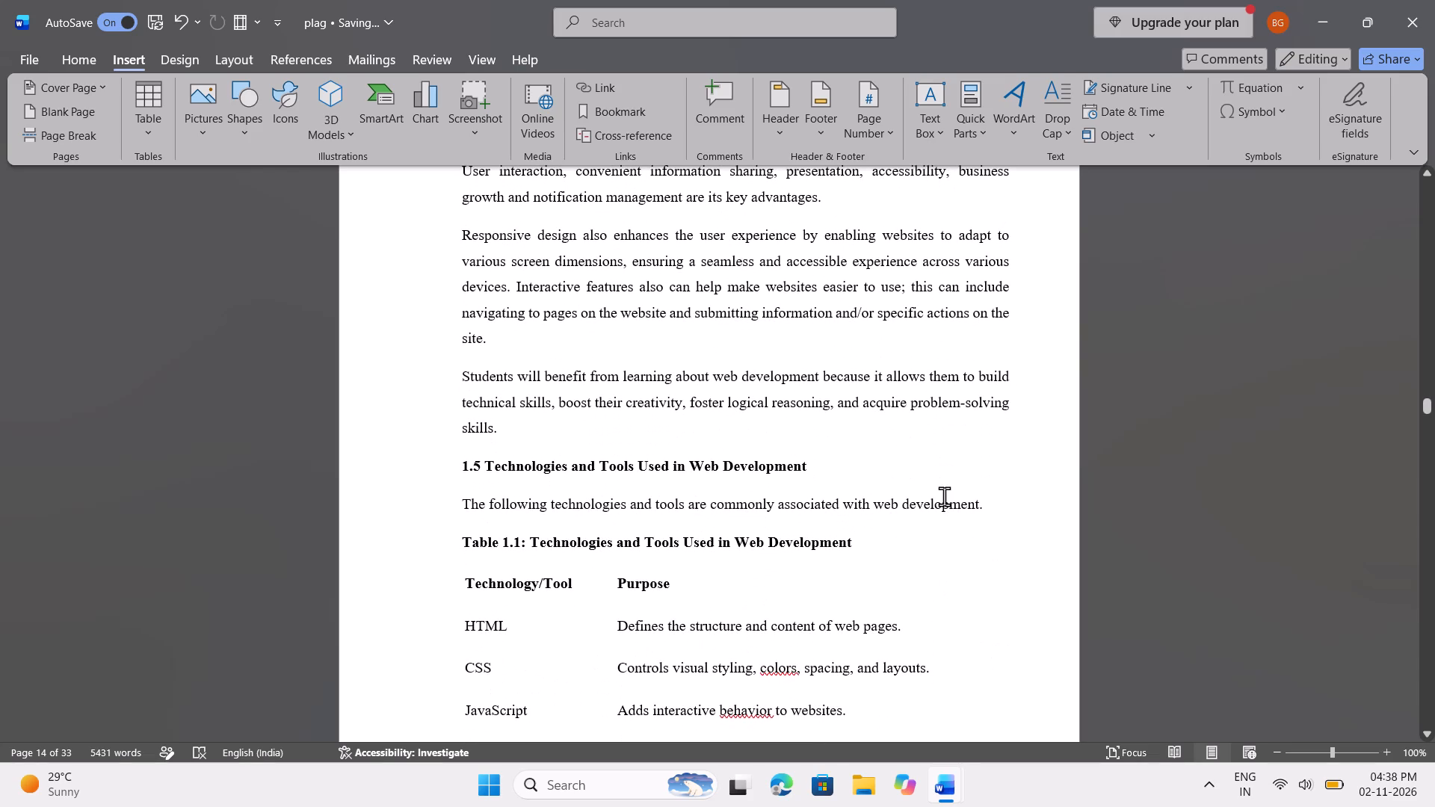
scroll(944, 496, "down", 1)
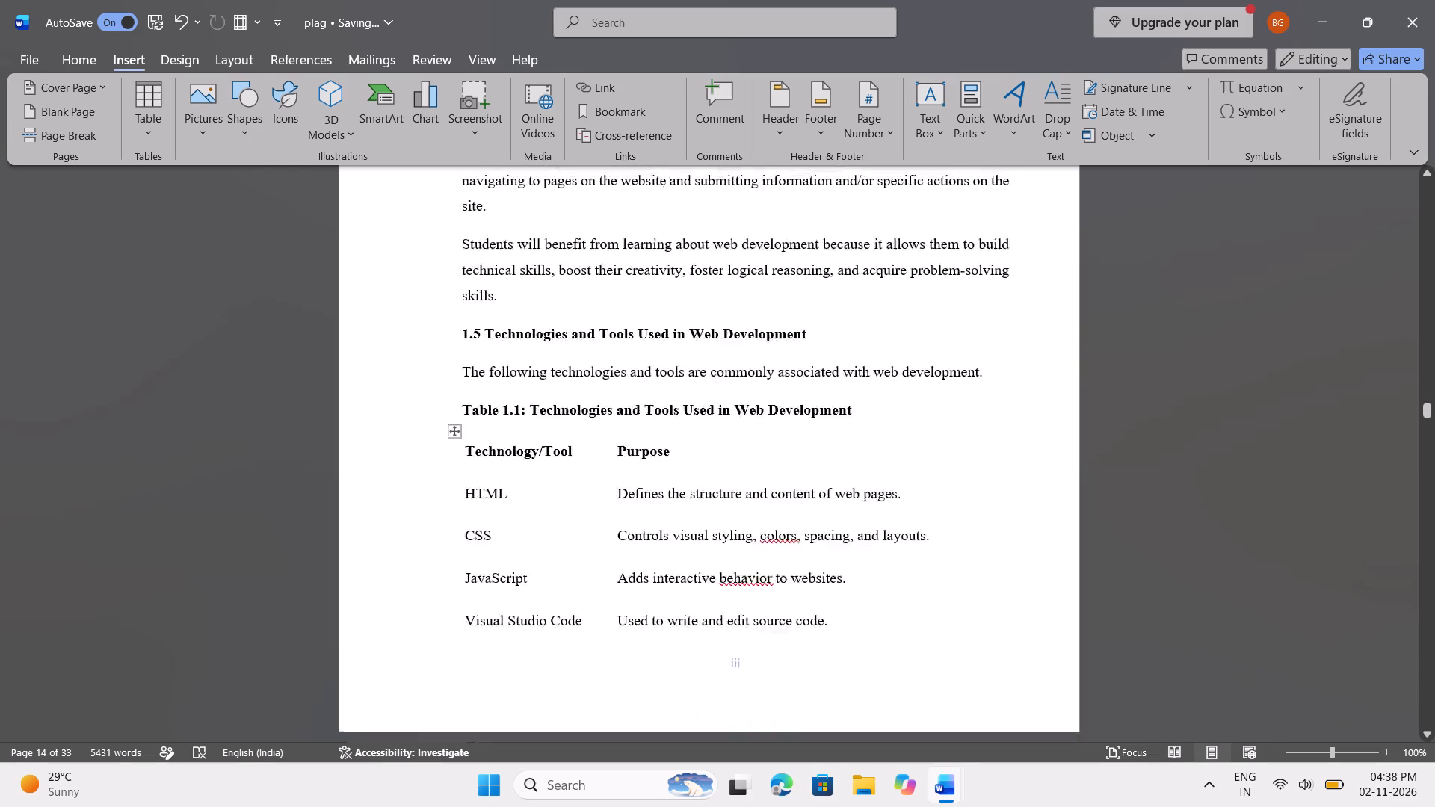
scroll(944, 496, "down", 3)
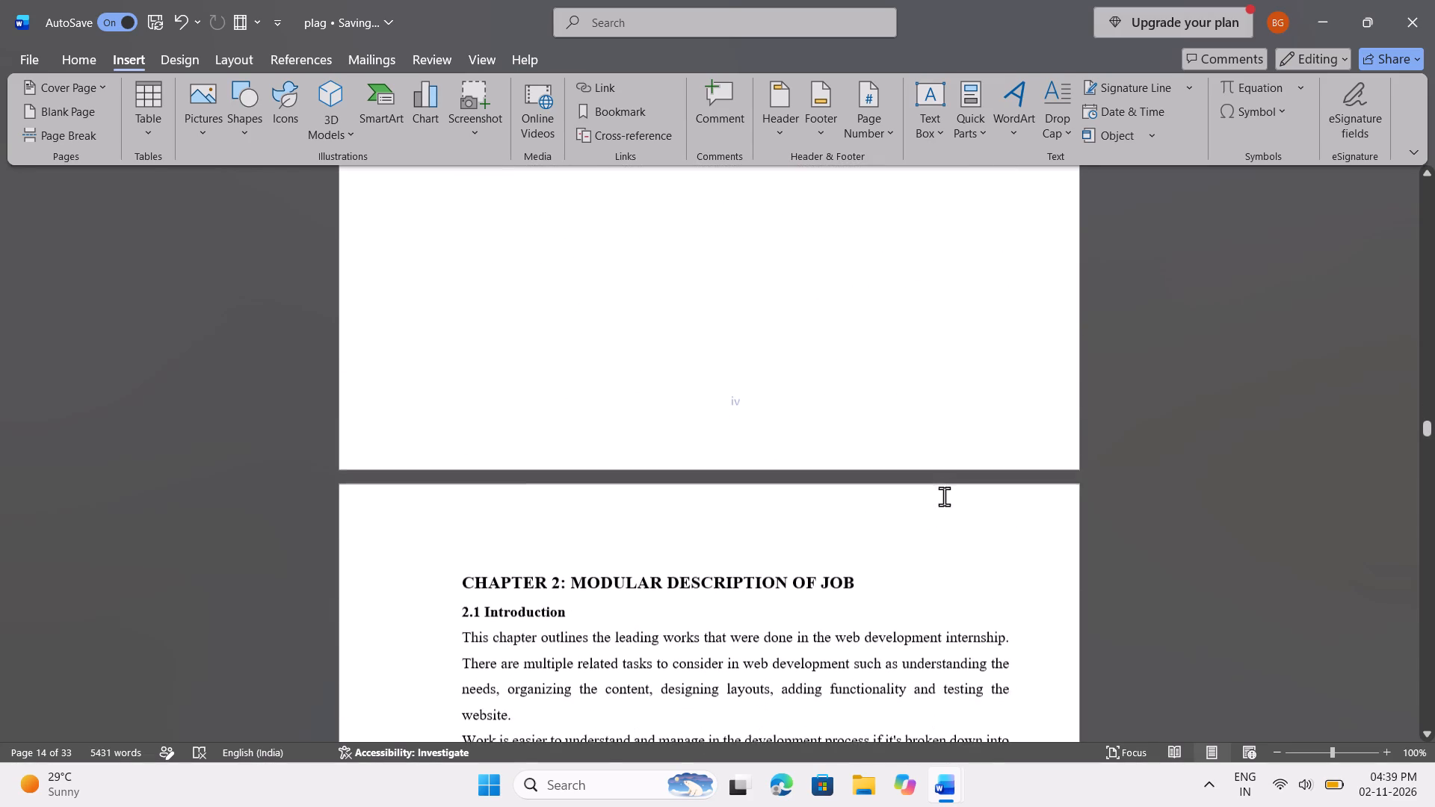
scroll(944, 496, "down", 2)
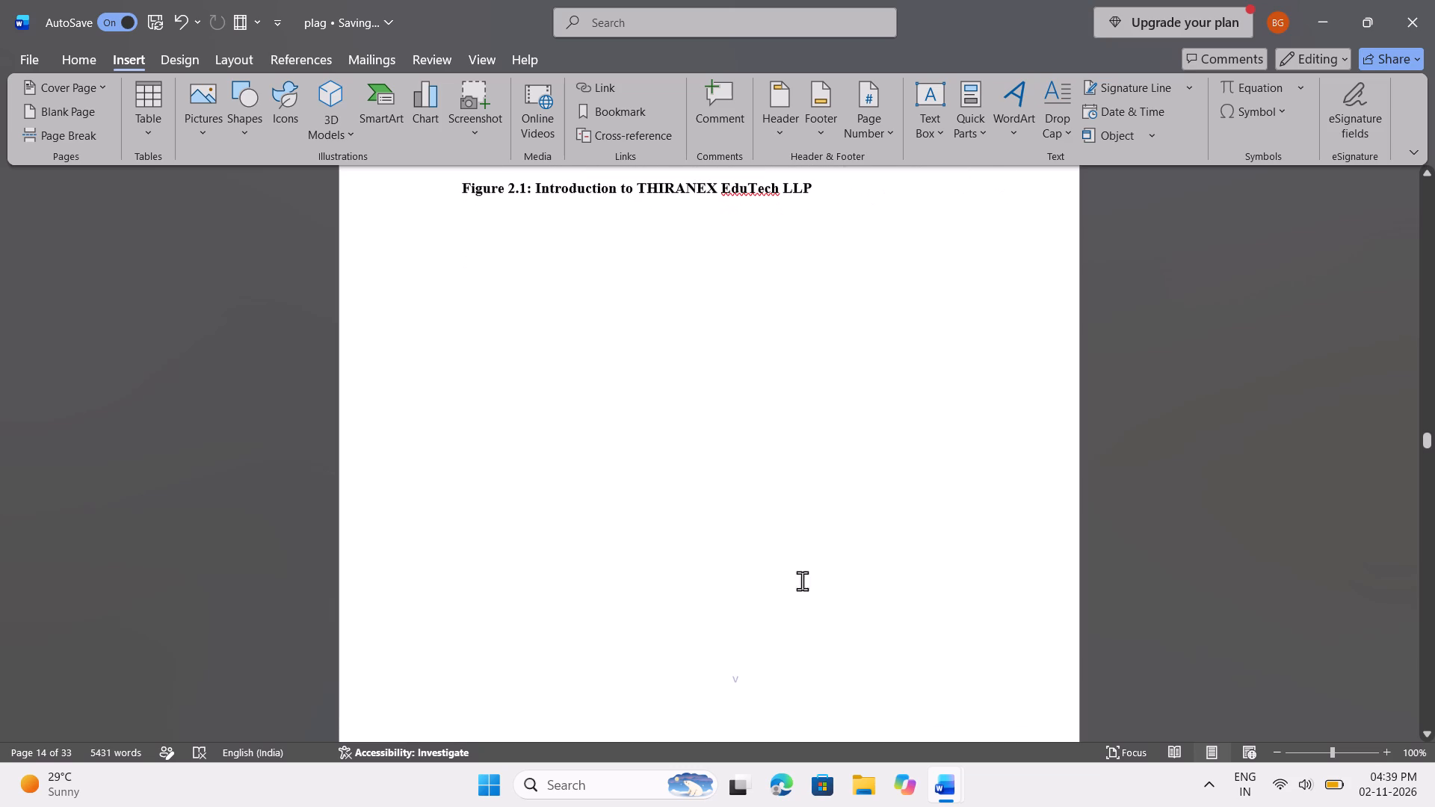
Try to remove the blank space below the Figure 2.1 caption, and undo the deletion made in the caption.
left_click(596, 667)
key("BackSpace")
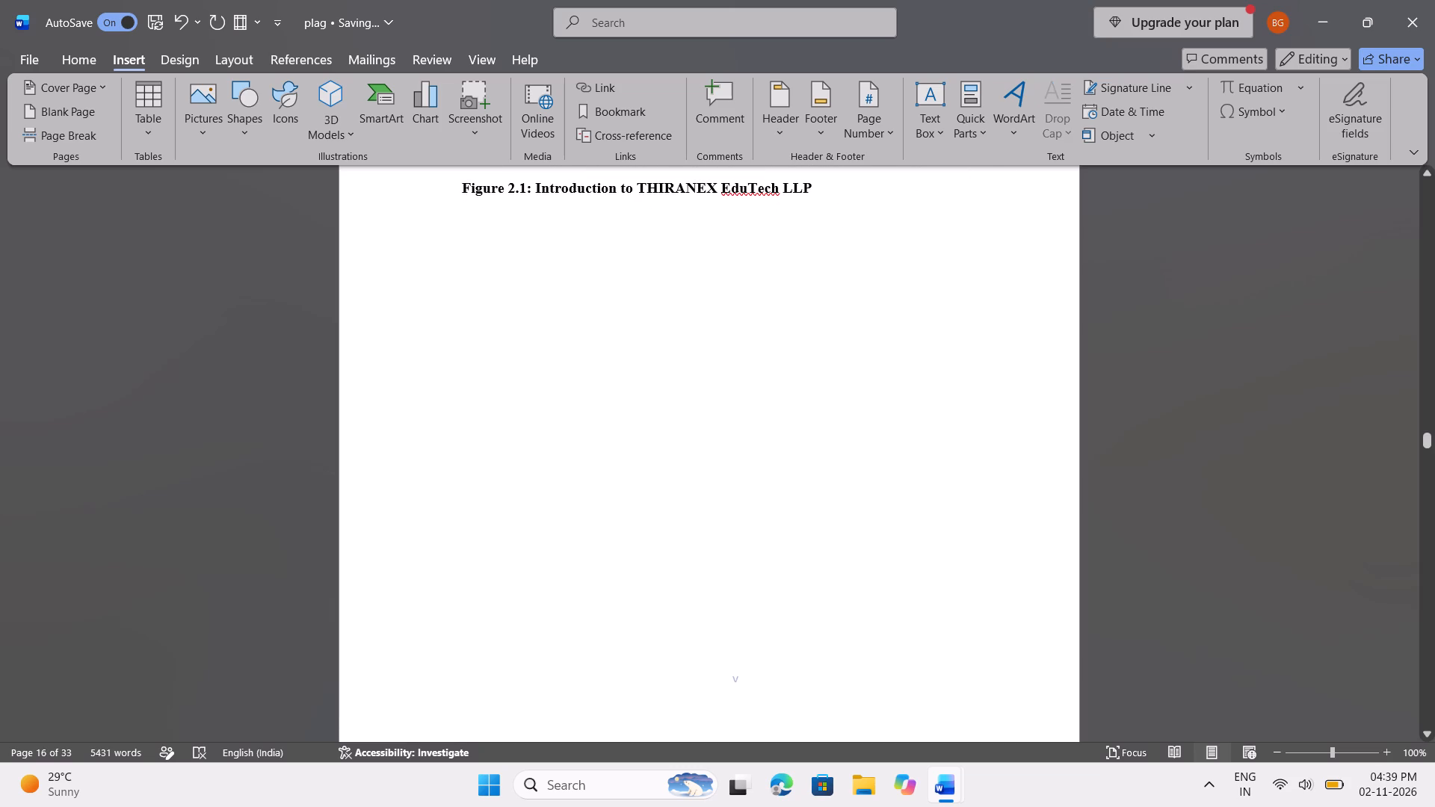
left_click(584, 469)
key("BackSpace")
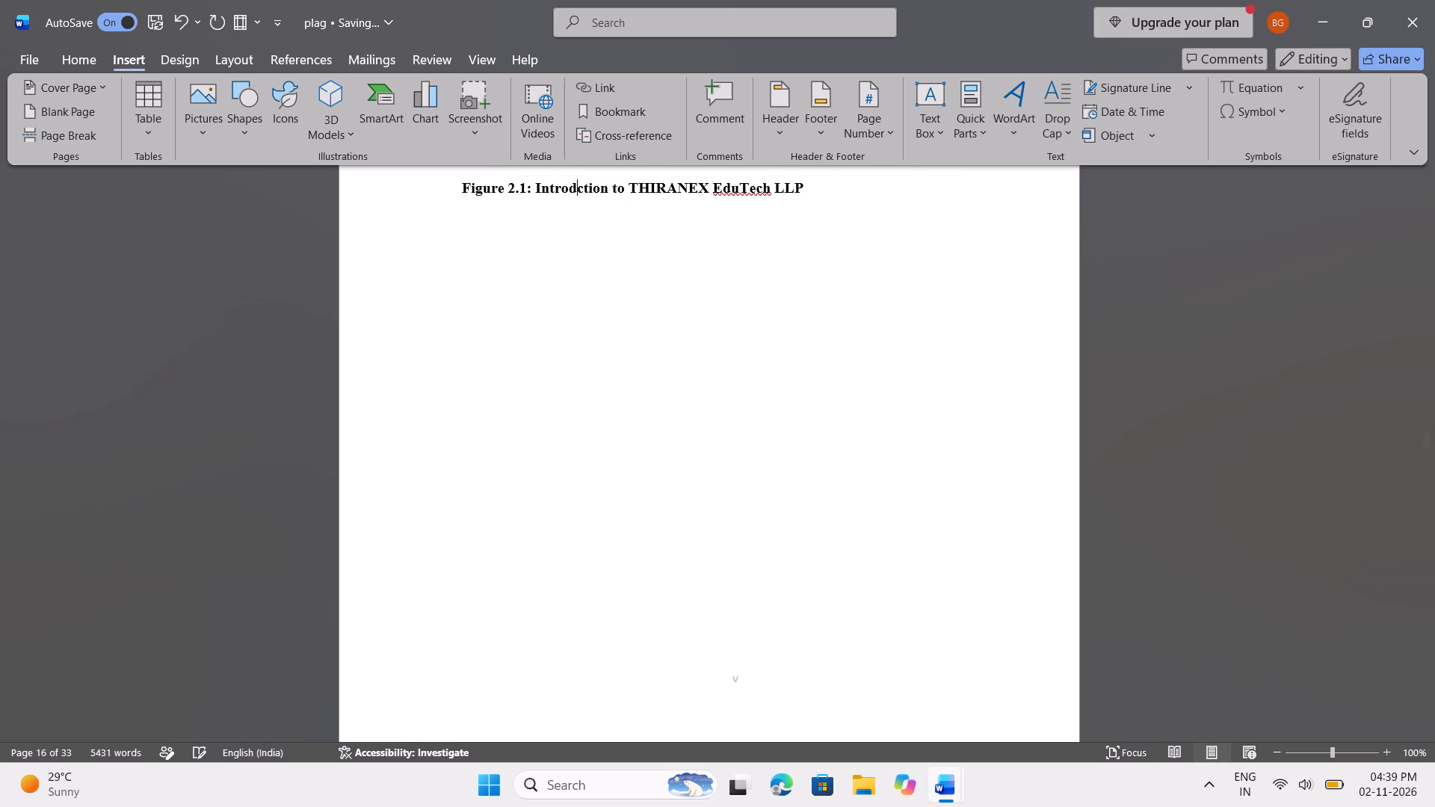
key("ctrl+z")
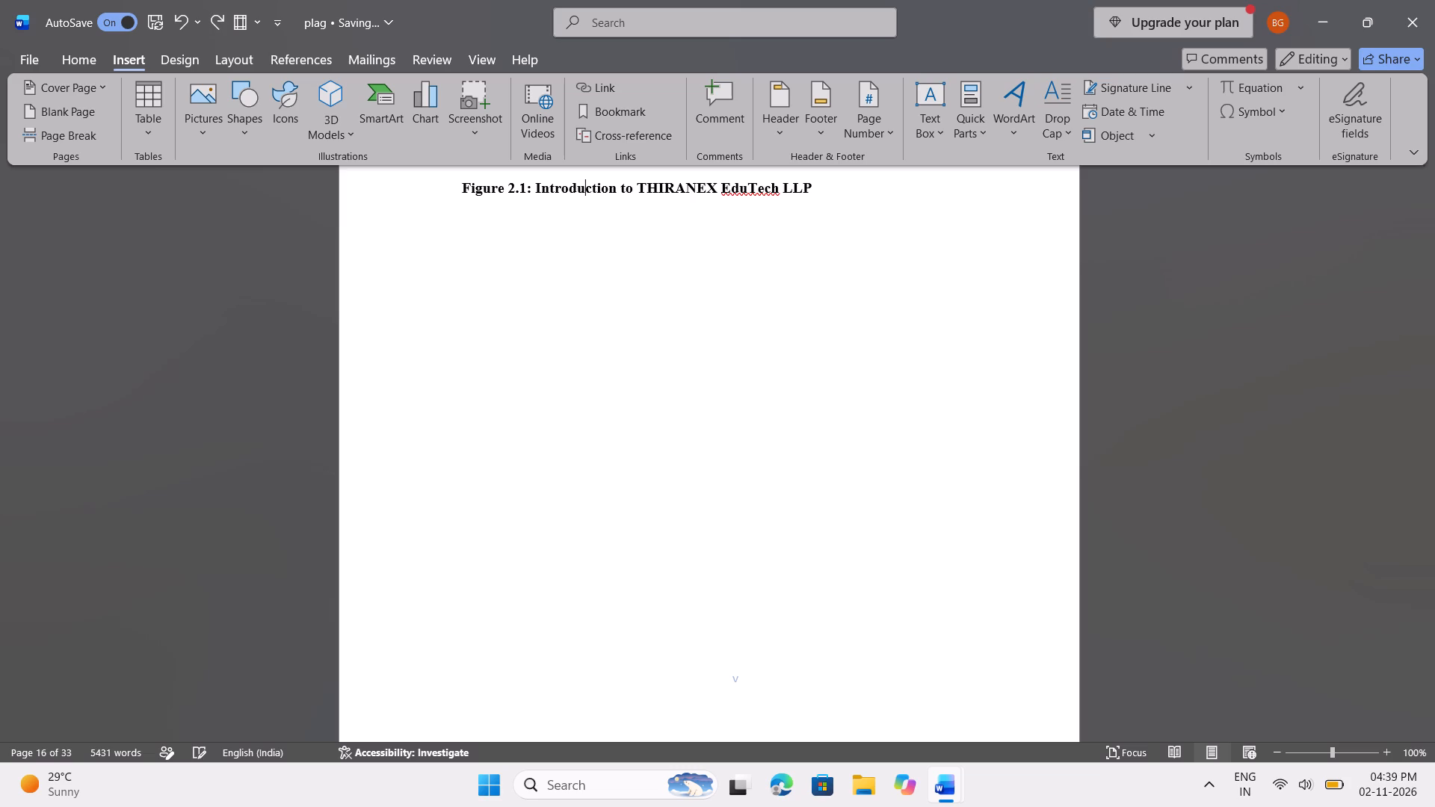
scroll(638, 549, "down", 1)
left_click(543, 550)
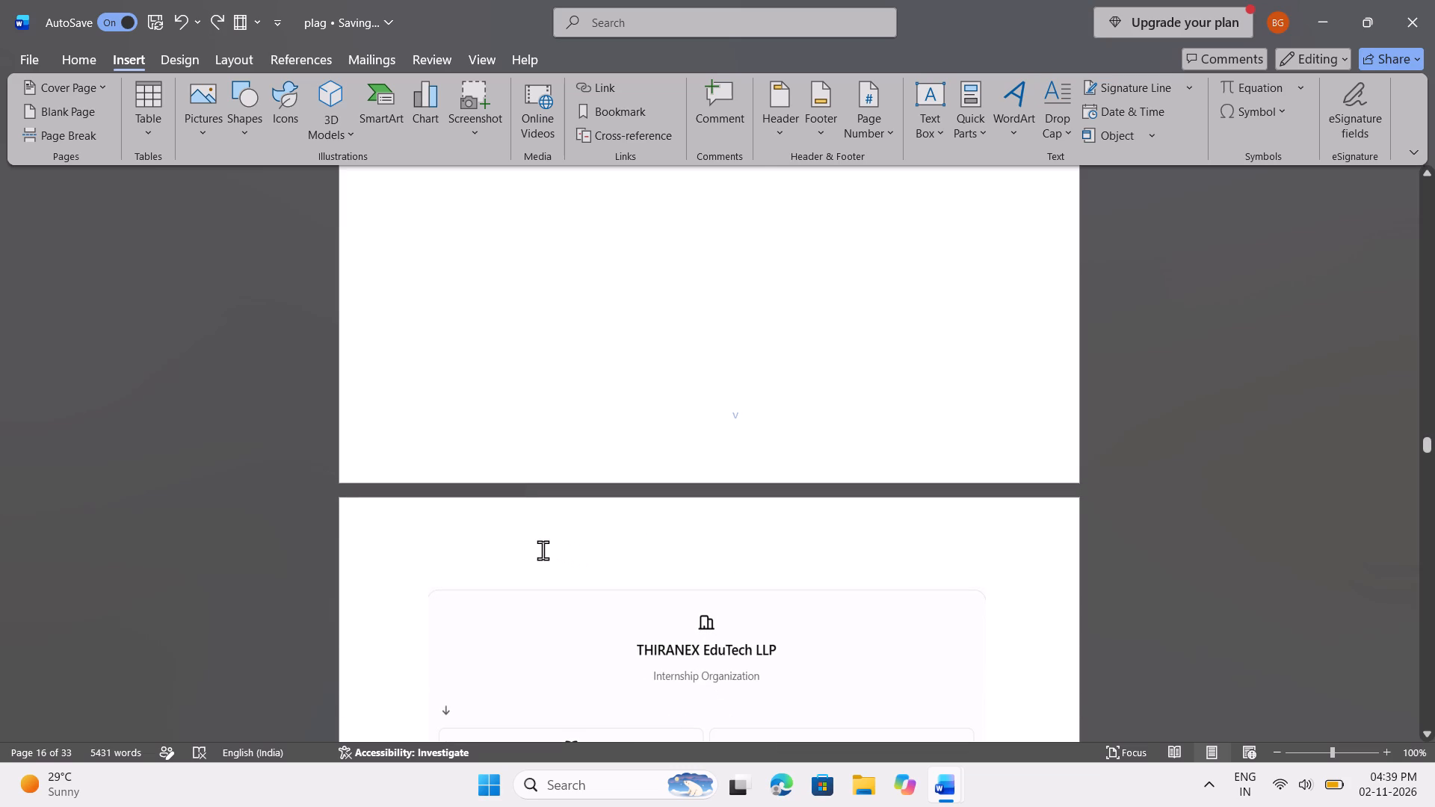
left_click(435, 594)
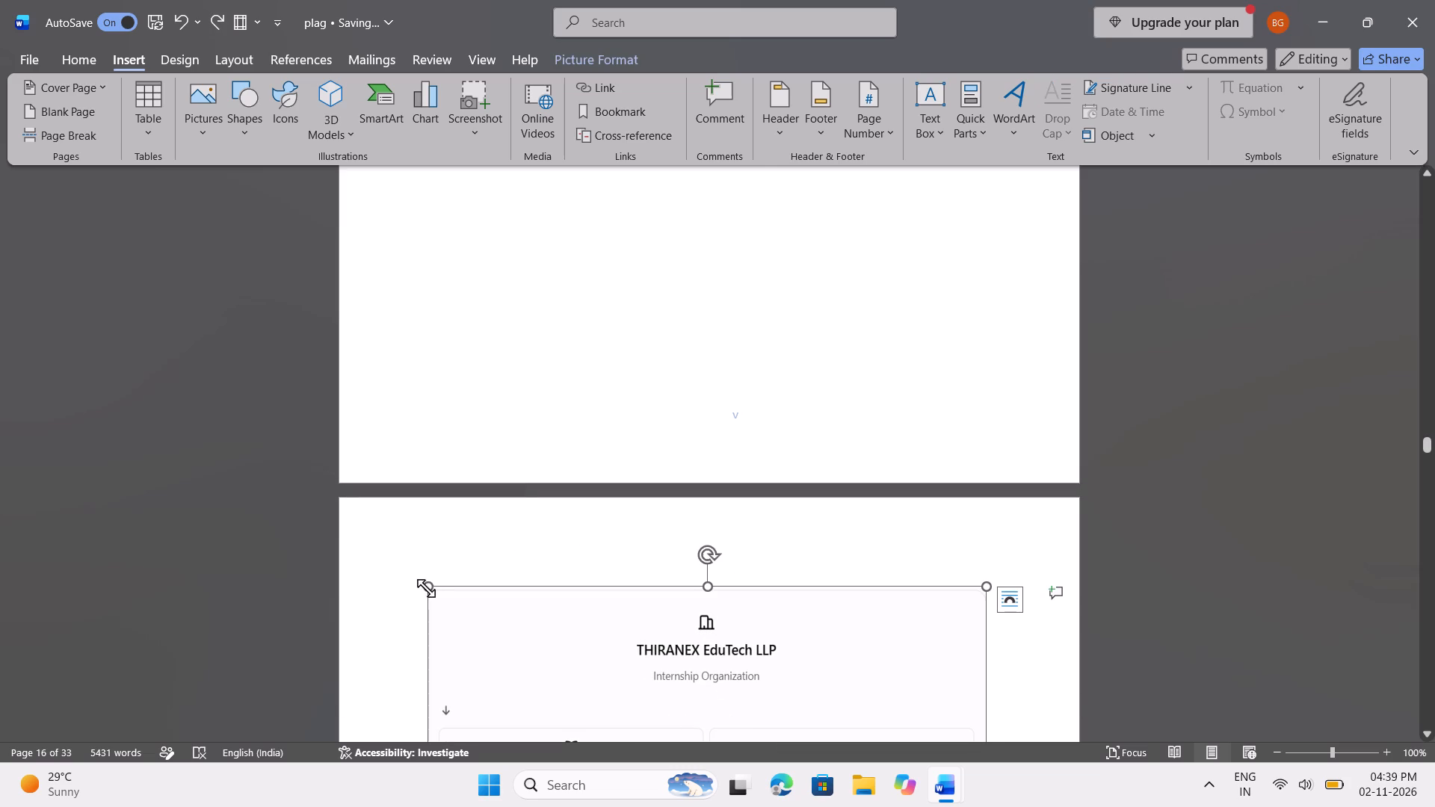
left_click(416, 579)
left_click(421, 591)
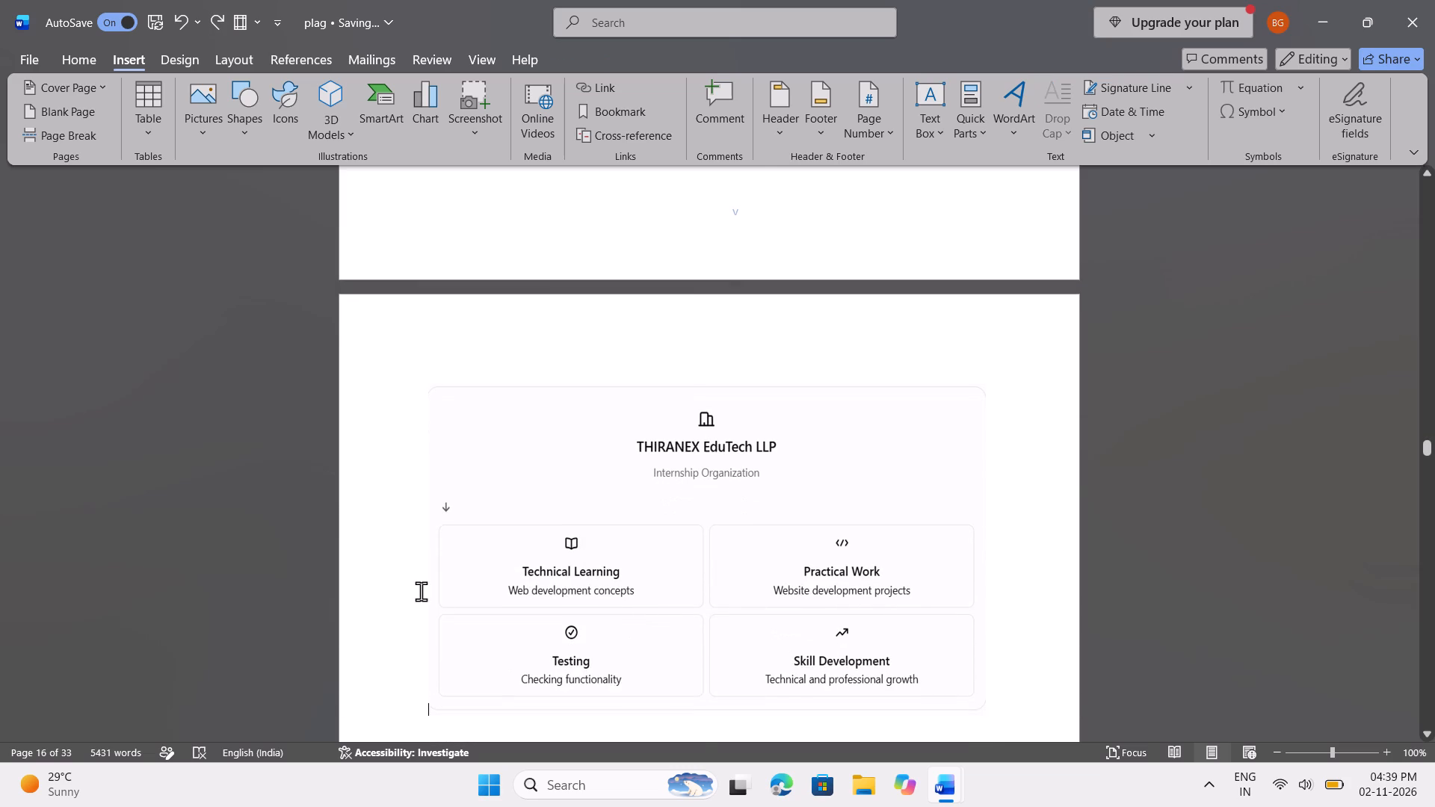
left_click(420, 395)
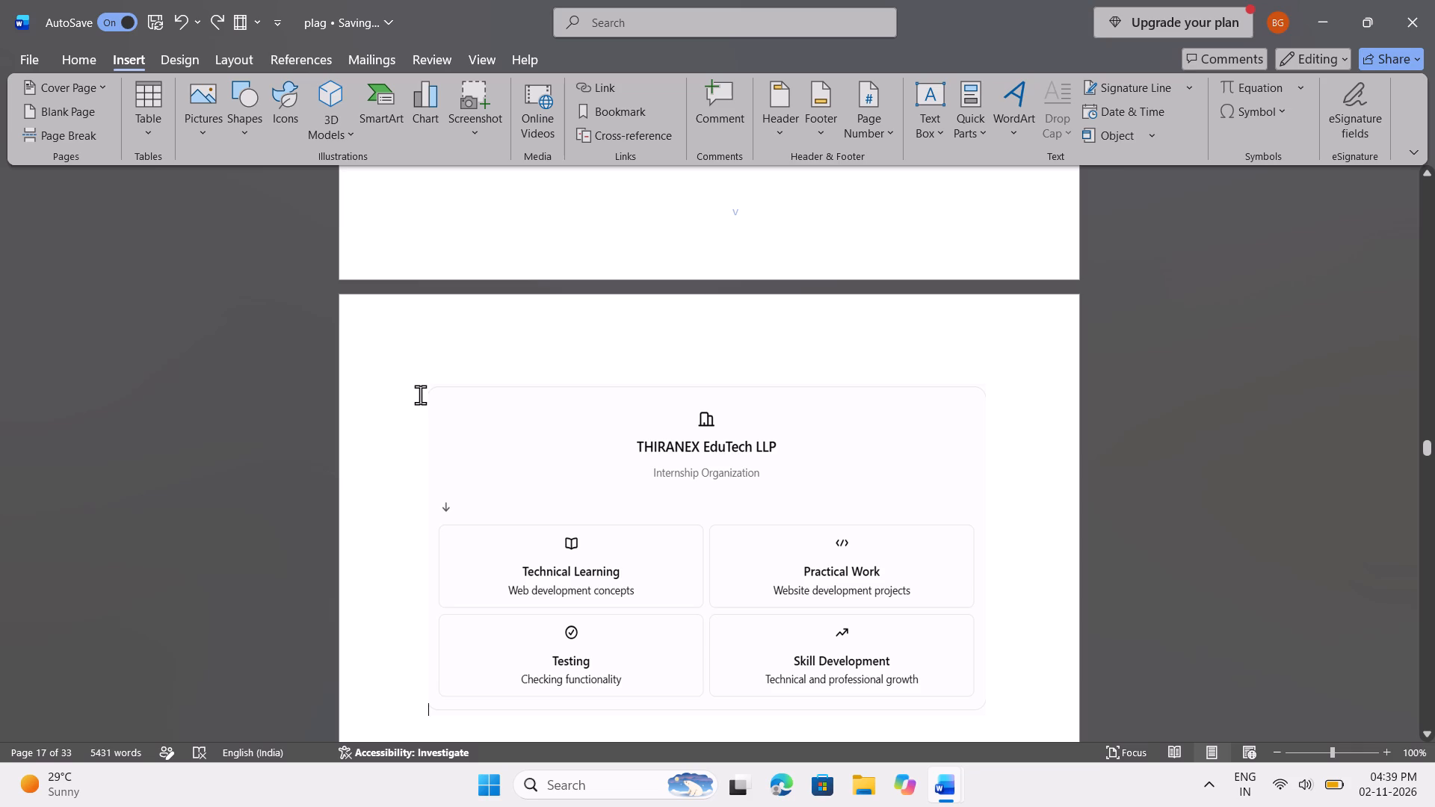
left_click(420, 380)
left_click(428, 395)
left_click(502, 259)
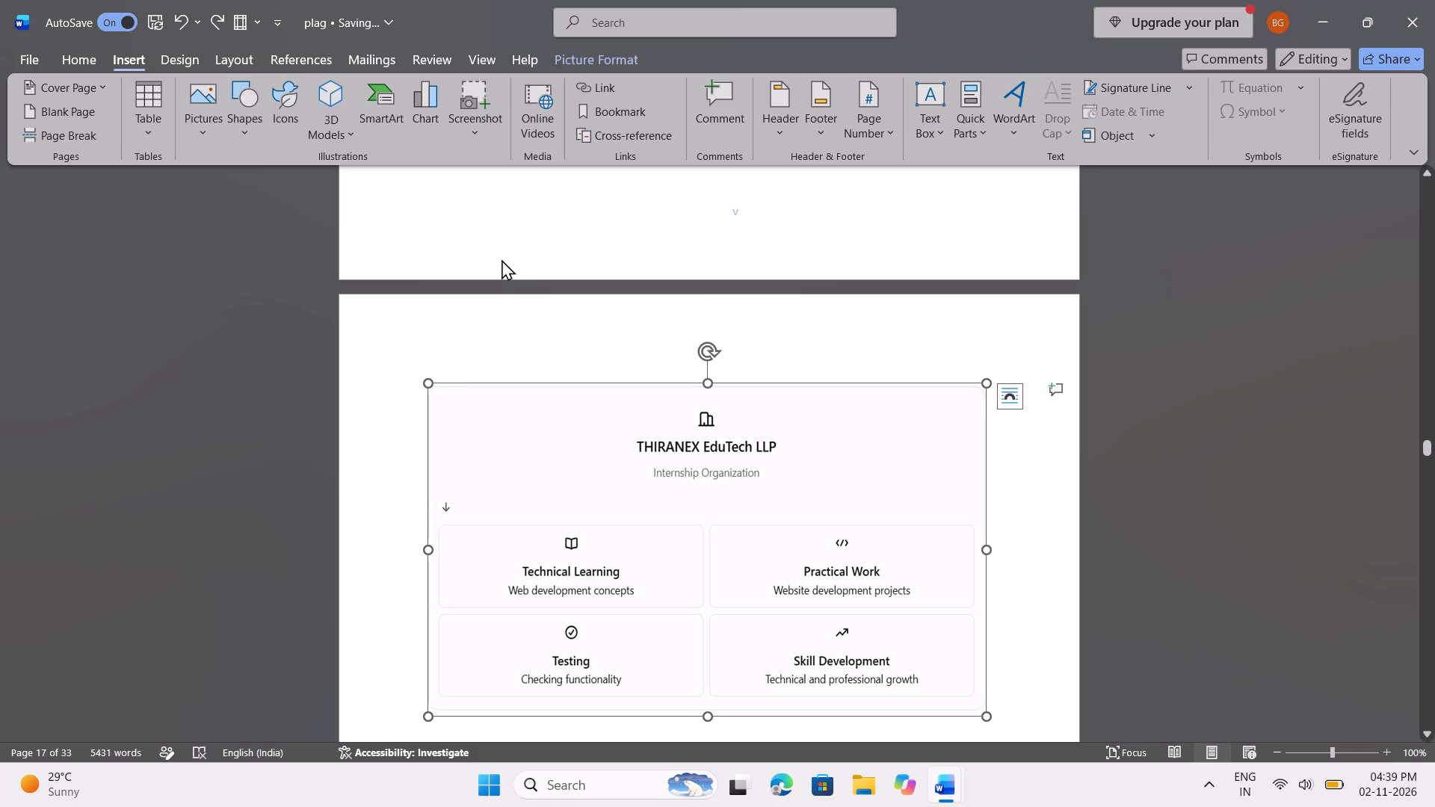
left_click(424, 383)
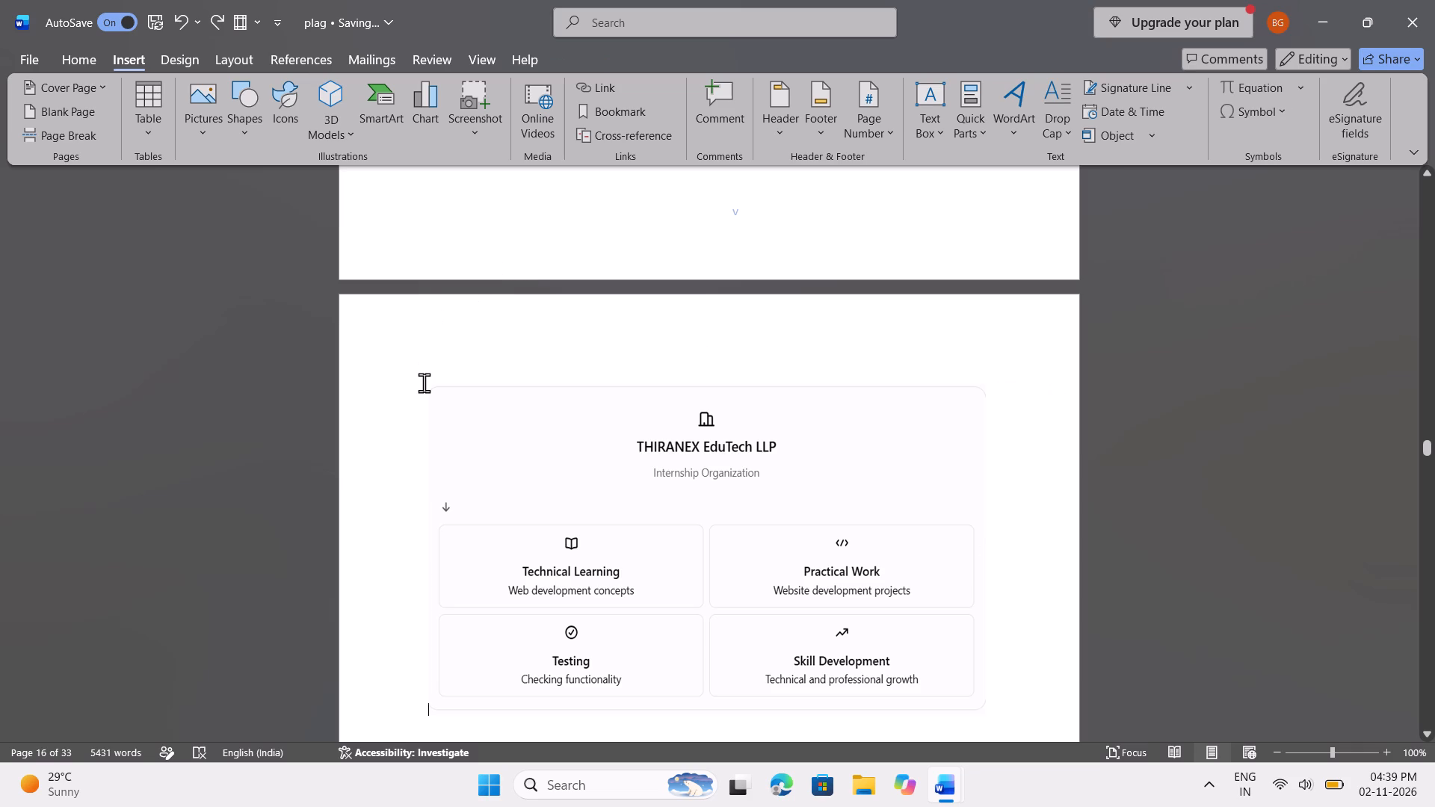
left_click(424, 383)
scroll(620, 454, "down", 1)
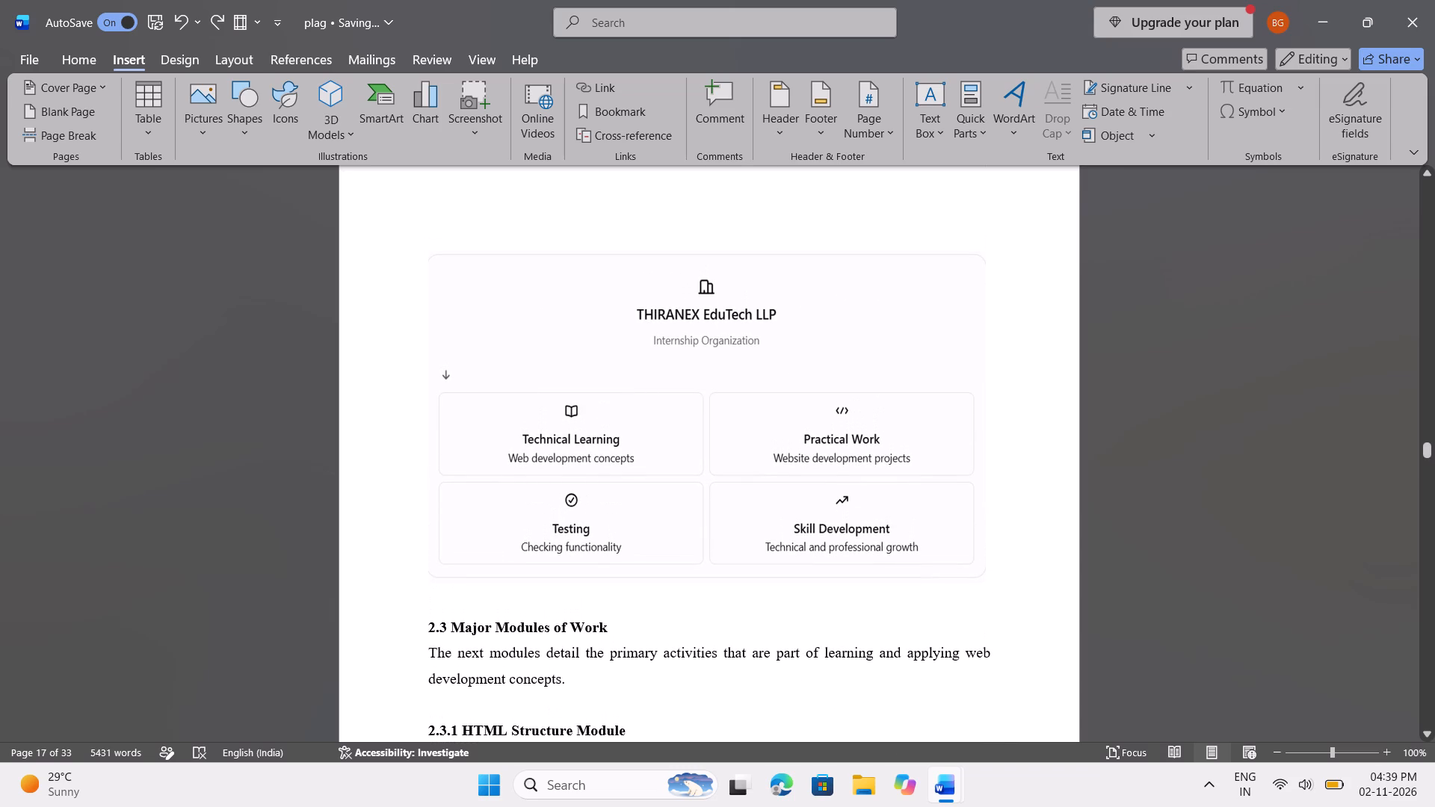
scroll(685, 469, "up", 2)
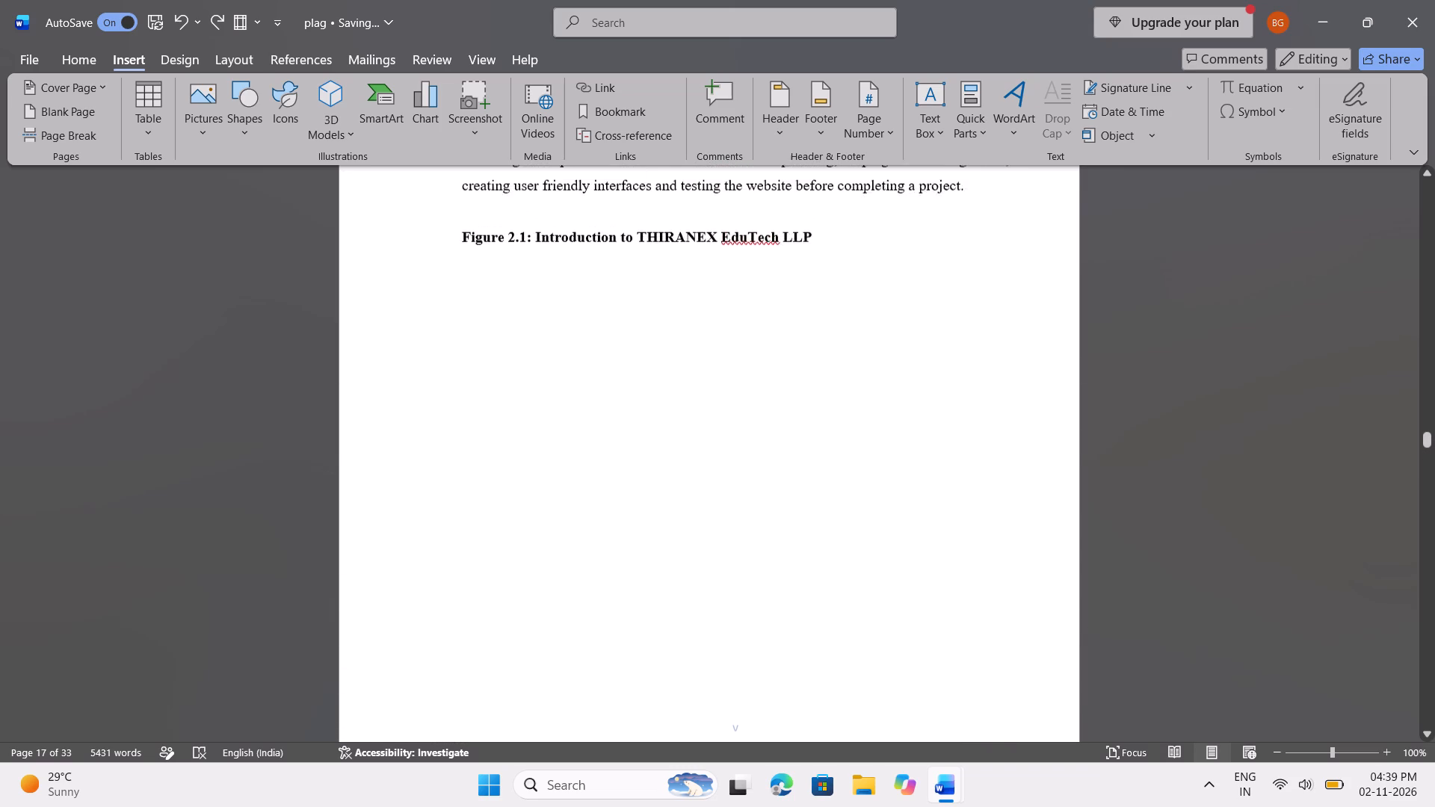
Add an empty line directly below the Figure 2.1: Introduction to THIRANEX EduTech LLP caption.
left_click(532, 616)
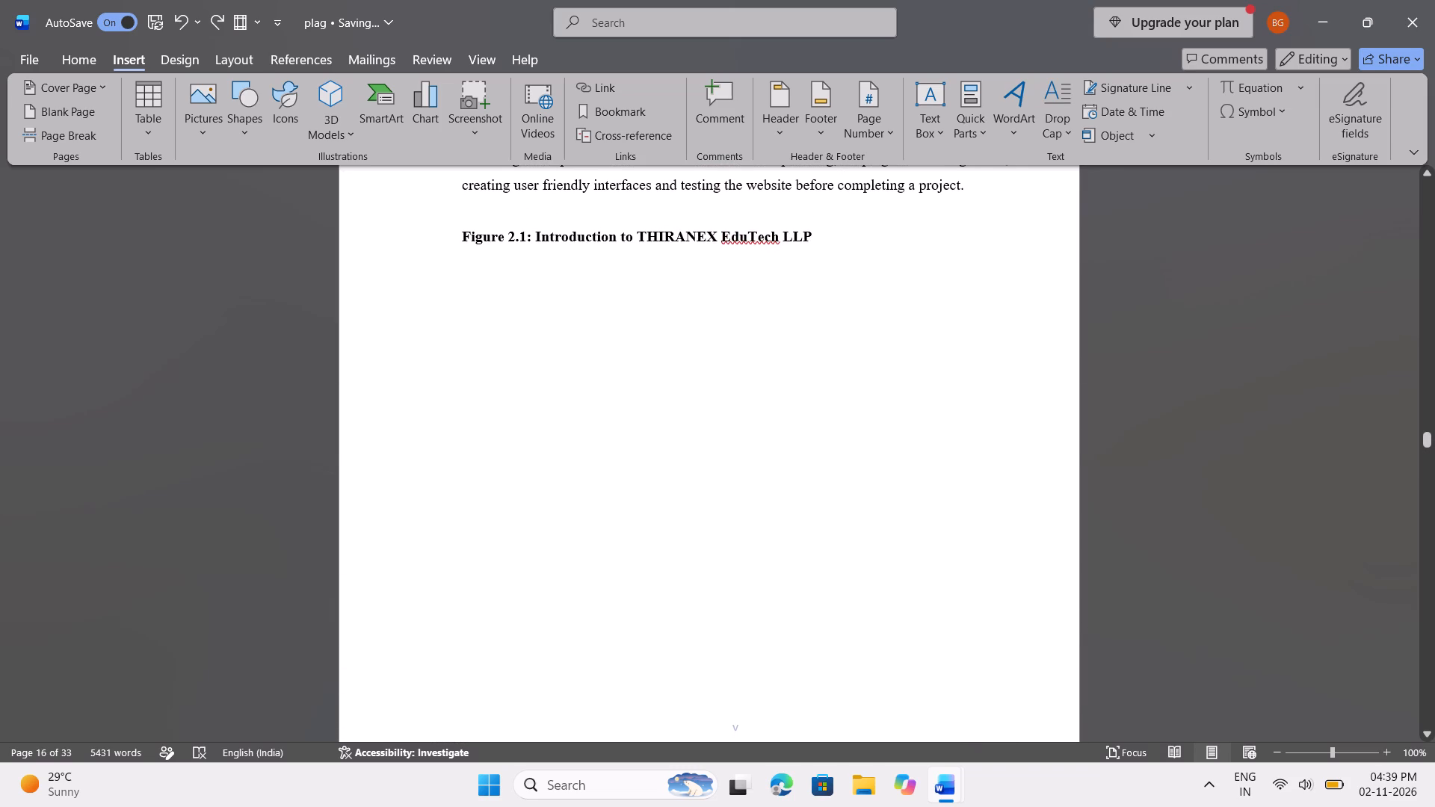
left_click(835, 199)
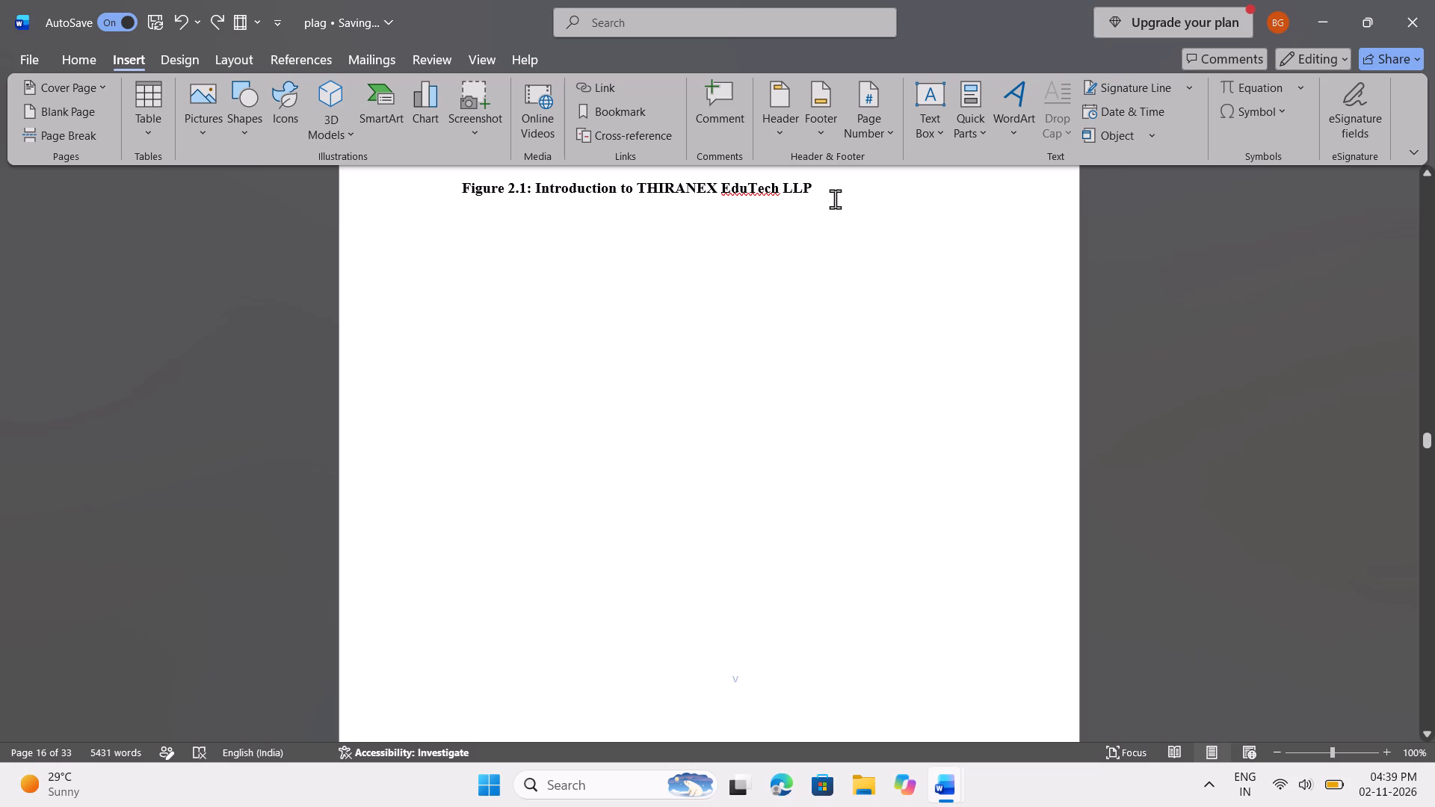
key("Return")
scroll(835, 199, "down", 1)
scroll(835, 199, "up", 1)
left_click(566, 592)
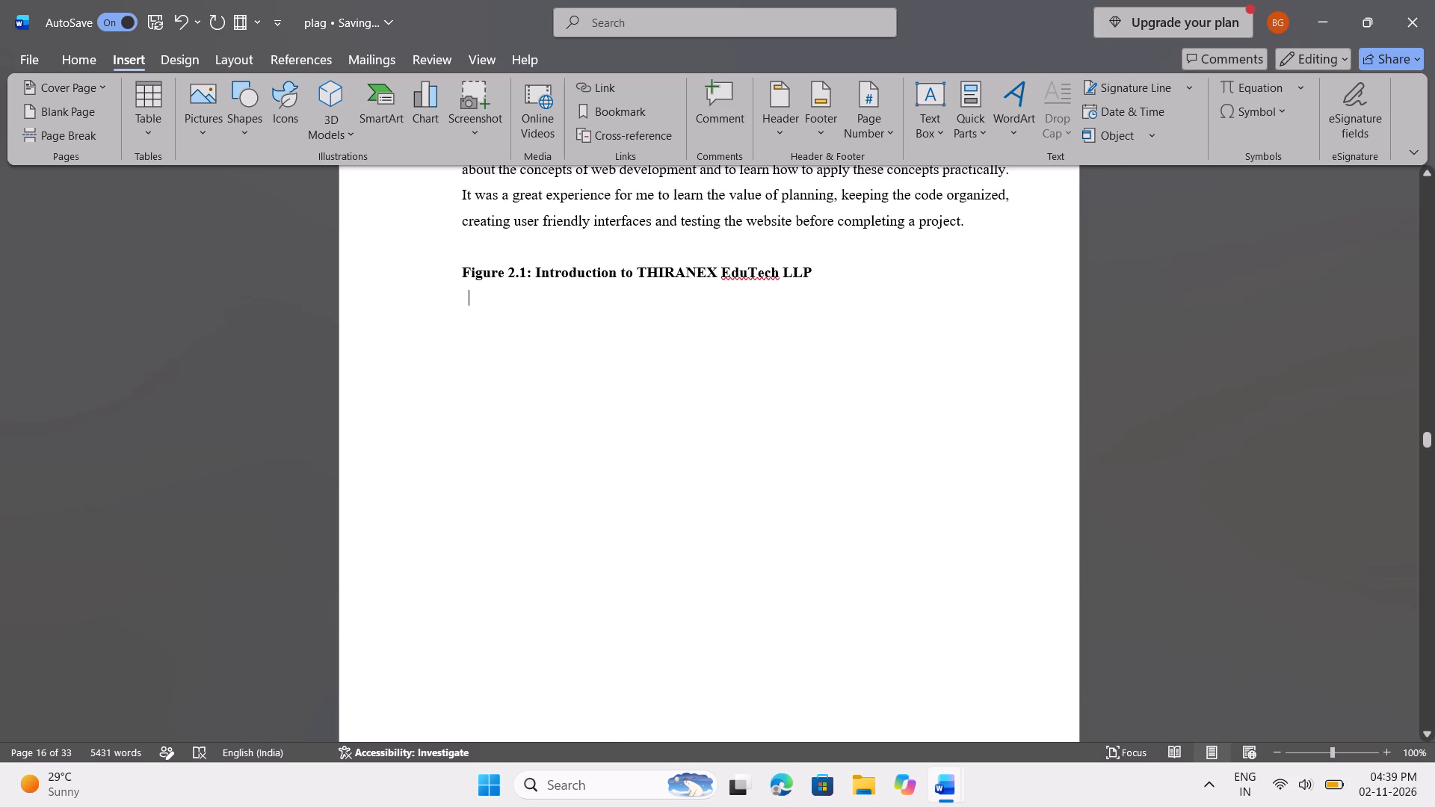
left_click(528, 432)
Move the THIRANEX EduTech LLP diagram from the following page to directly beneath its Figure 2.1 caption.
scroll(528, 432, "down", 2)
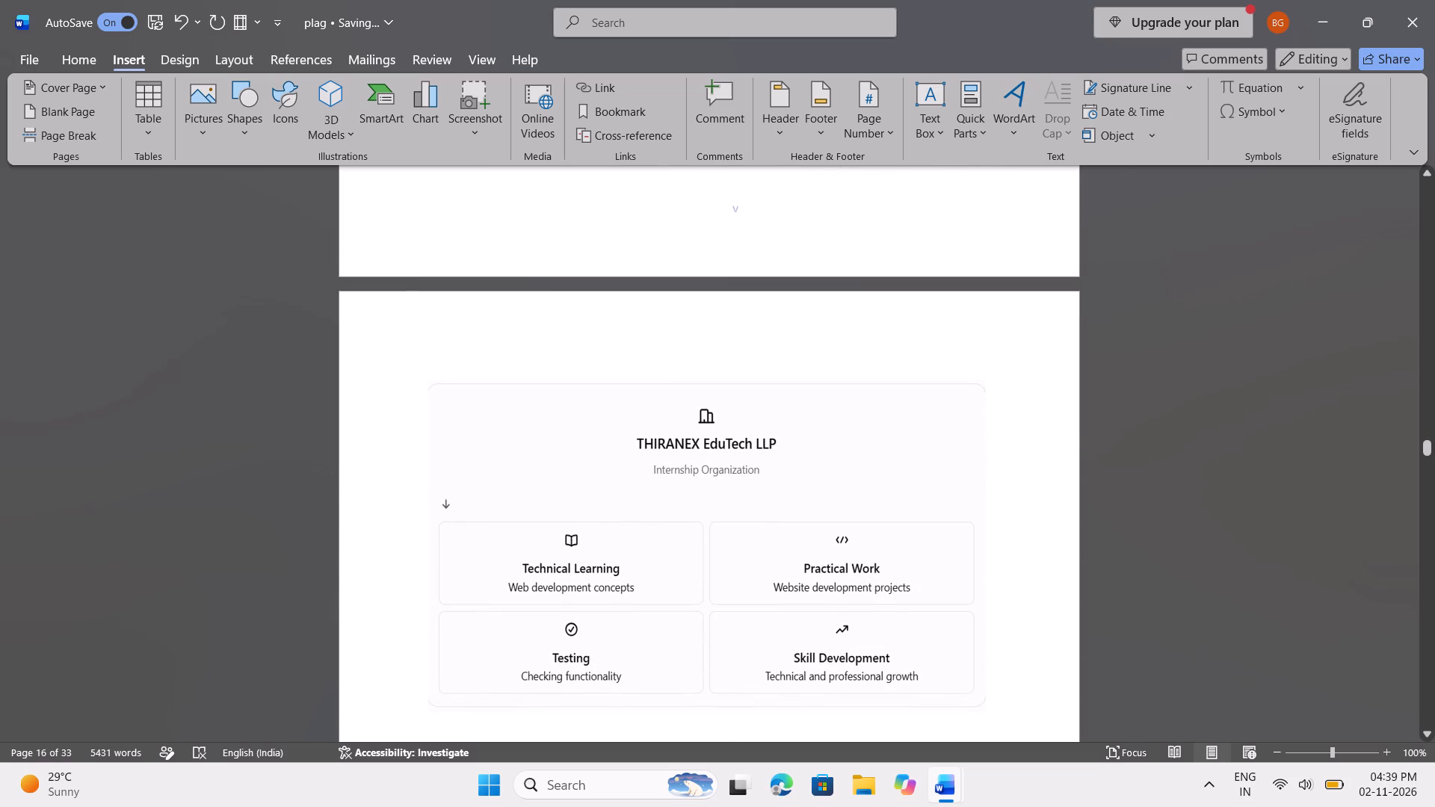
left_click_drag(667, 508, 655, 400)
left_click_drag(644, 480, 654, 392)
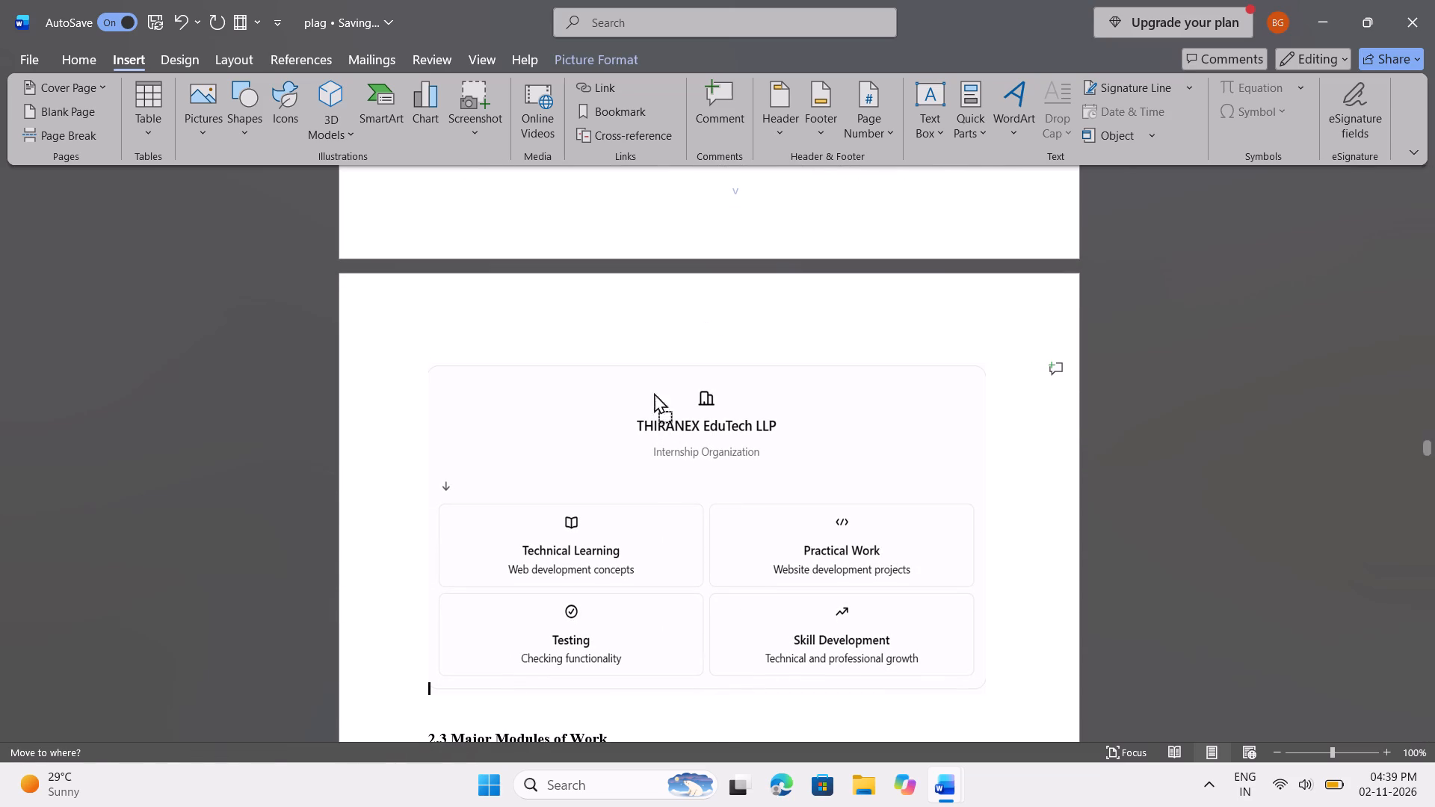
left_click_drag(654, 392, 644, 202)
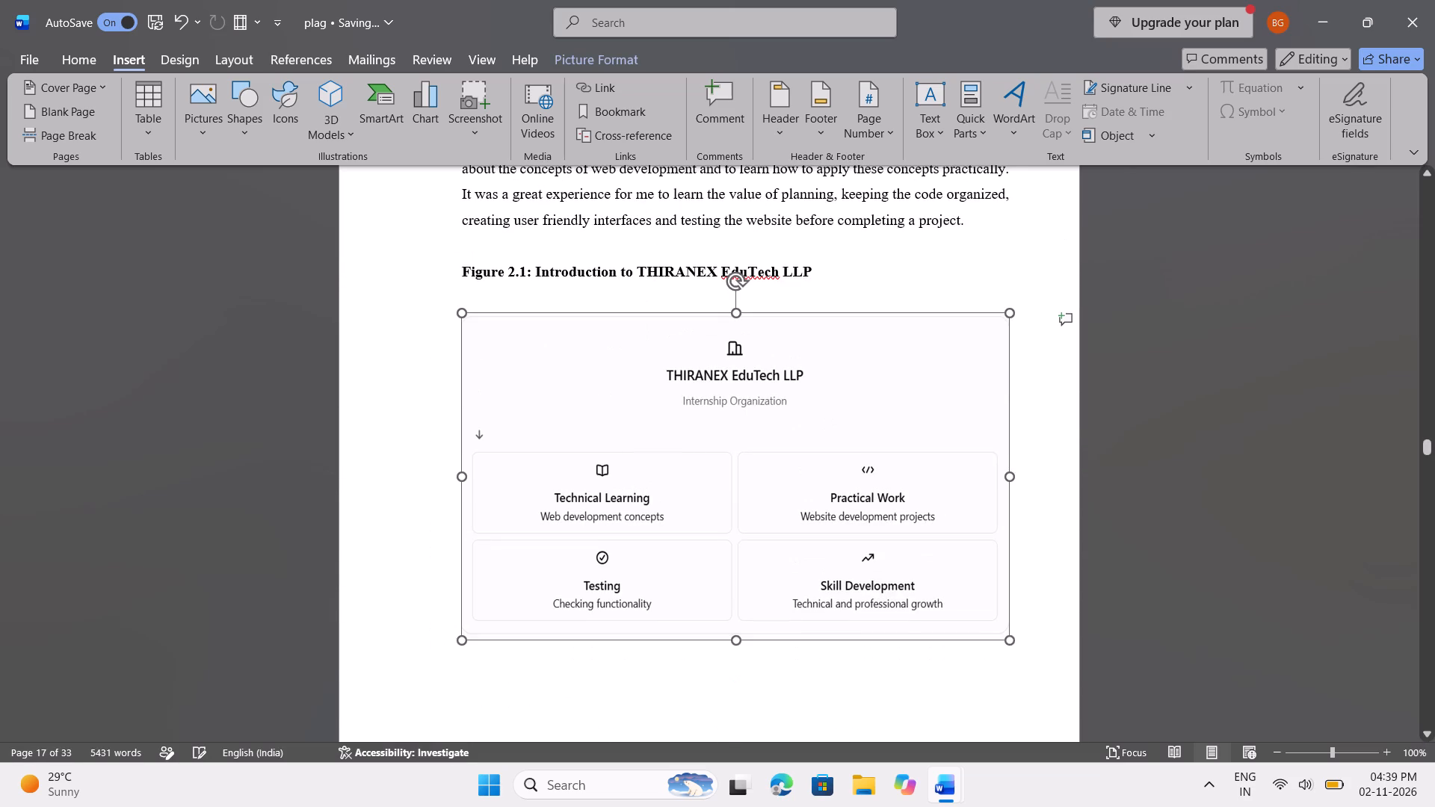
left_click(836, 295)
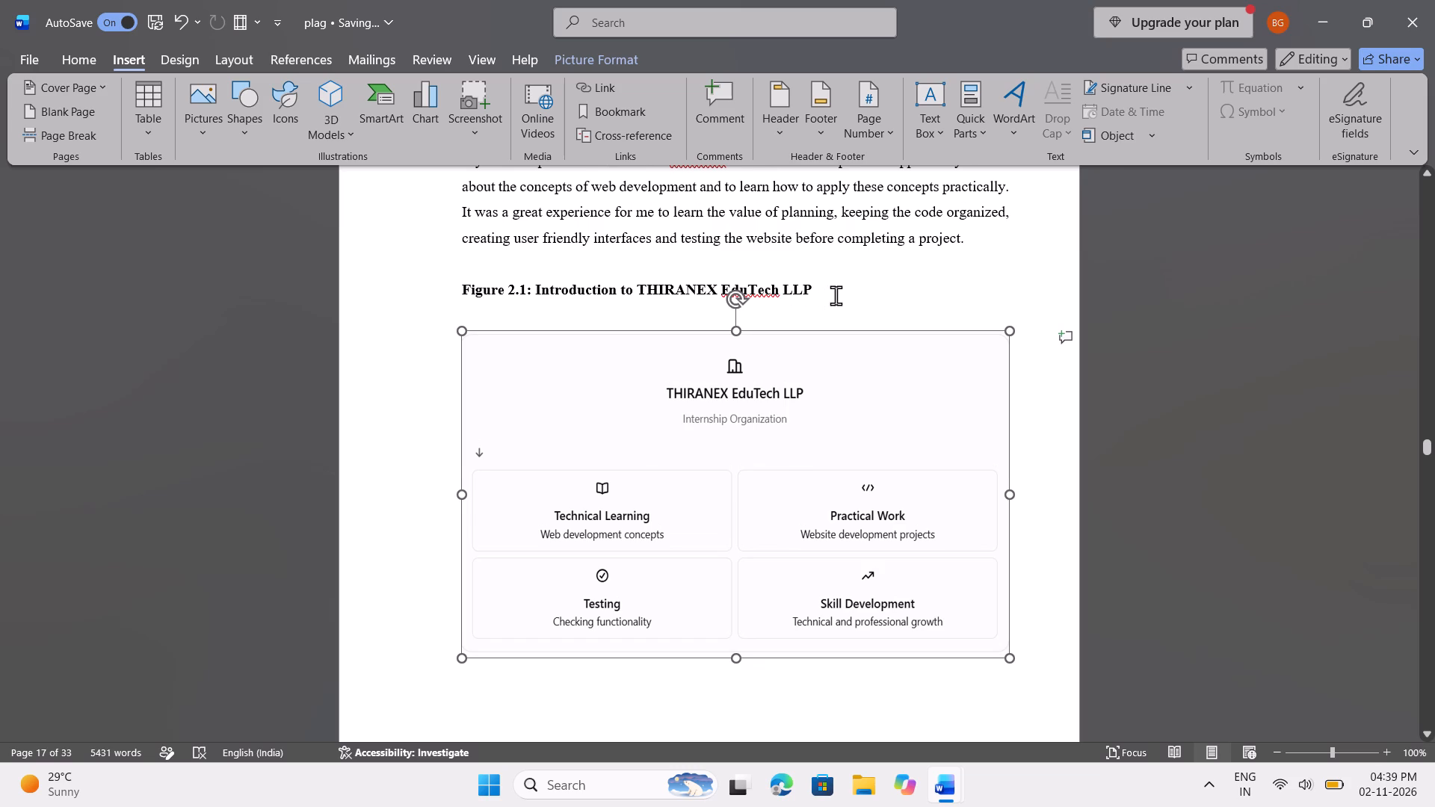
scroll(777, 496, "down", 1)
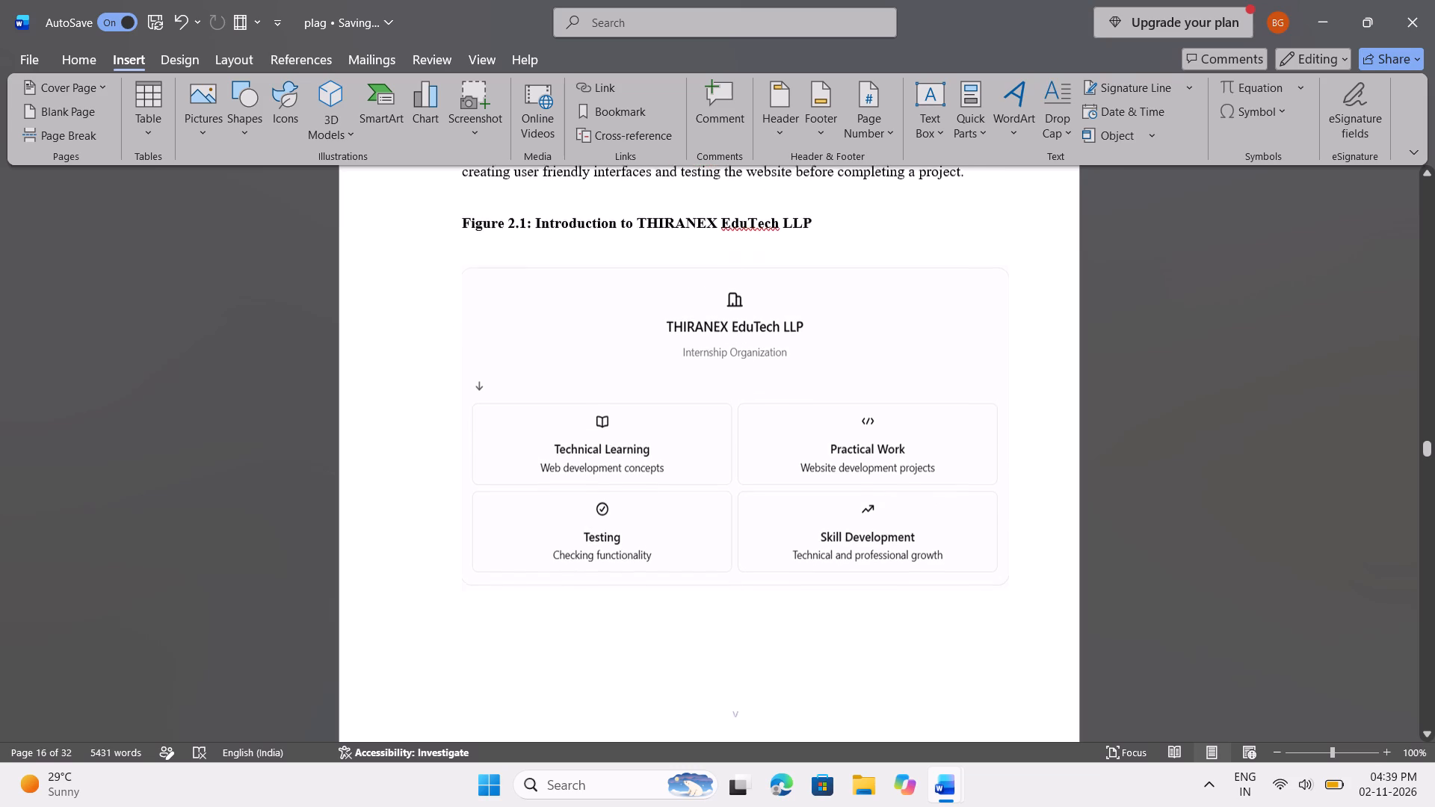
scroll(777, 496, "down", 1)
scroll(777, 496, "up", 2)
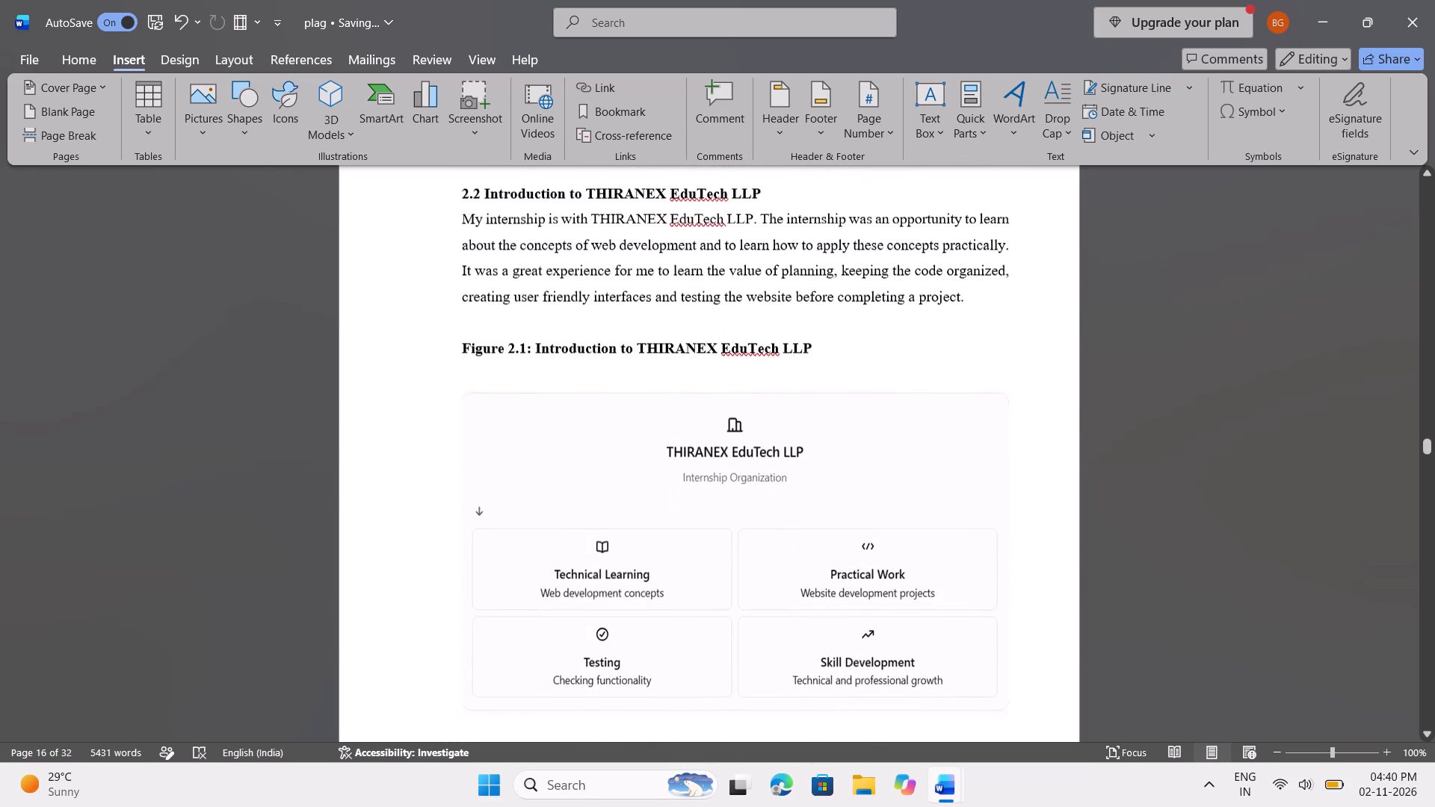
Remove the extra blank line above the 2.3 Major Modules of Work heading, below the Figure 2.1 diagram.
scroll(777, 496, "down", 1)
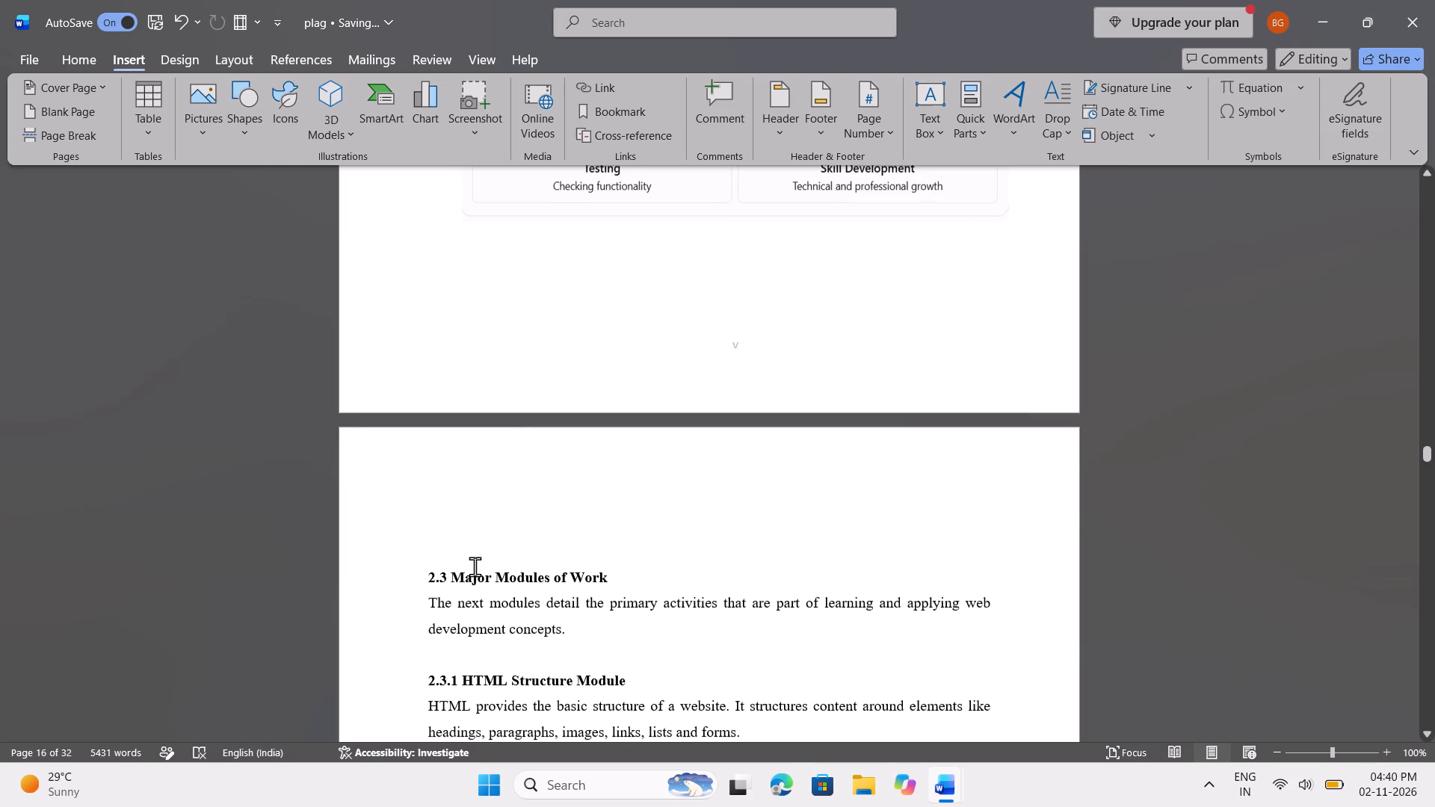
left_click(459, 553)
key("BackSpace")
key("BackSpace")
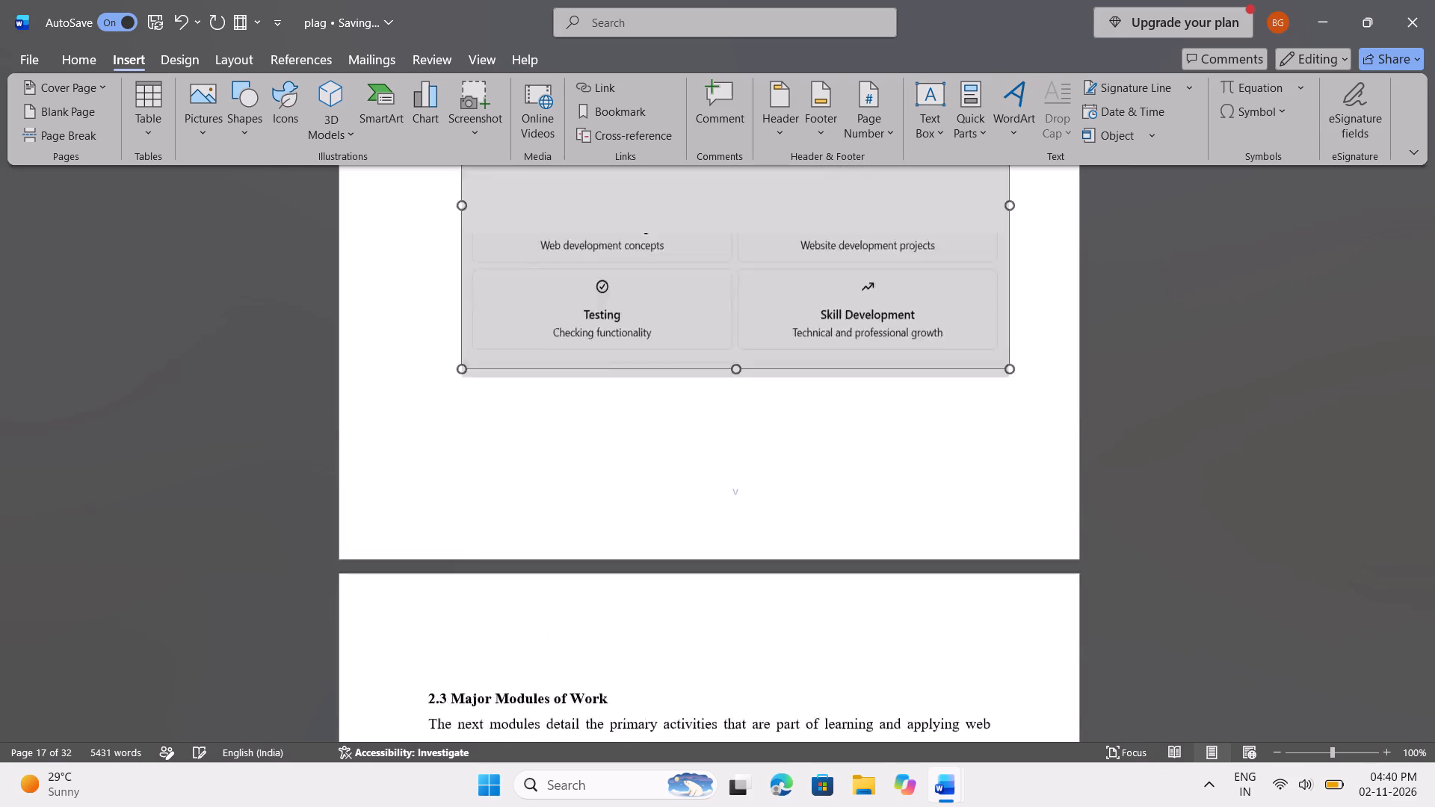
scroll(461, 613, "down", 1)
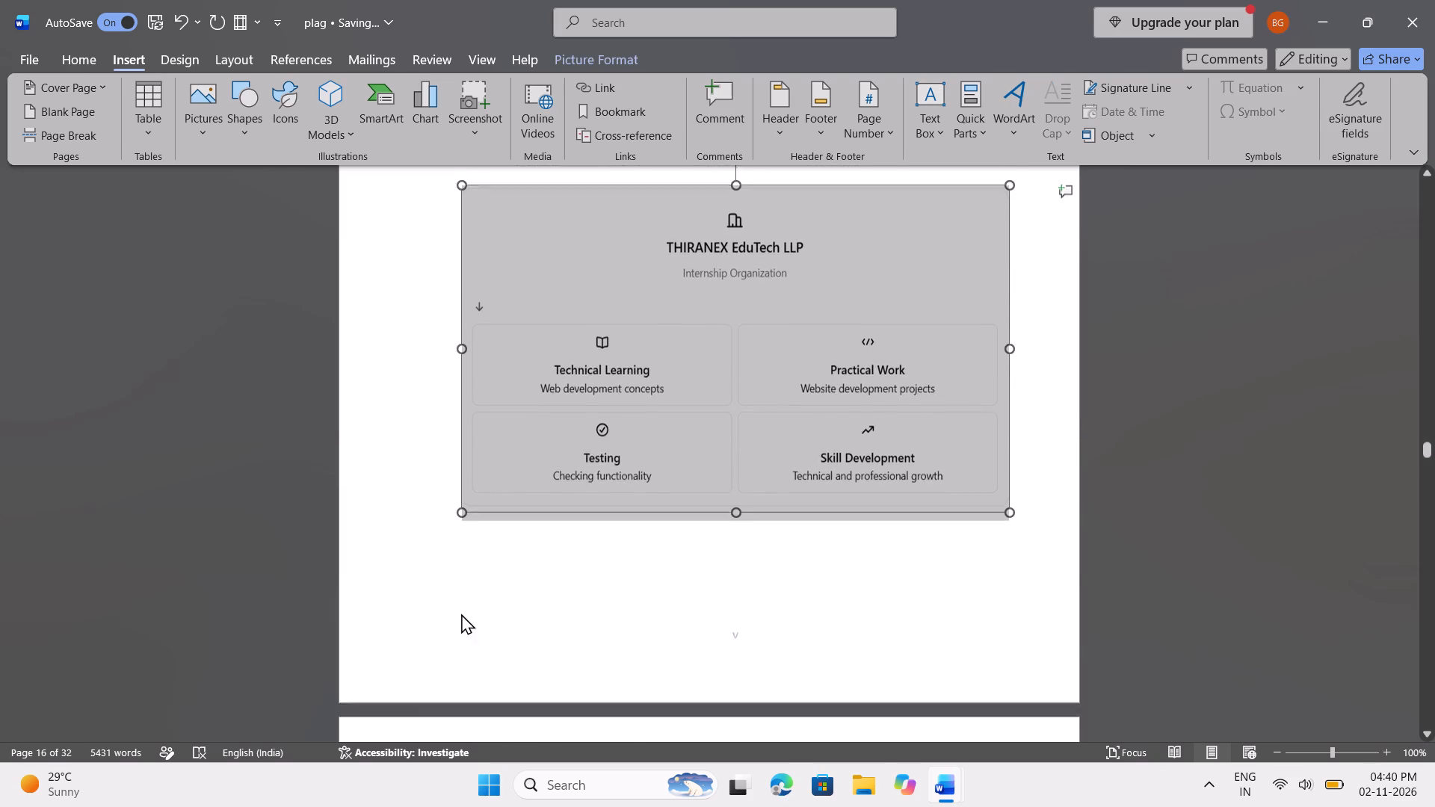
scroll(461, 613, "down", 1)
left_click(481, 518)
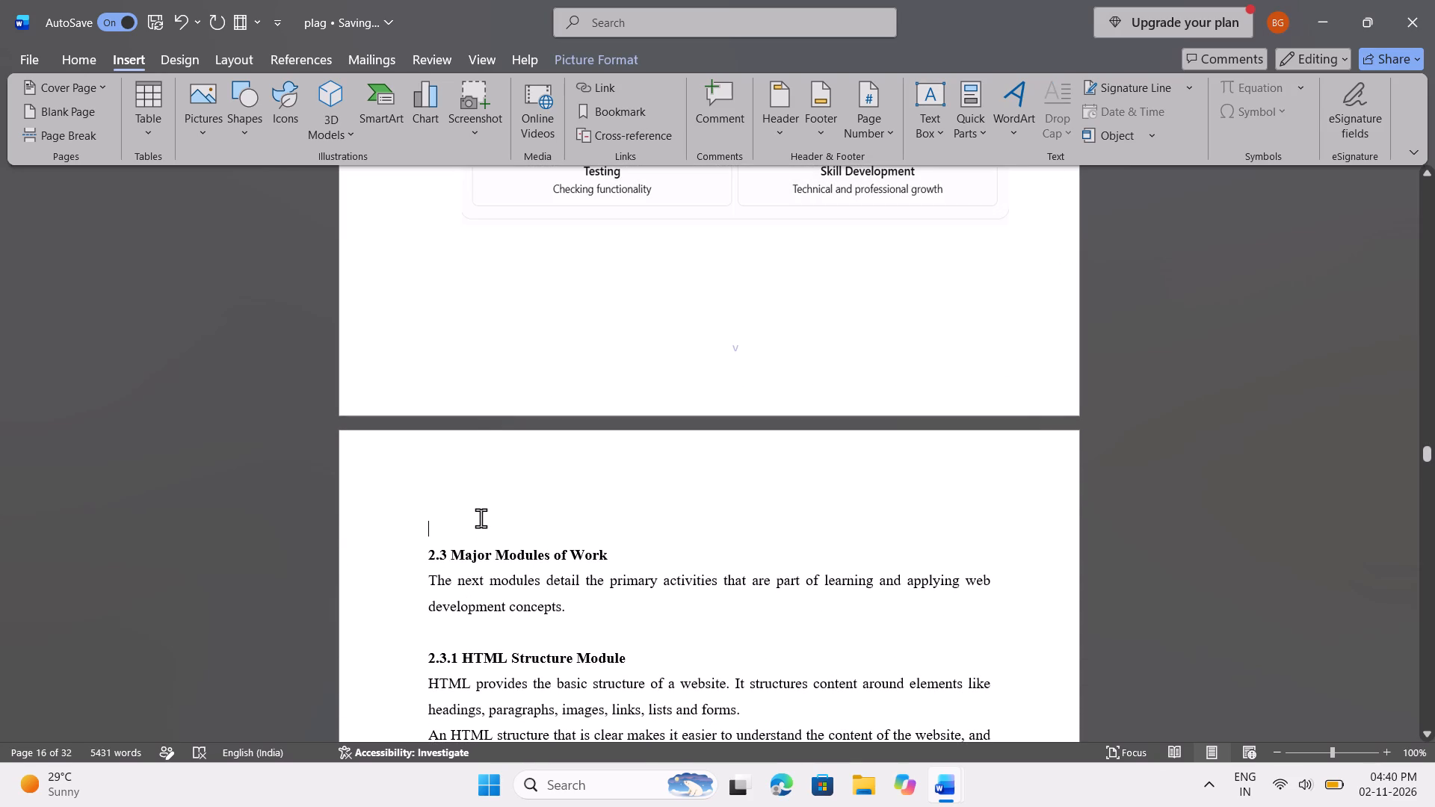
key("BackSpace")
left_click(537, 711)
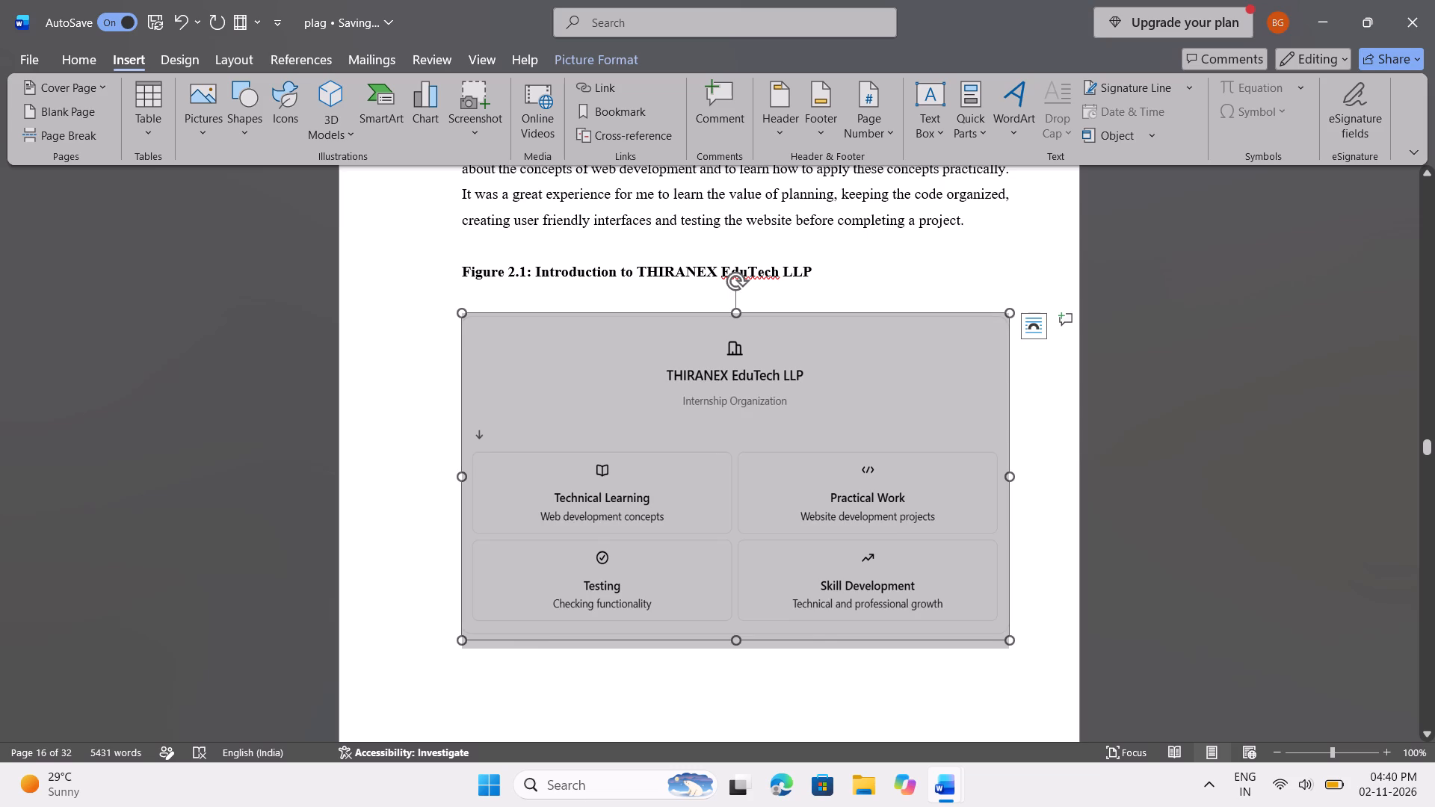
Insert empty lines above the CHAPTER 3: METHODOLOGY heading until the chapter starts on a new page.
scroll(537, 711, "down", 2)
scroll(537, 711, "right", 1)
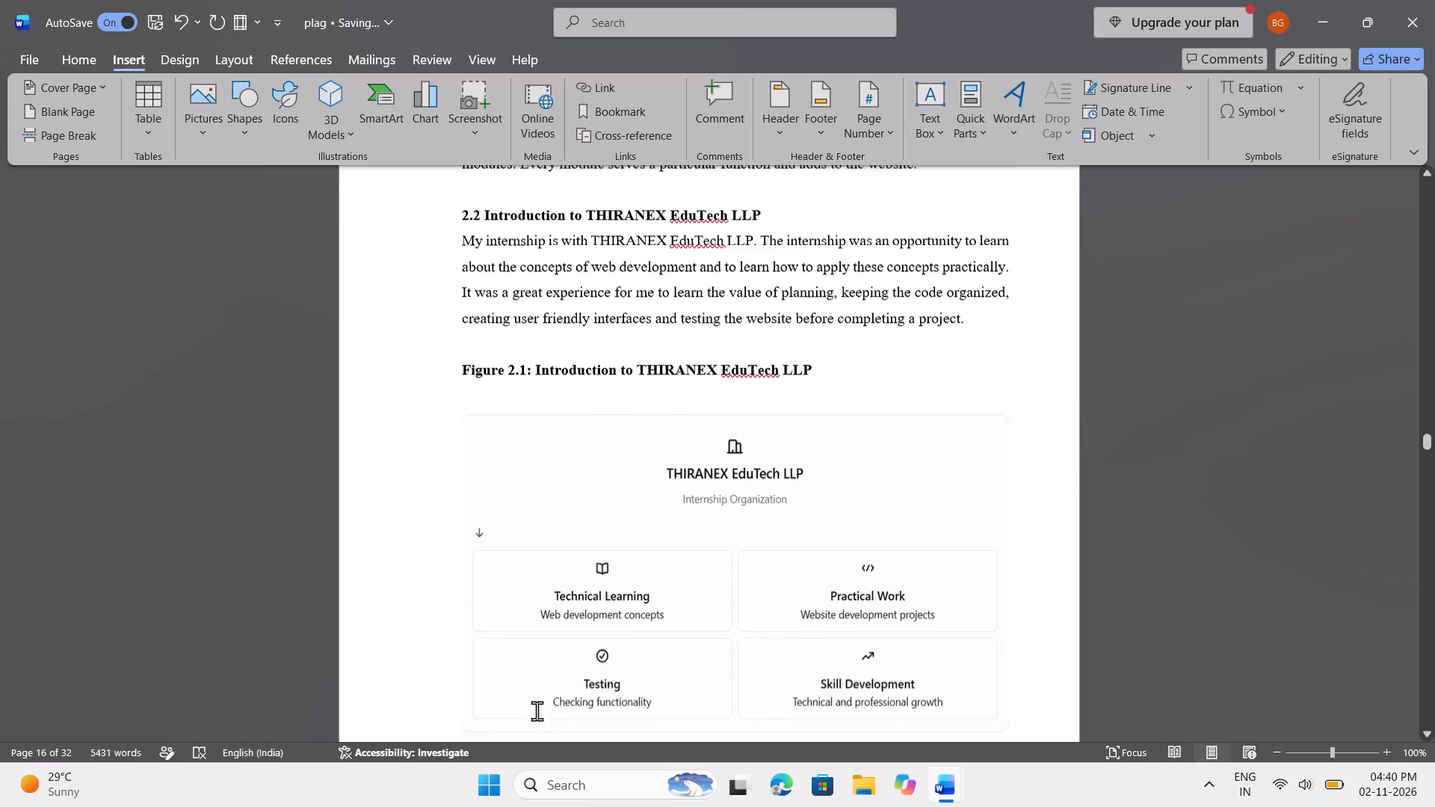
scroll(537, 711, "right", 1)
scroll(537, 711, "down", 2)
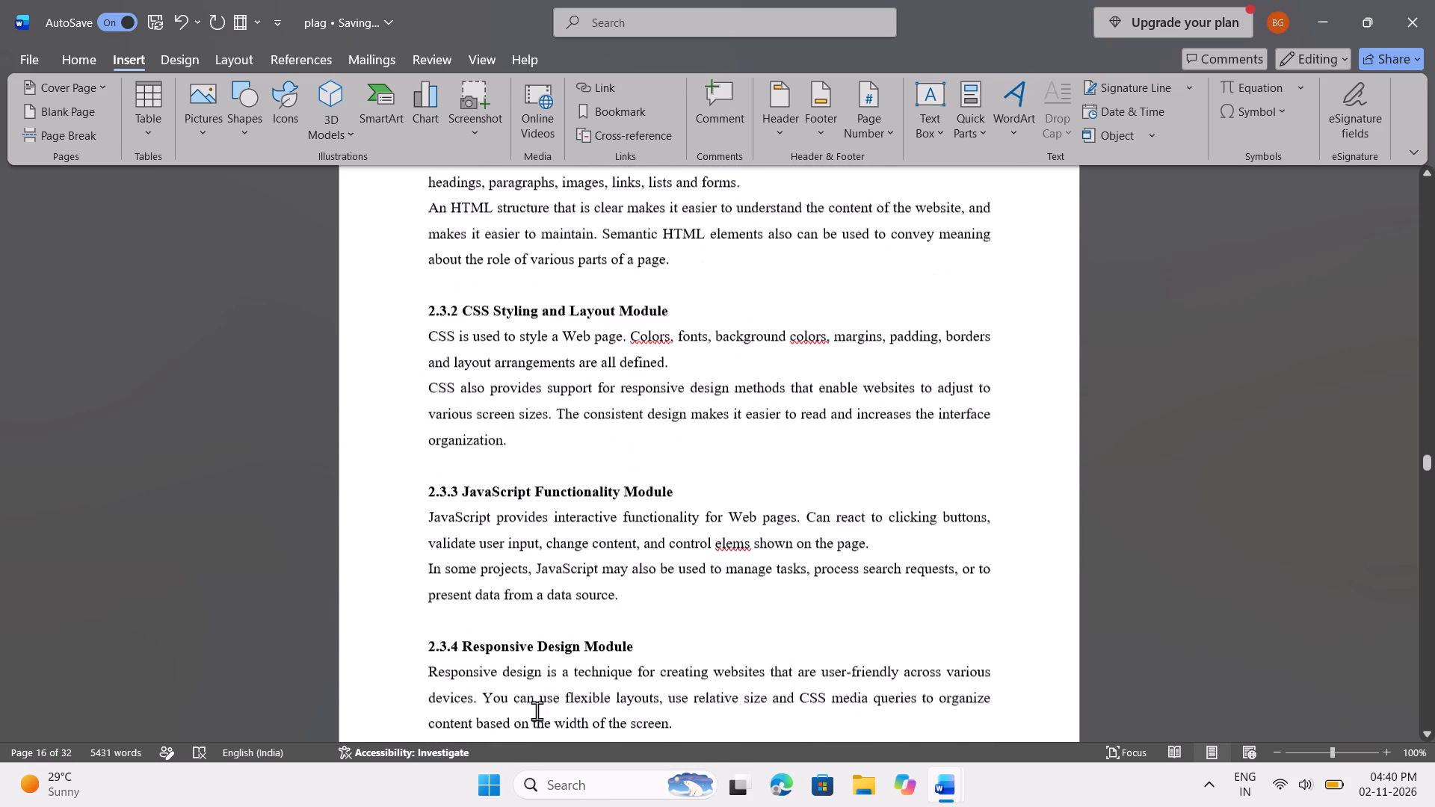
scroll(537, 711, "down", 3)
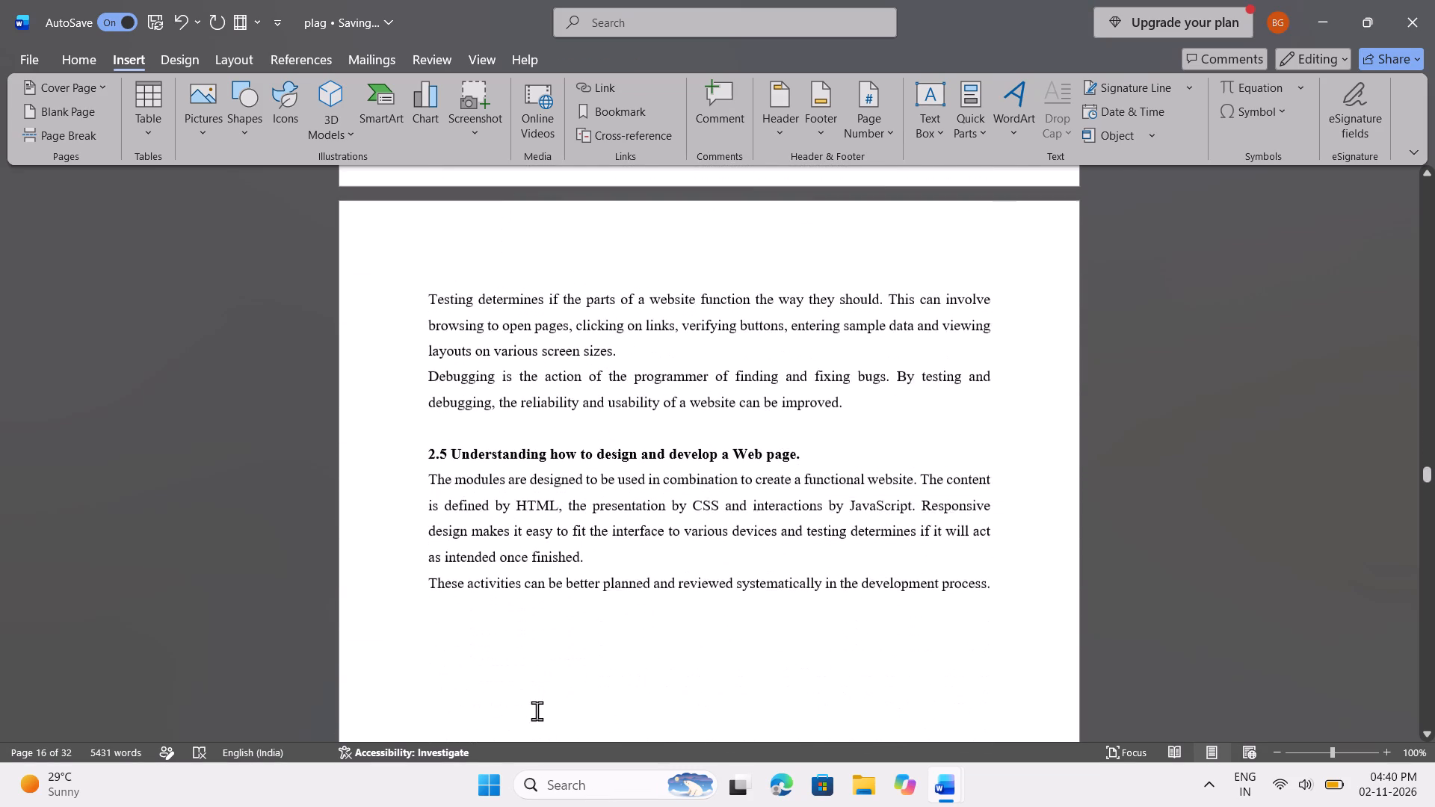
scroll(537, 711, "down", 1)
scroll(537, 711, "up", 1)
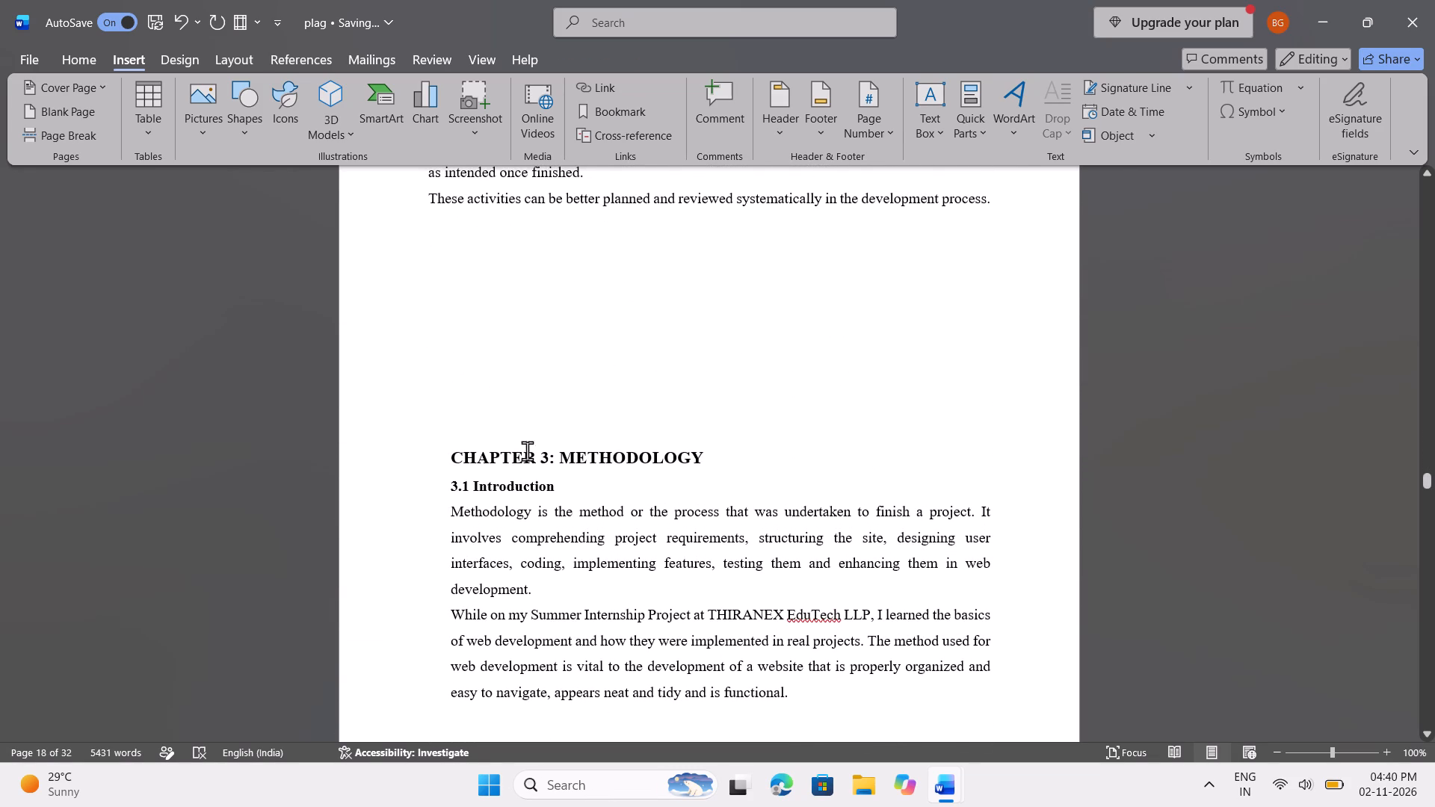
left_click(499, 417)
key("Return")
key("Return")
key("Return")
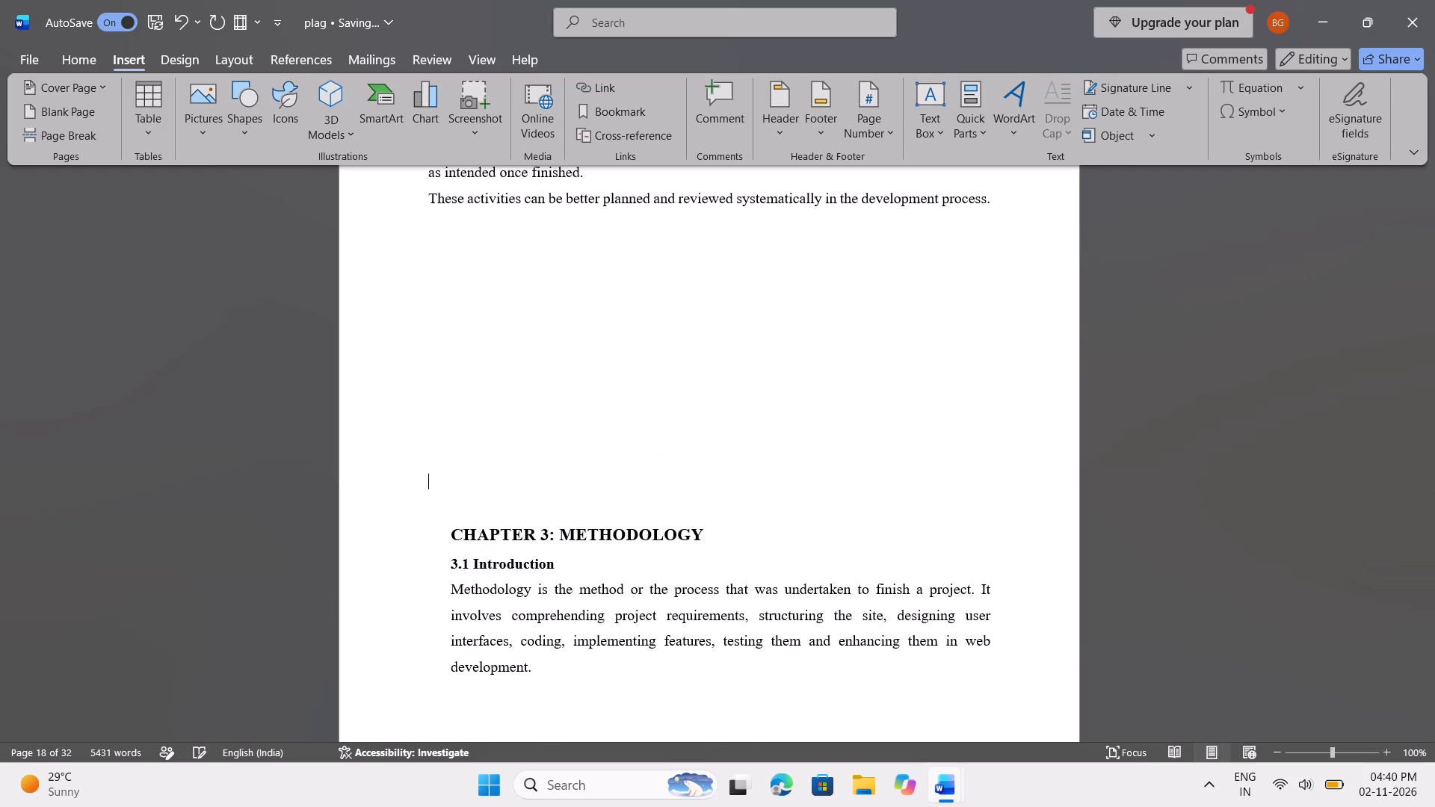
scroll(499, 417, "down", 1)
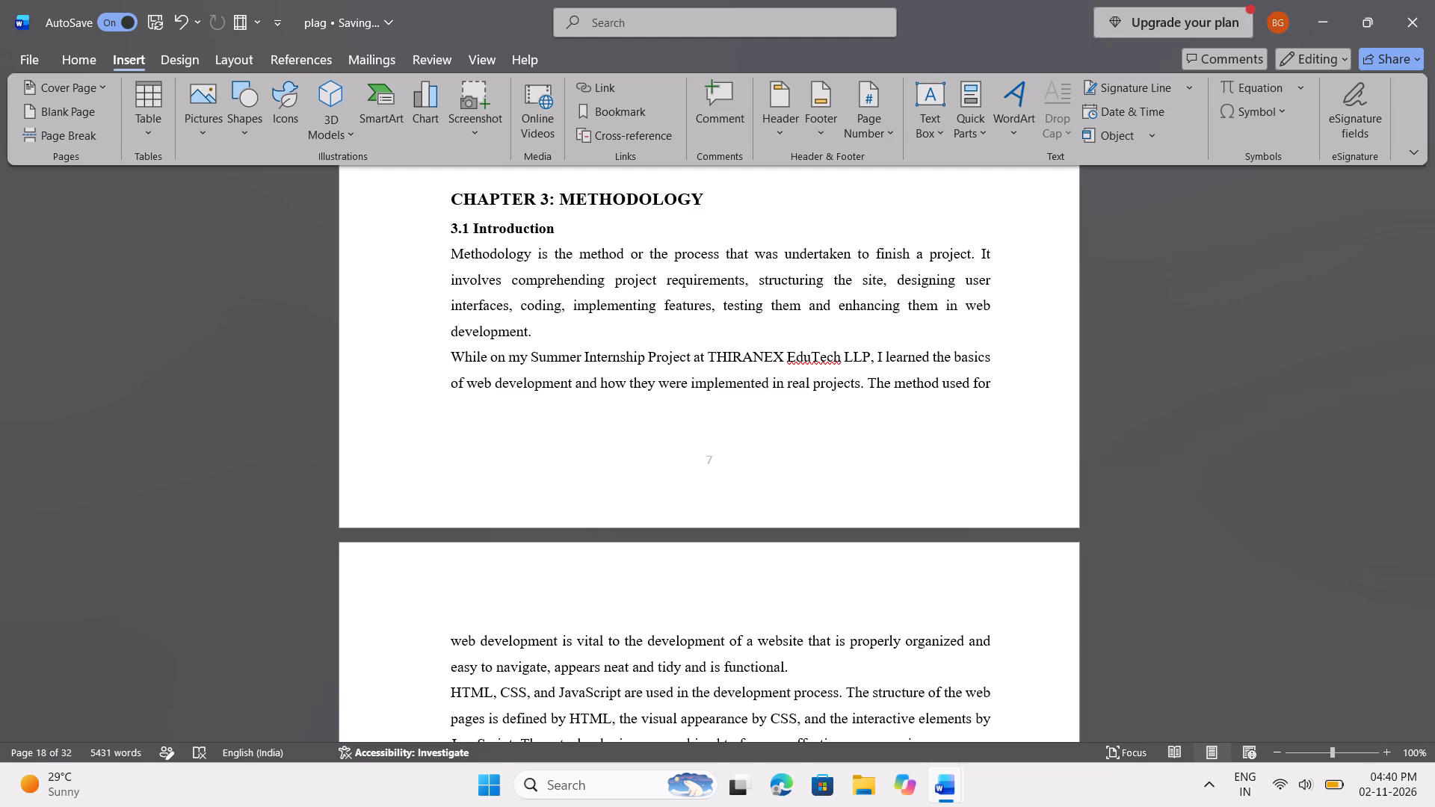
scroll(499, 417, "up", 1)
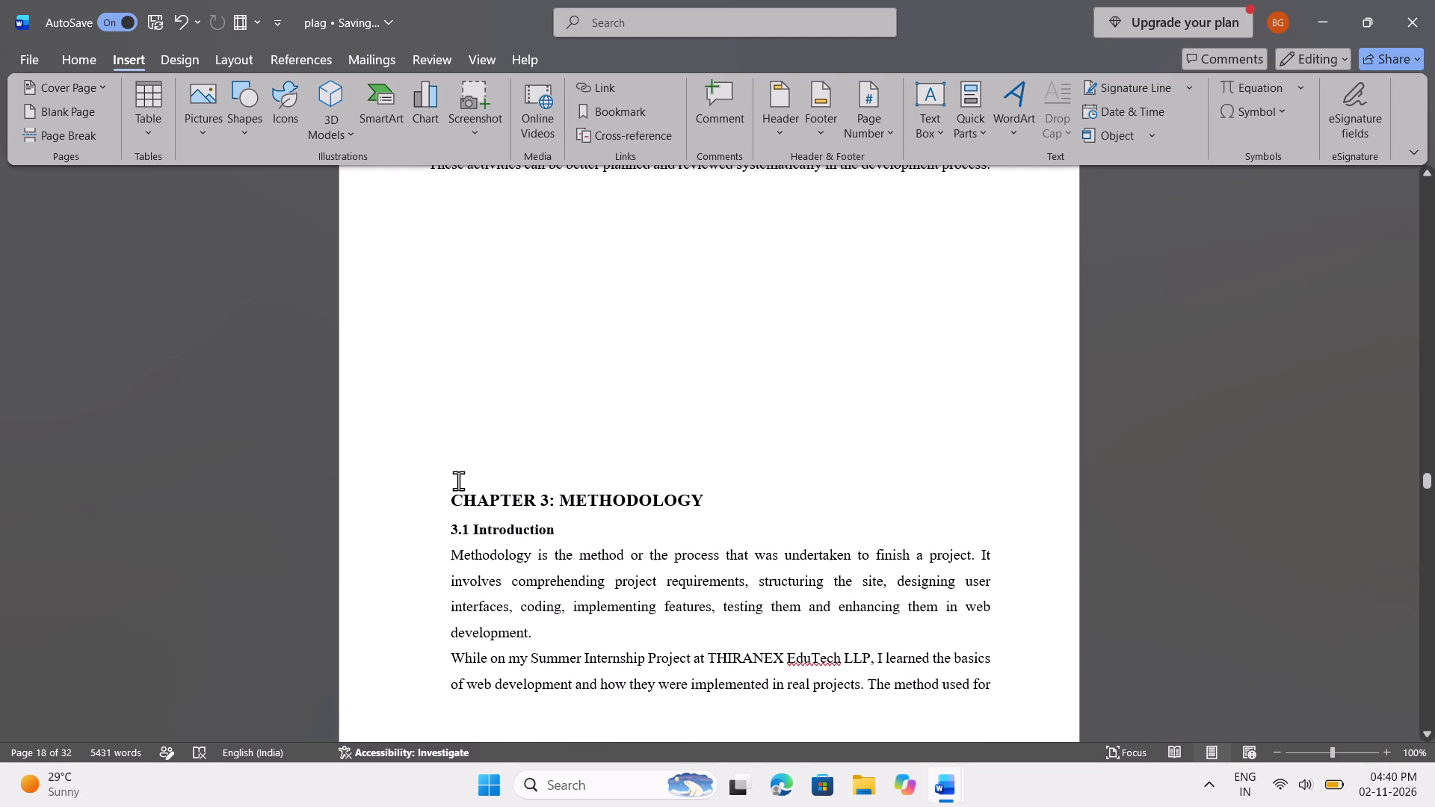
left_click(457, 479)
key("Return")
key("Return")
key("Return")
key("Return")
scroll(457, 479, "down", 1)
key("Return")
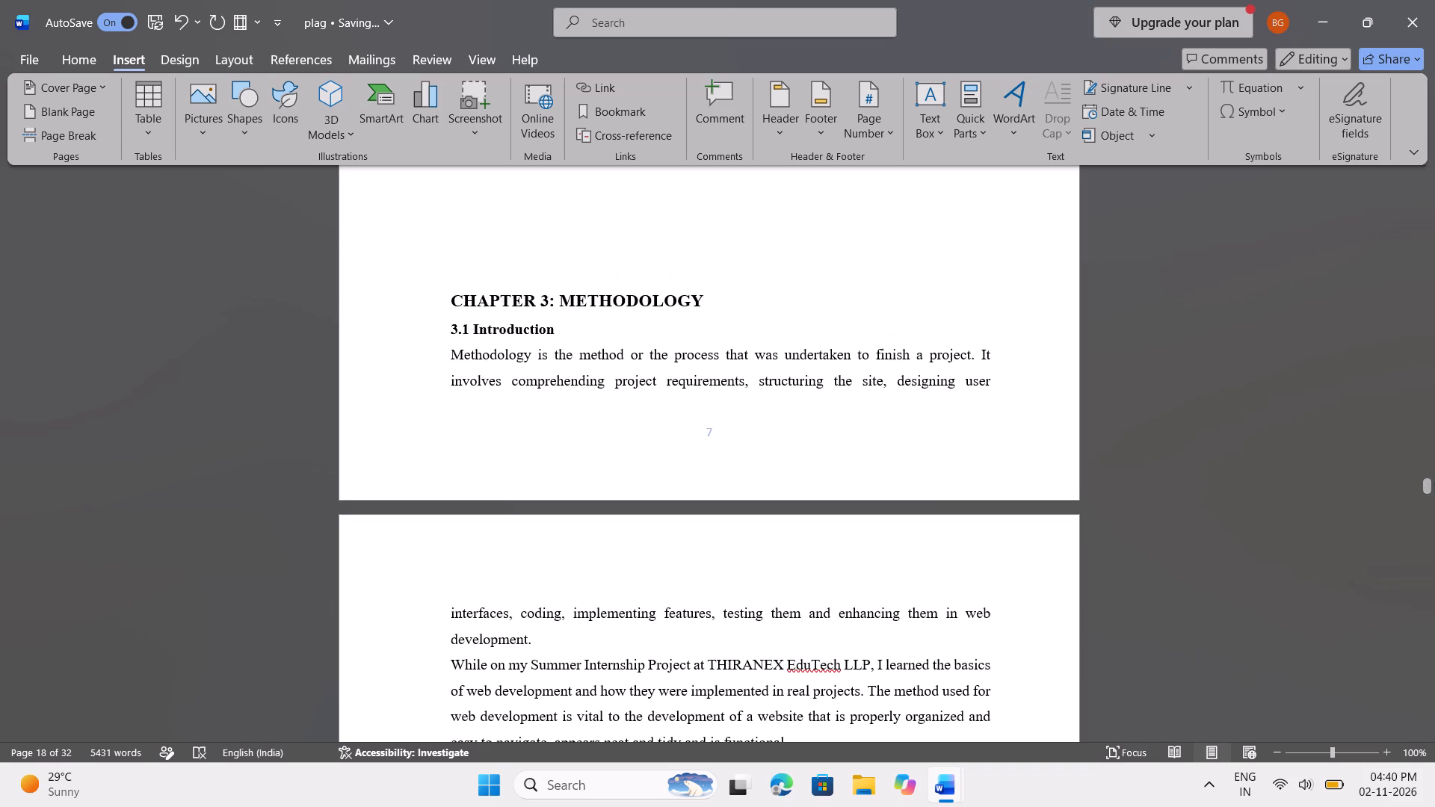
key("Return")
key("Return")
key("Return")
key("Return")
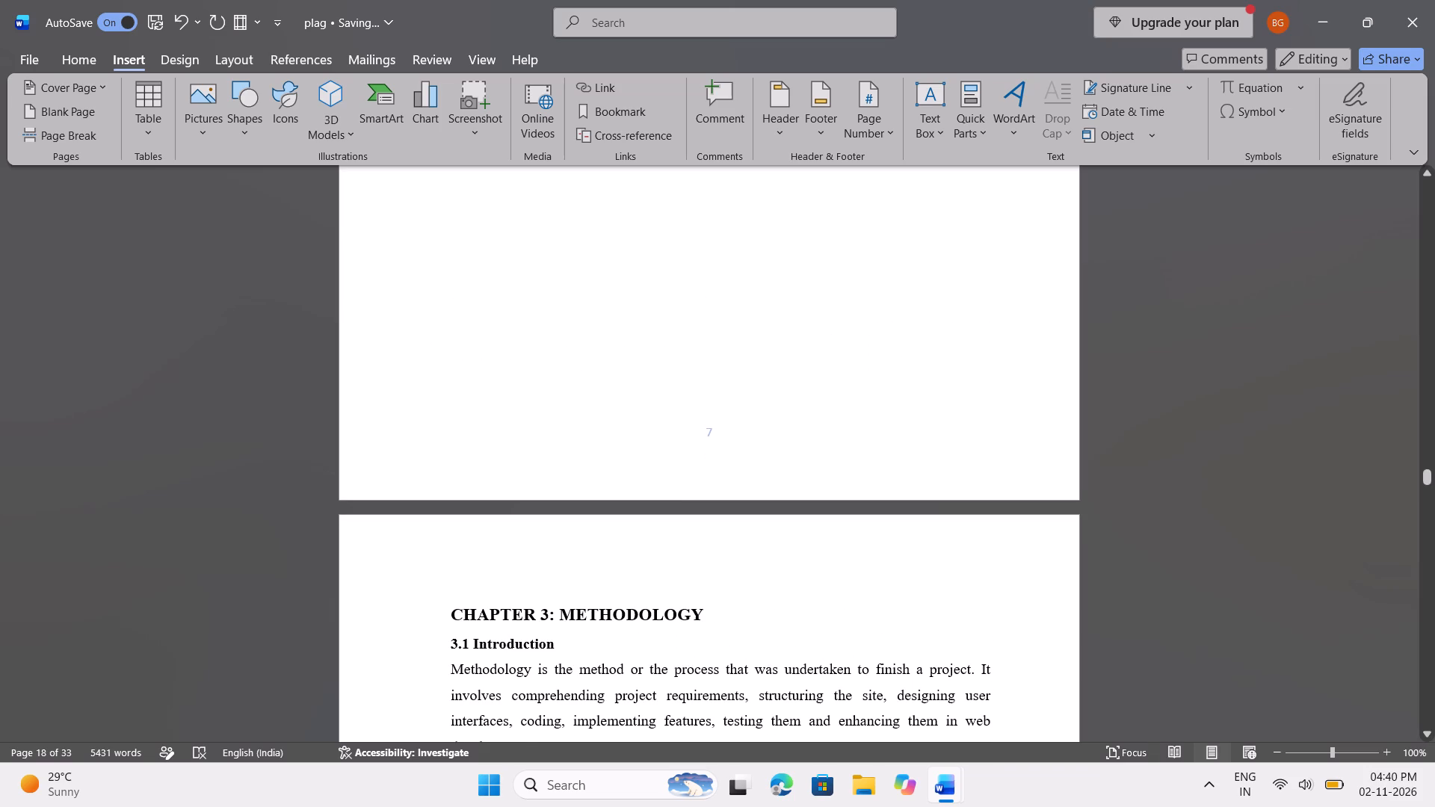
Examine the pages from Figure 2.1 through Chapter 3 to the start of Chapter 4, checking where each chapter begins and ends.
scroll(457, 479, "up", 4)
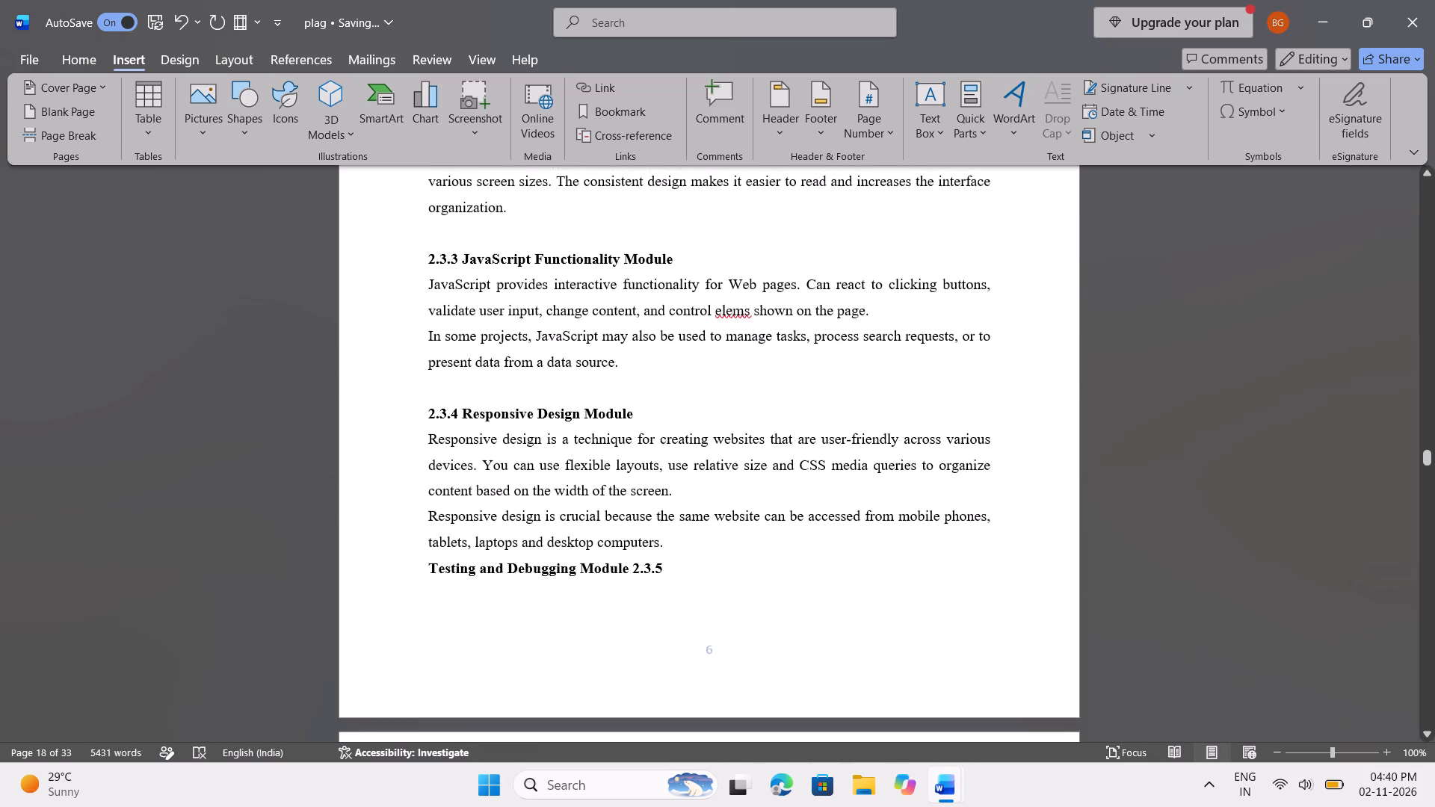
scroll(457, 479, "up", 3)
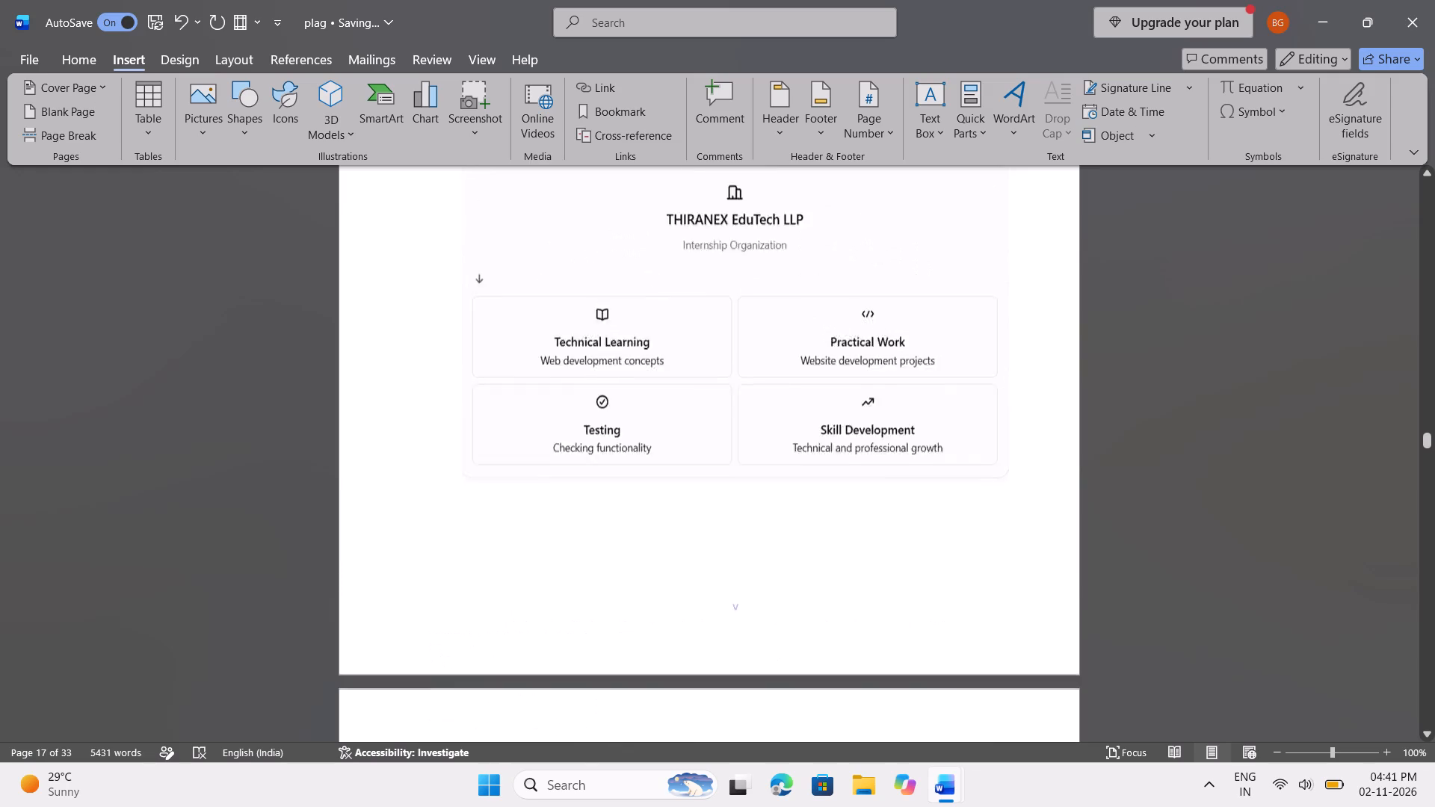
scroll(457, 479, "up", 1)
scroll(457, 479, "down", 2)
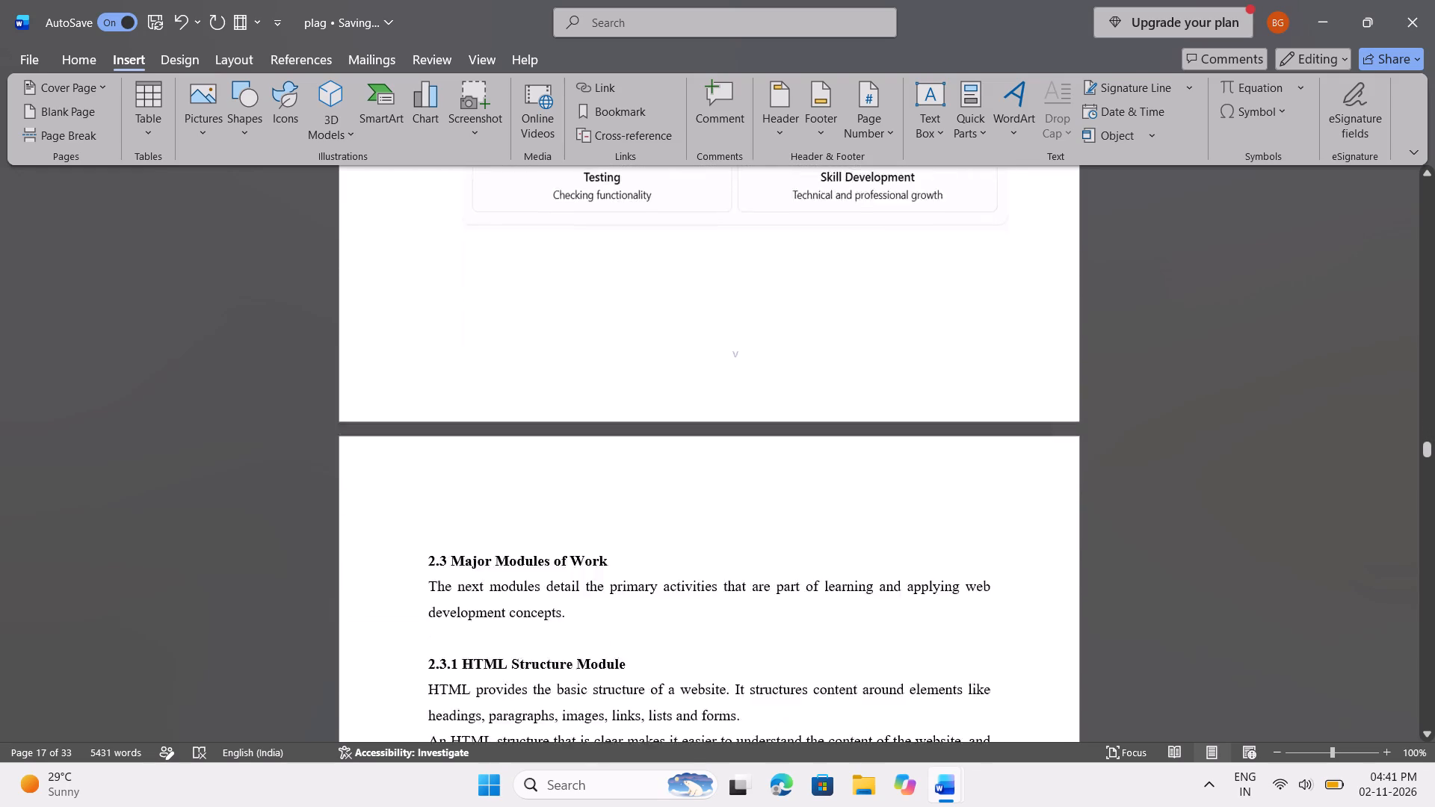
scroll(457, 479, "down", 4)
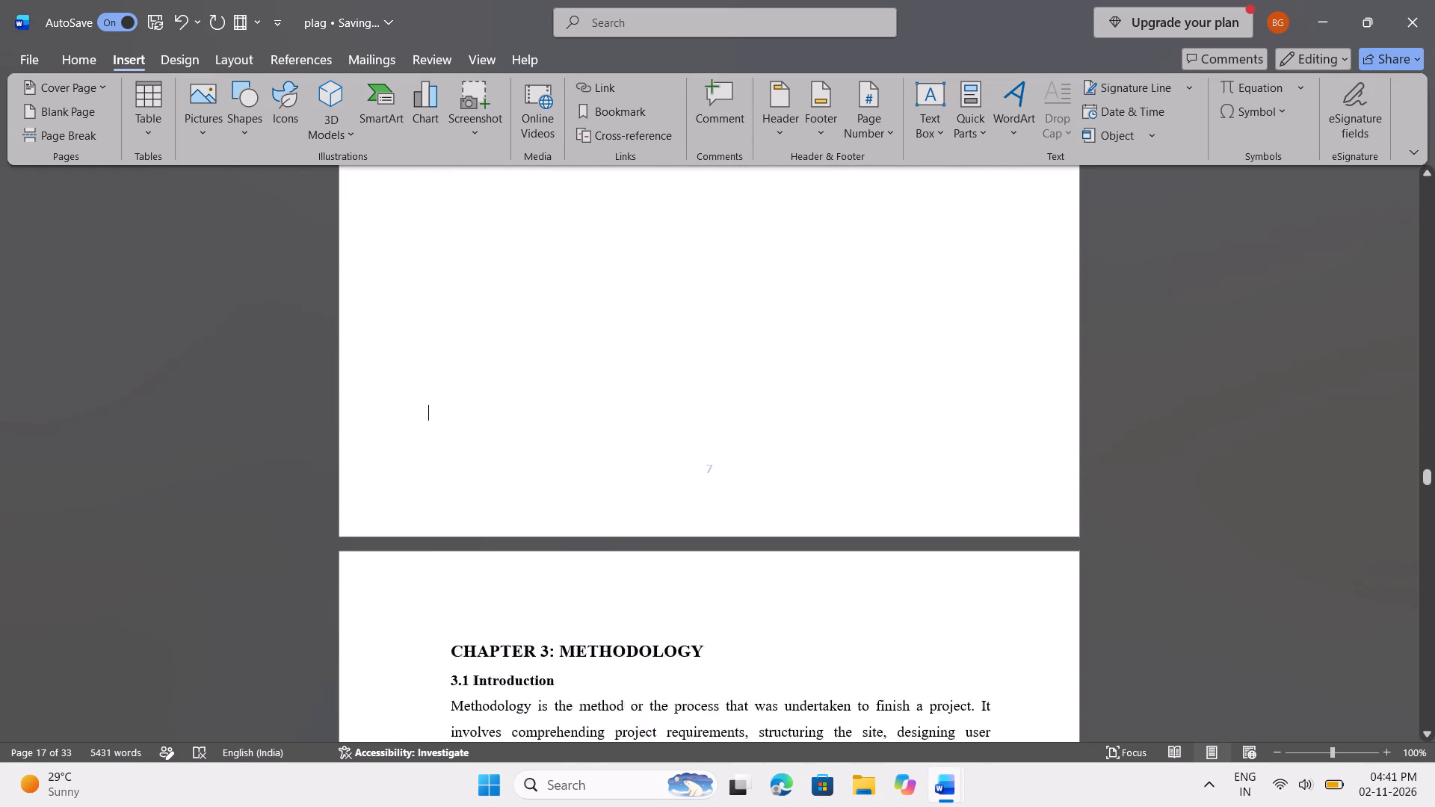
scroll(457, 479, "down", 5)
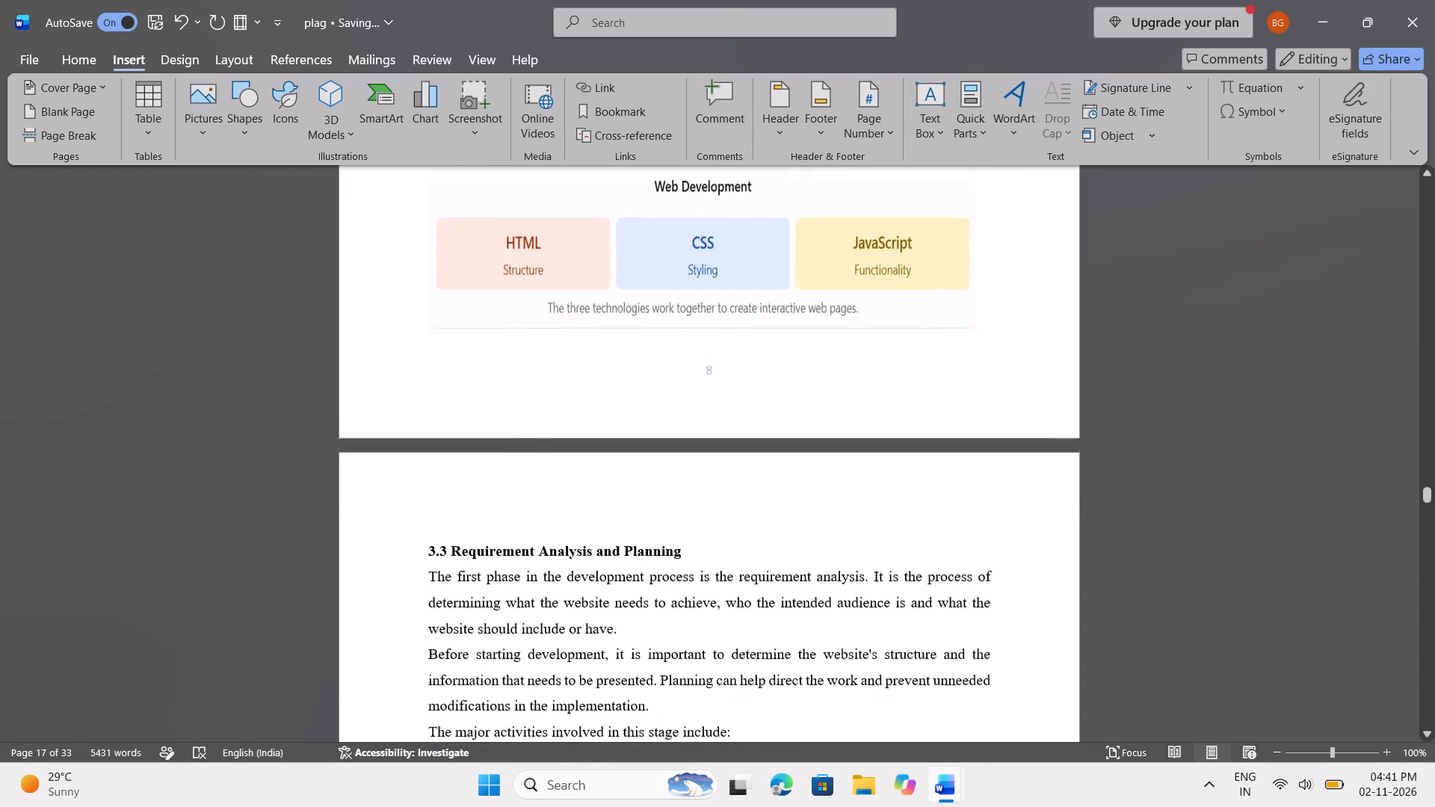
scroll(457, 479, "down", 4)
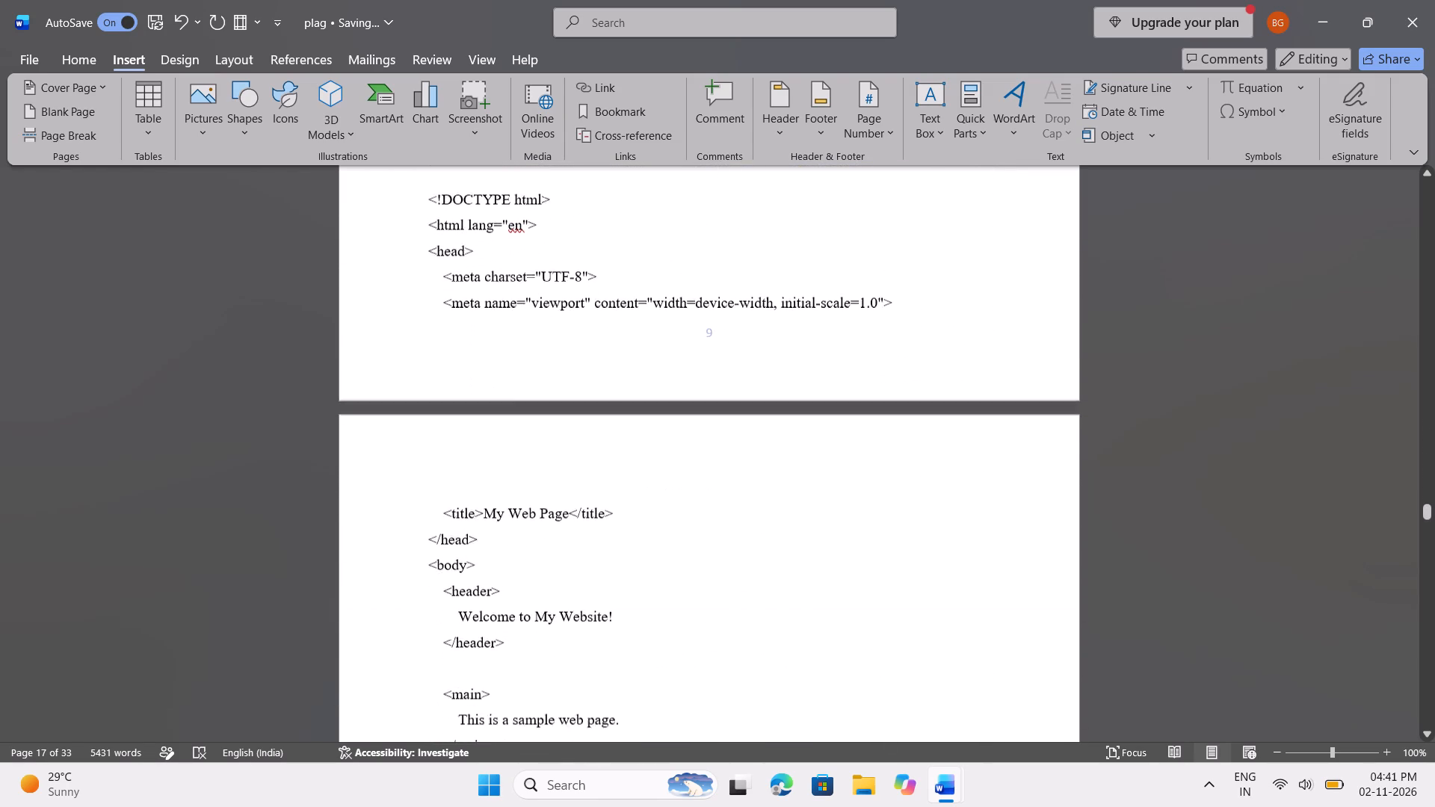
scroll(457, 479, "down", 4)
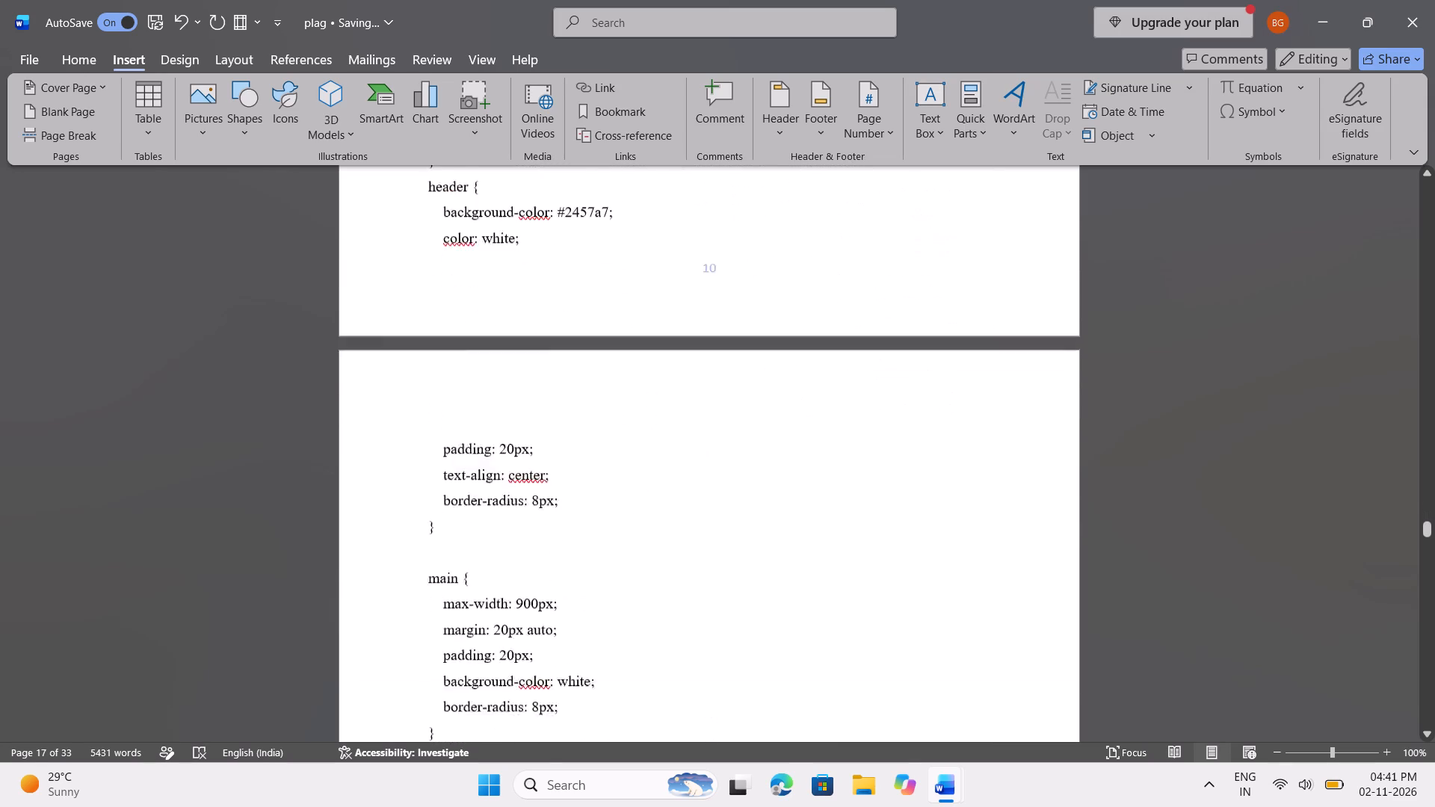
scroll(457, 479, "down", 4)
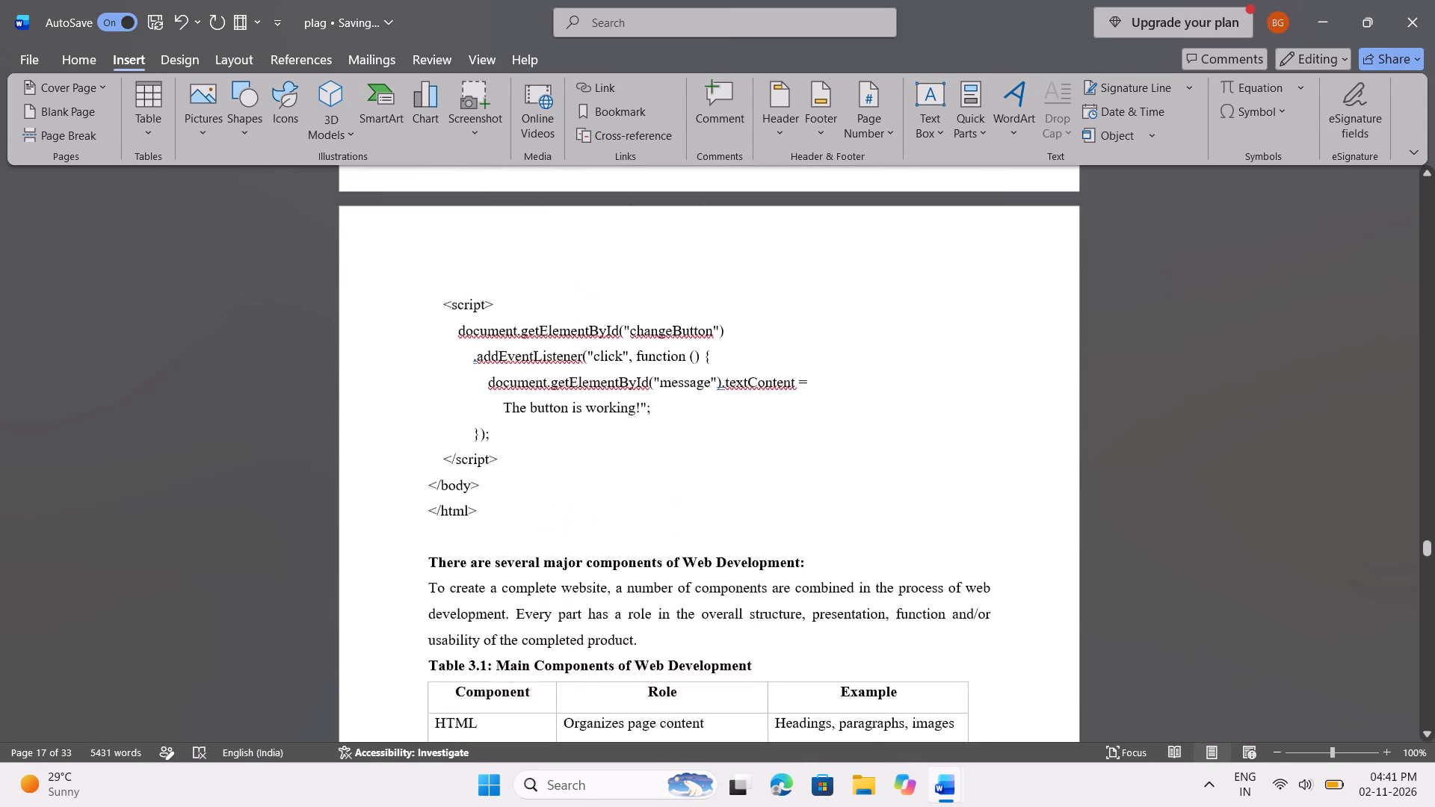
scroll(457, 479, "down", 2)
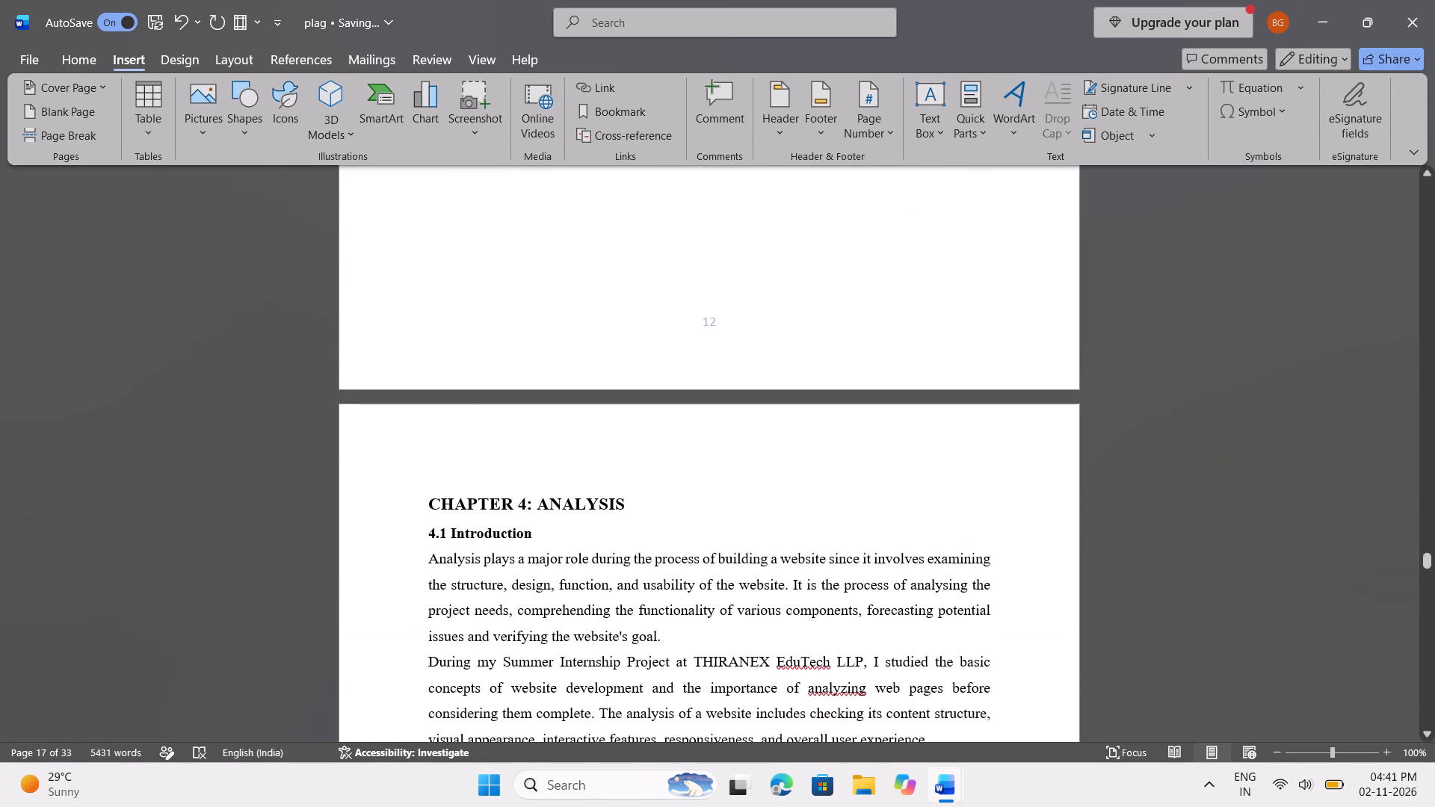
Set the page range of Chapter 2. Modular Description Of Job in the Contents to 6-8.
scroll(457, 479, "up", 13)
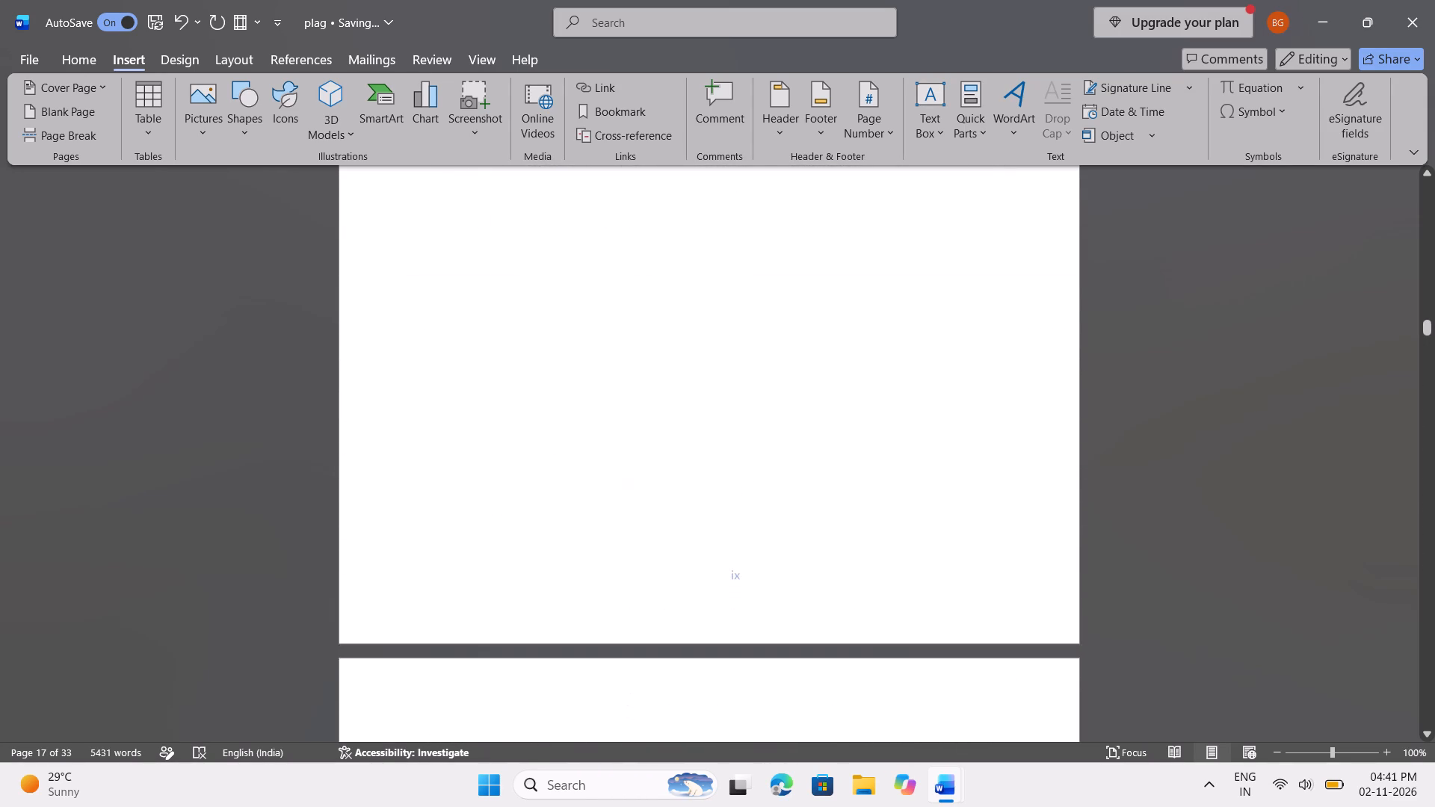
scroll(457, 479, "down", 4)
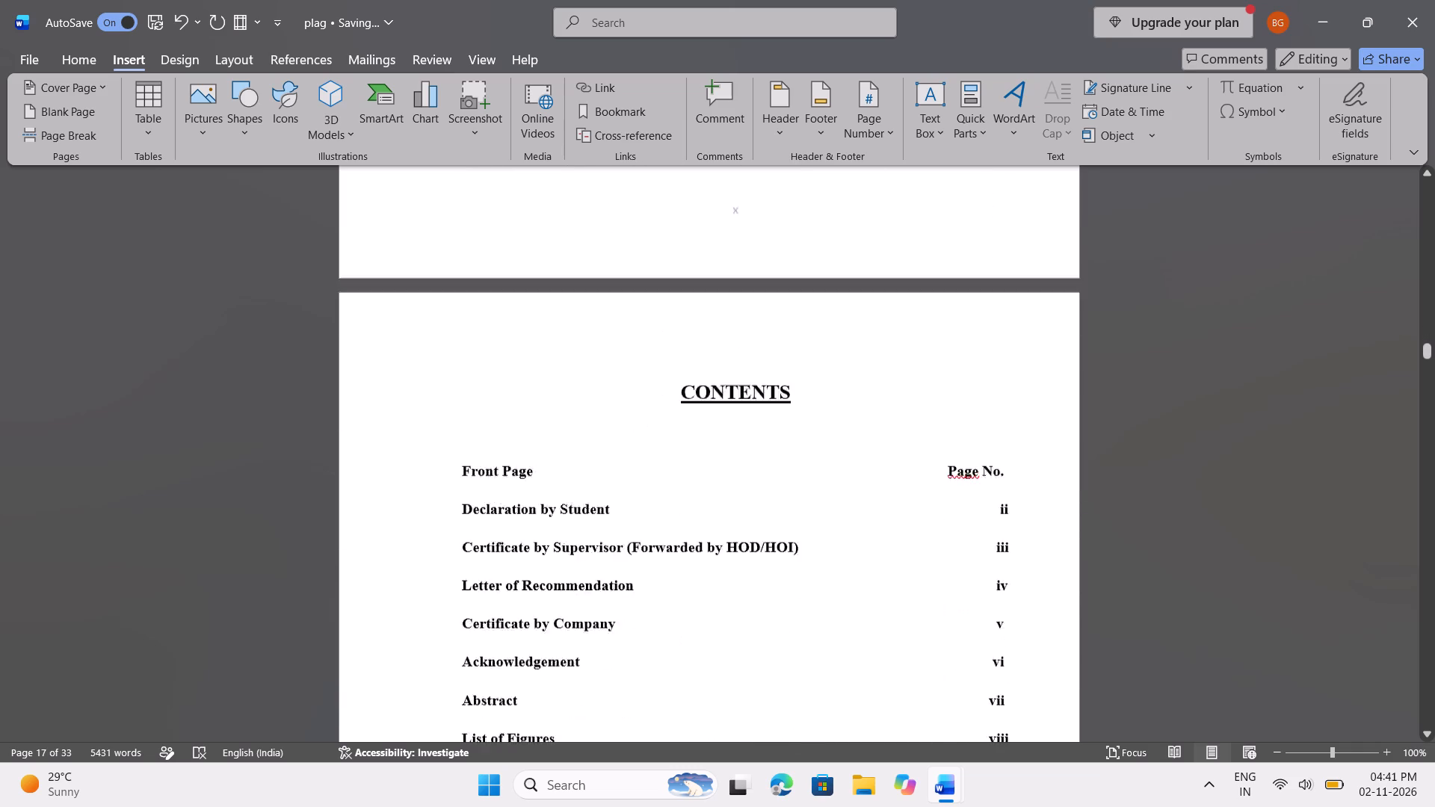
scroll(457, 479, "down", 2)
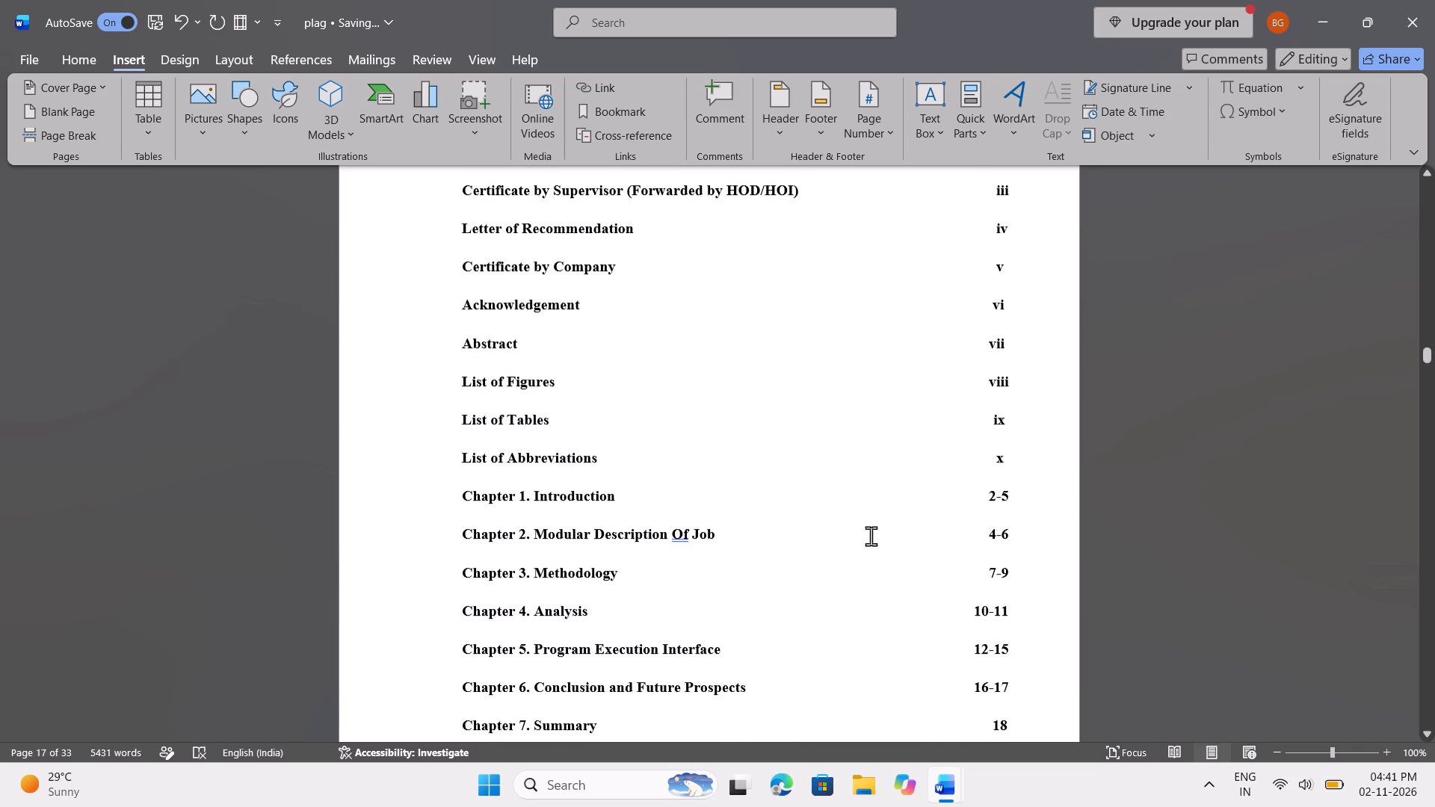
left_click(997, 533)
key("BackSpace")
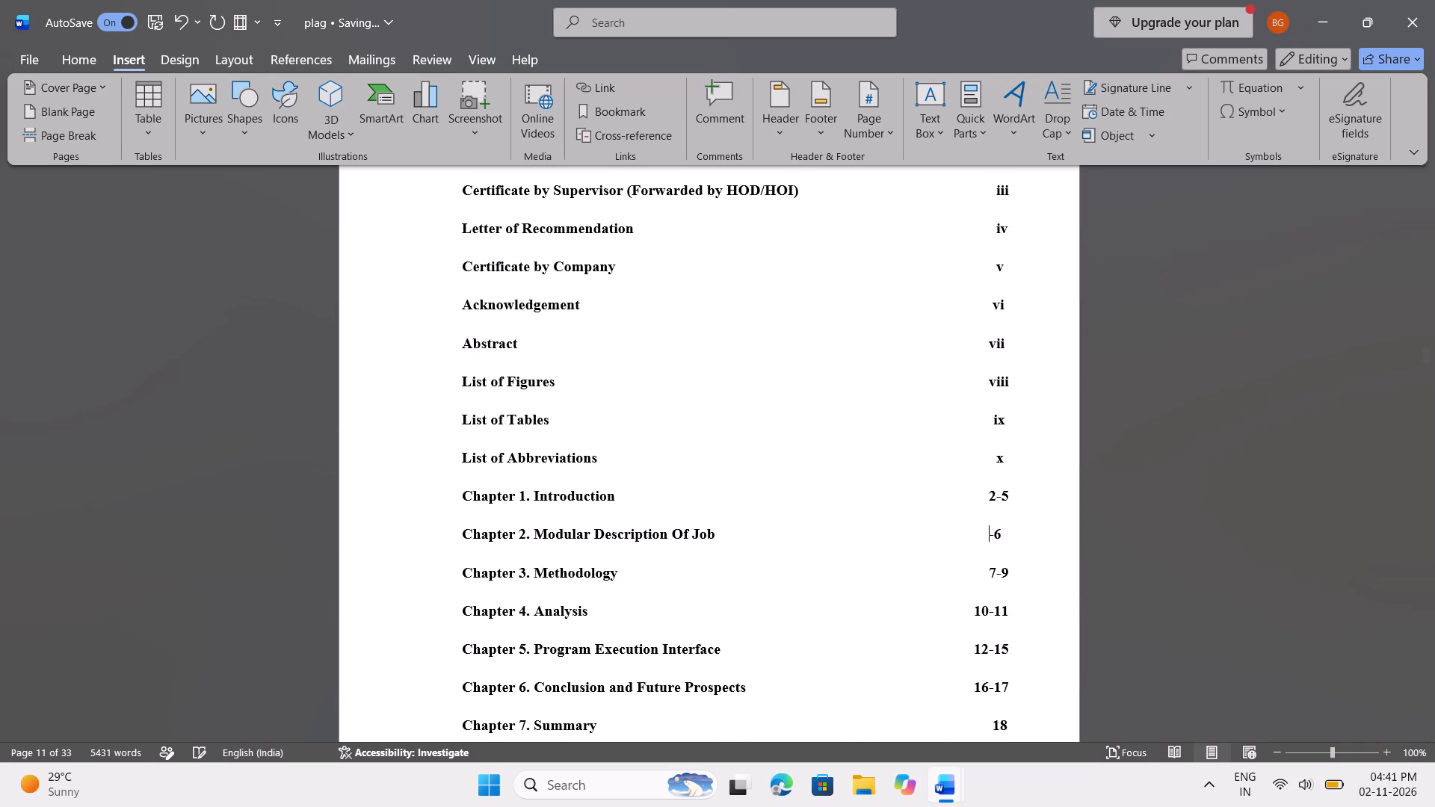
key("6")
left_click(1014, 537)
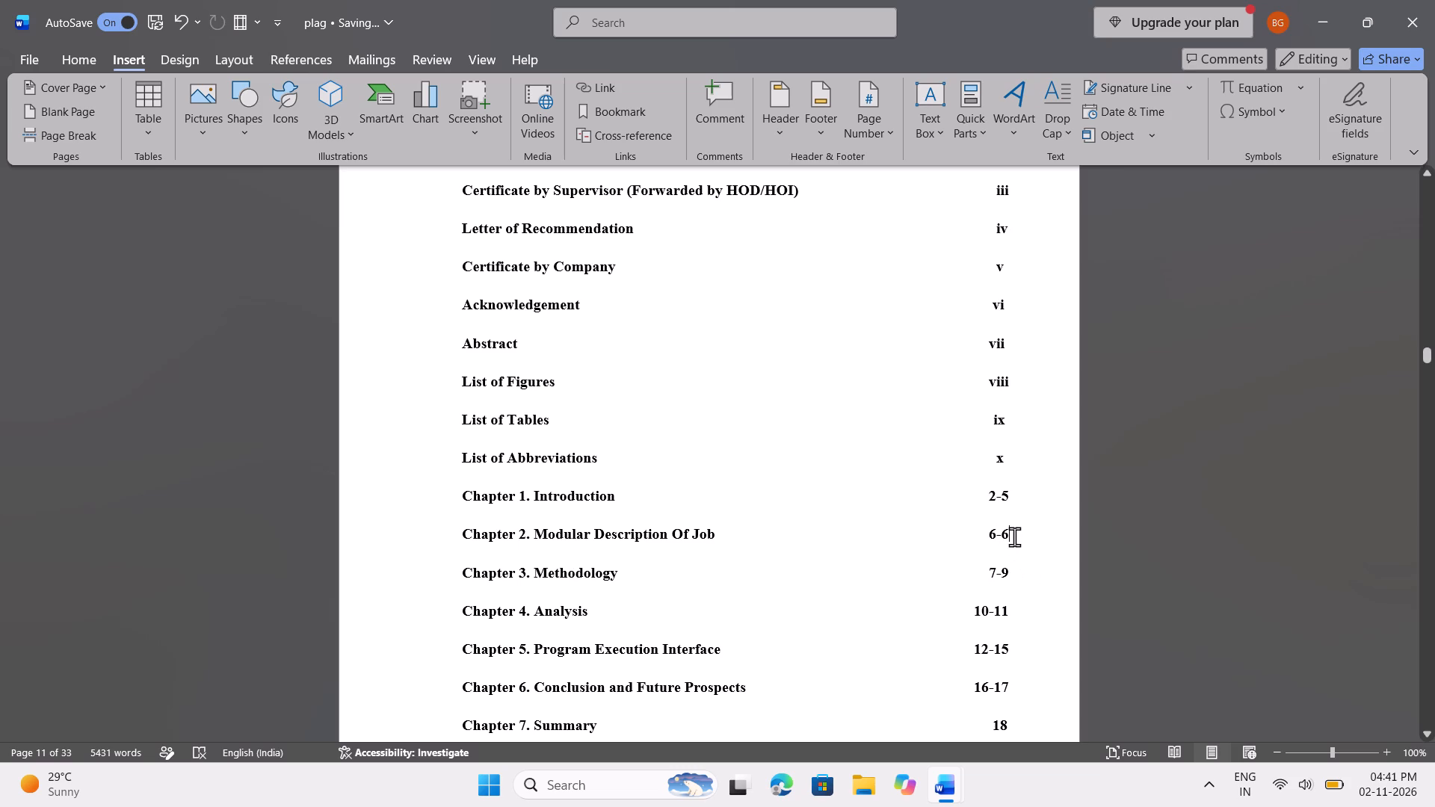
key("BackSpace")
key("8")
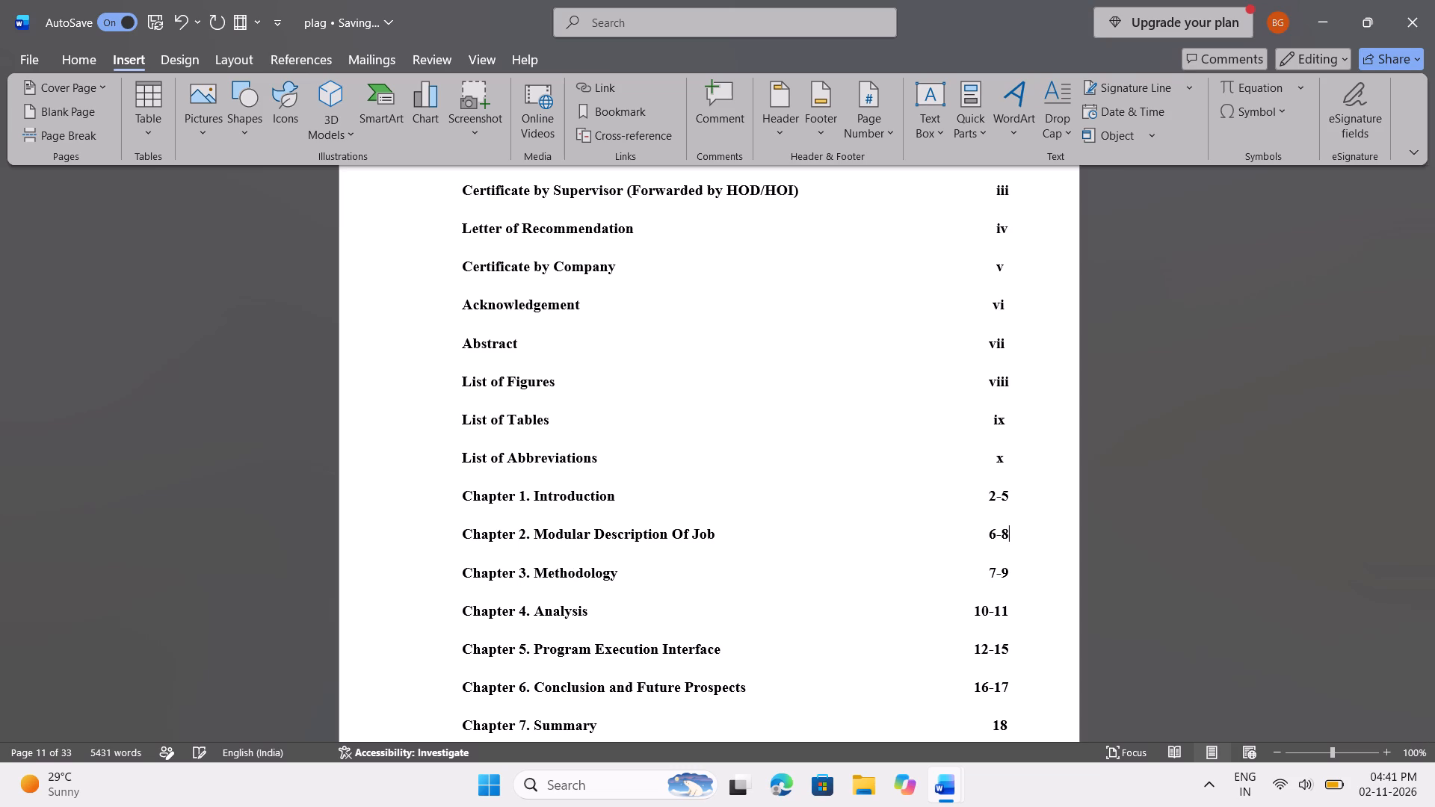
Set the page range of Chapter 3. Methodology in the Contents to 9-13, trimming the spacing before it to keep the entry on one line.
left_click(999, 572)
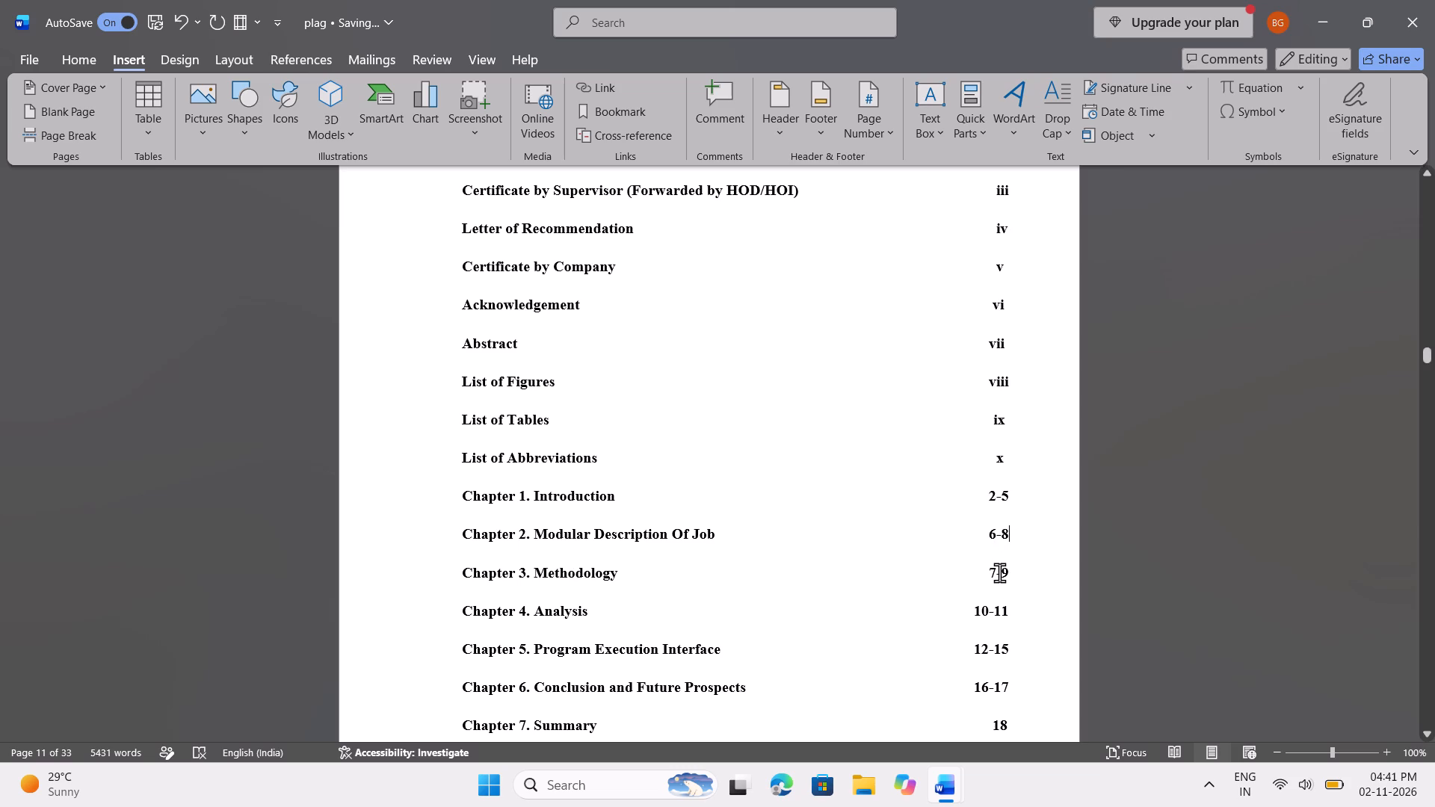
left_click(996, 577)
key("BackSpace")
key("9")
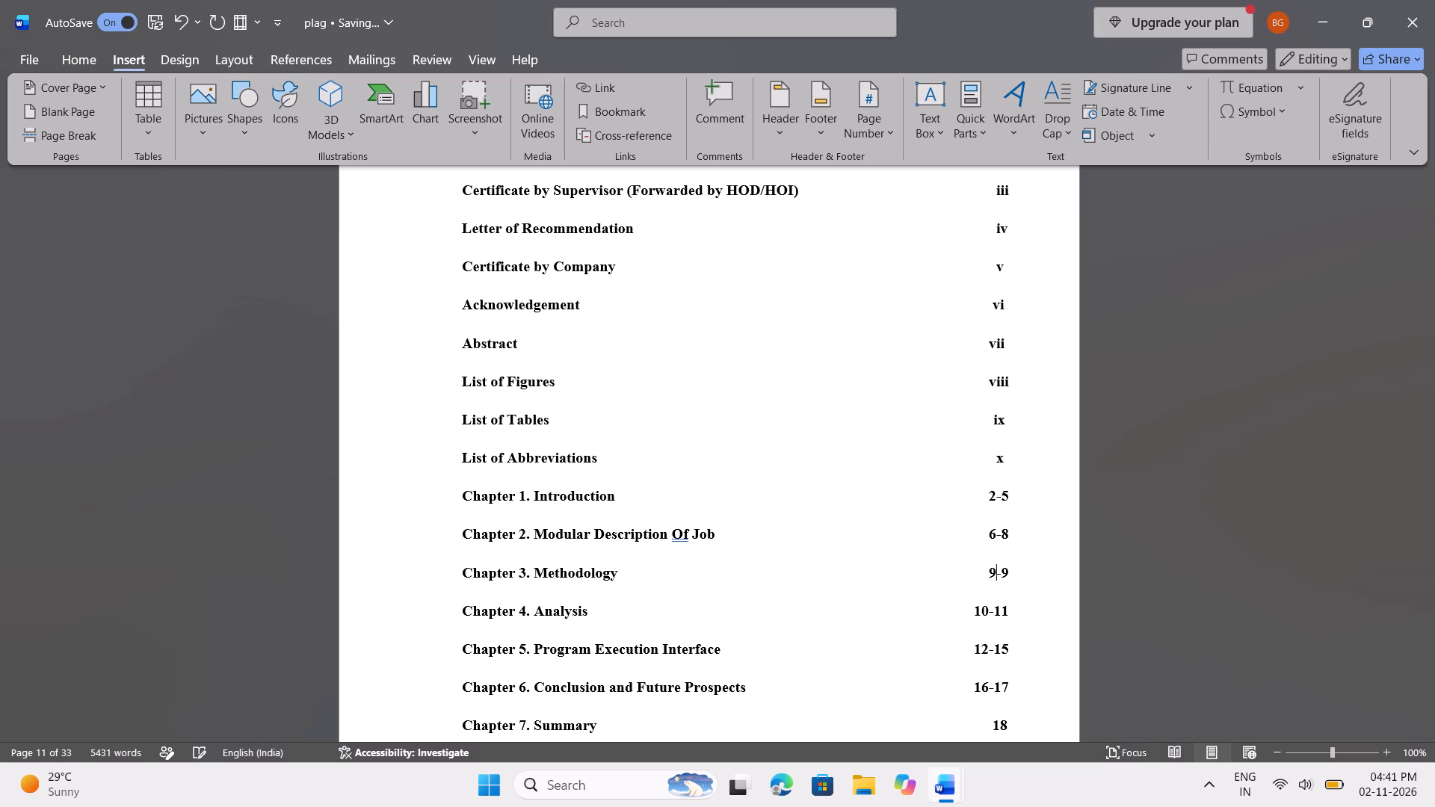
left_click(1011, 571)
key("BackSpace")
type("13")
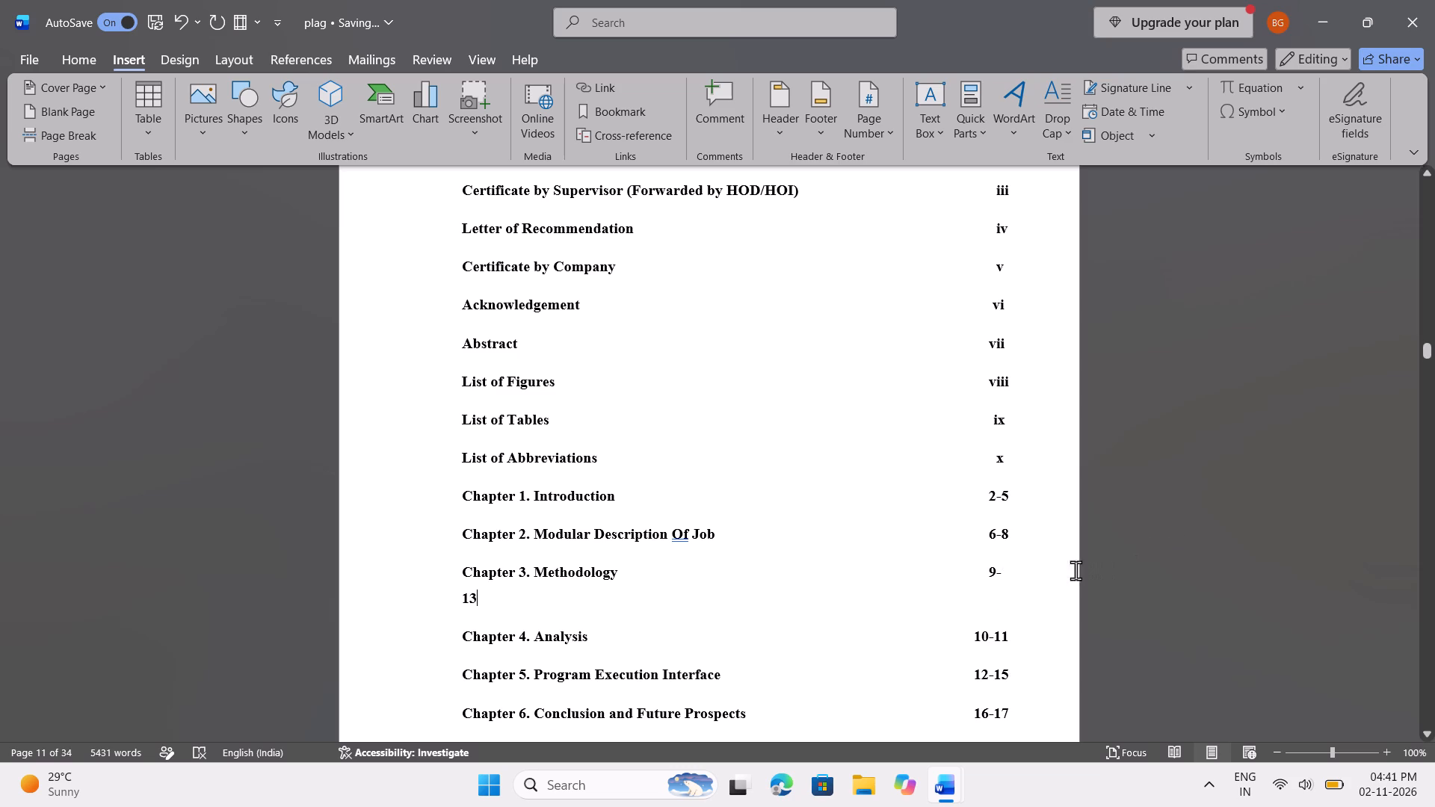
left_click(992, 574)
key("BackSpace")
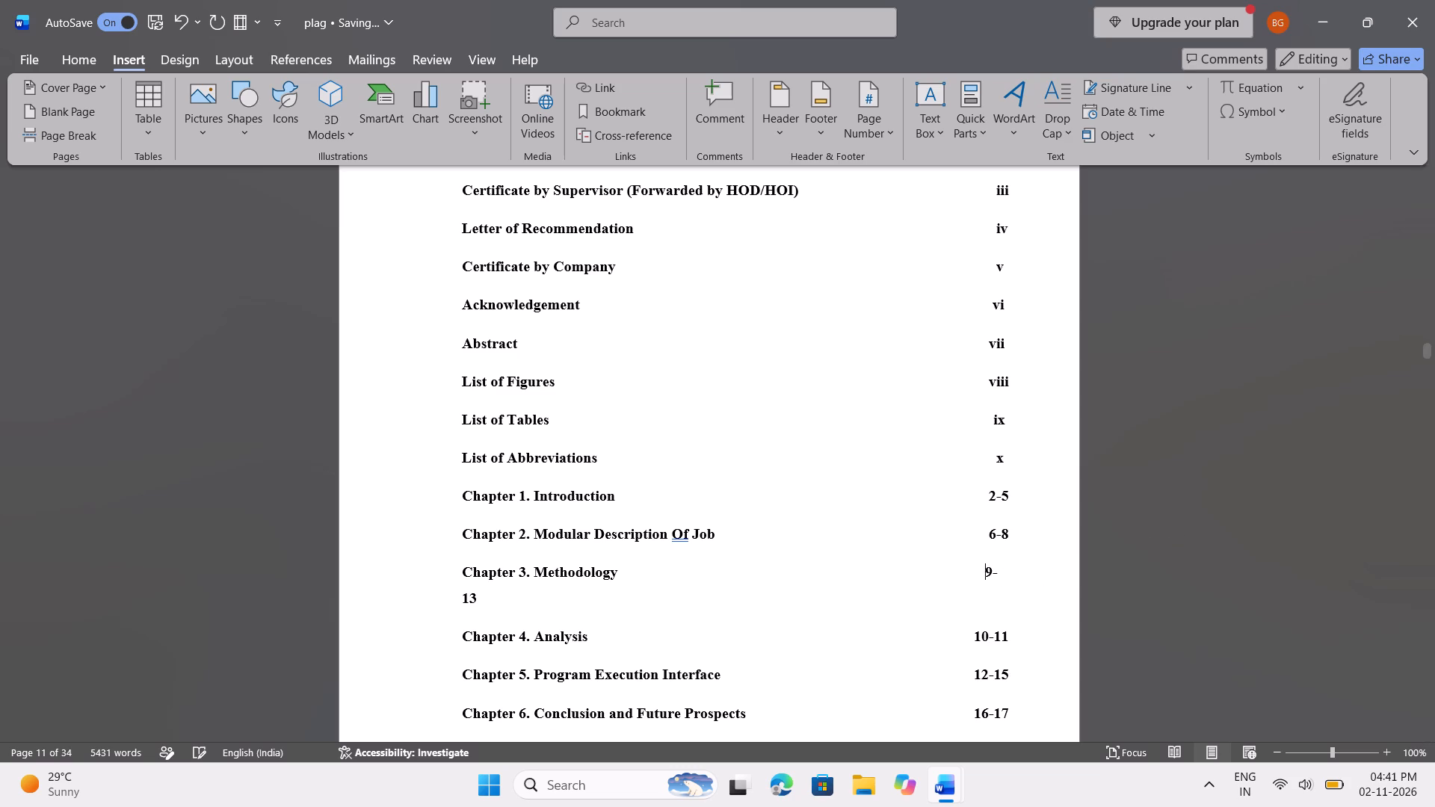
key("BackSpace")
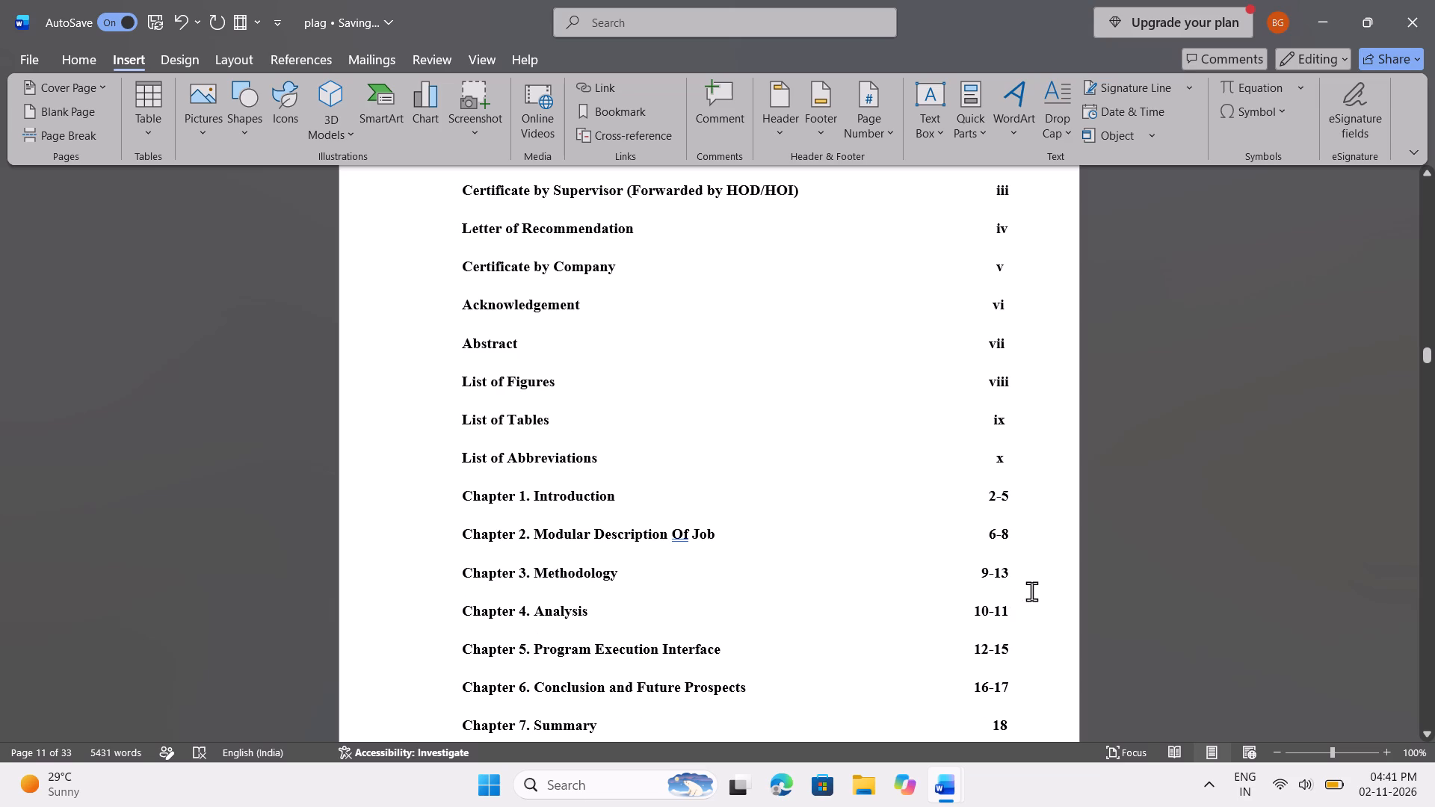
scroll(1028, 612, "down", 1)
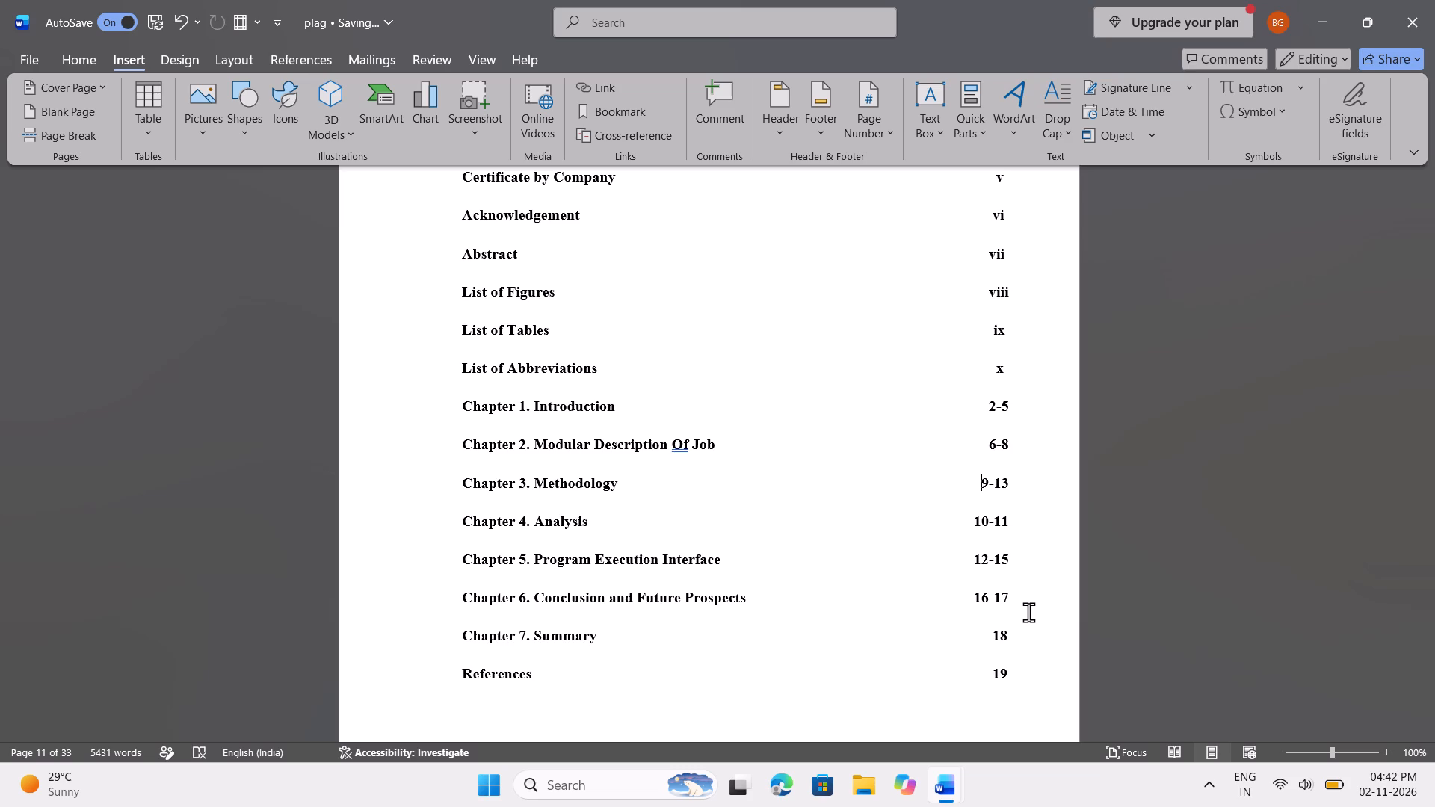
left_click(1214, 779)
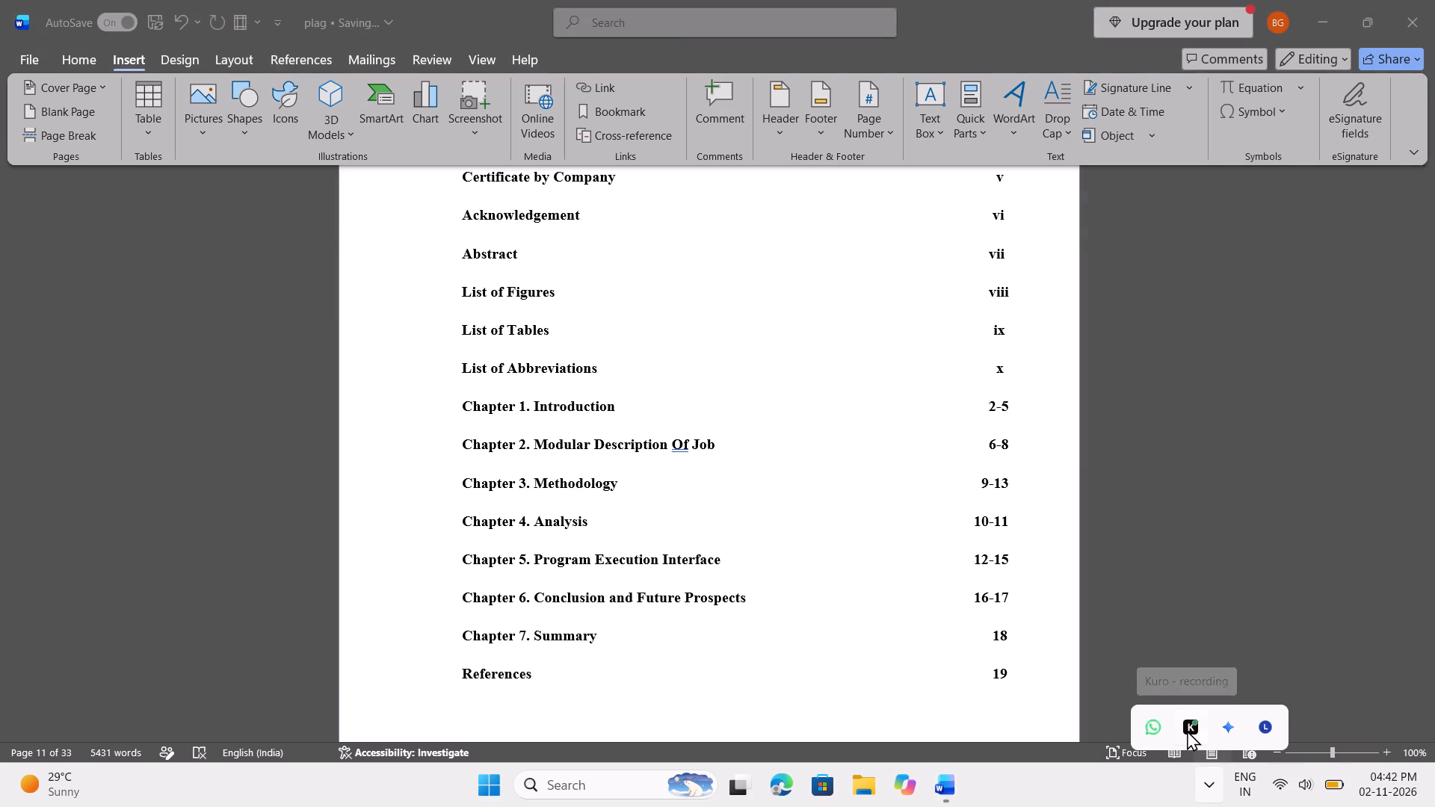
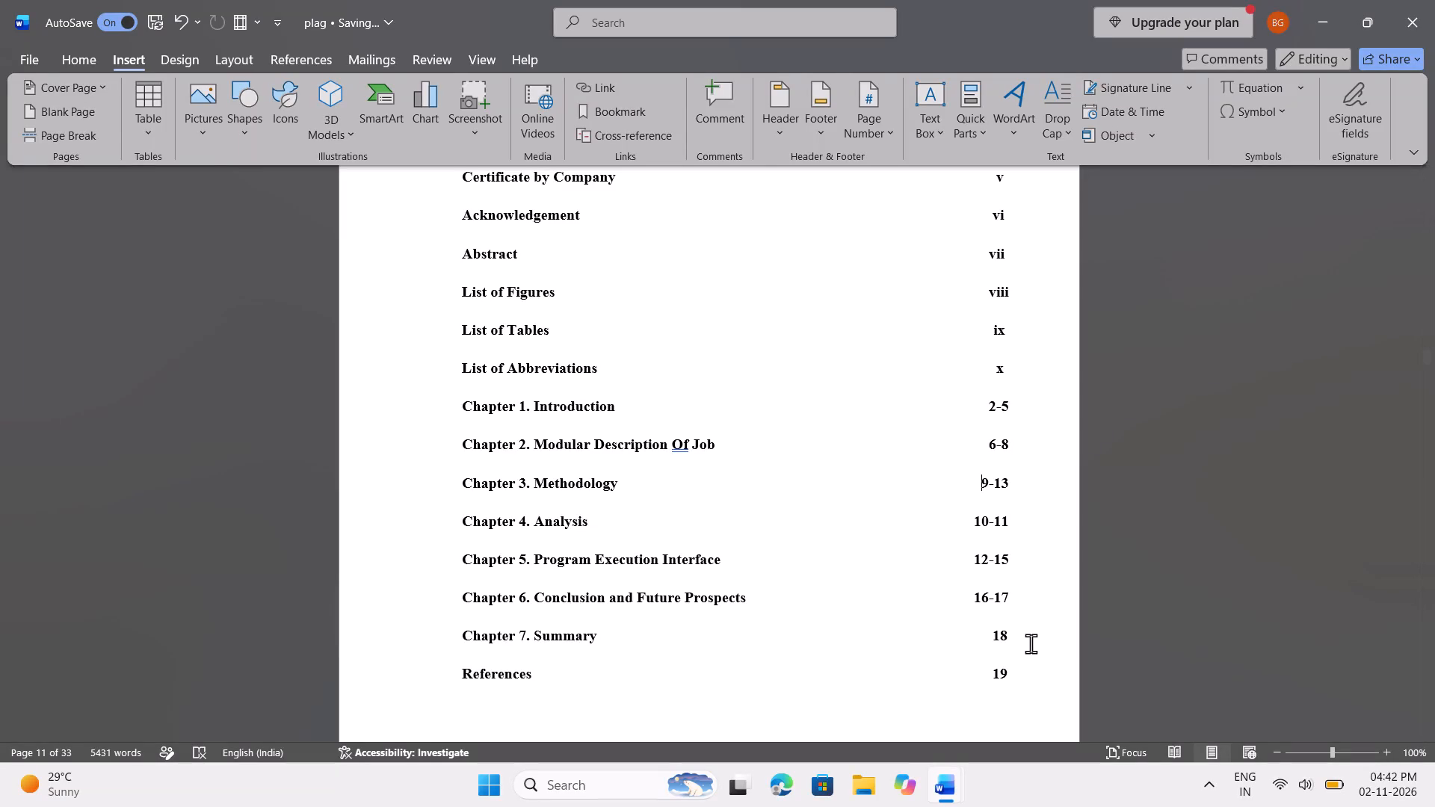
Examine the report pages from Chapter 3 through the start of Chapter 6, checking the page numbers where Chapters 4 and 5 begin and end.
scroll(1031, 643, "down", 7)
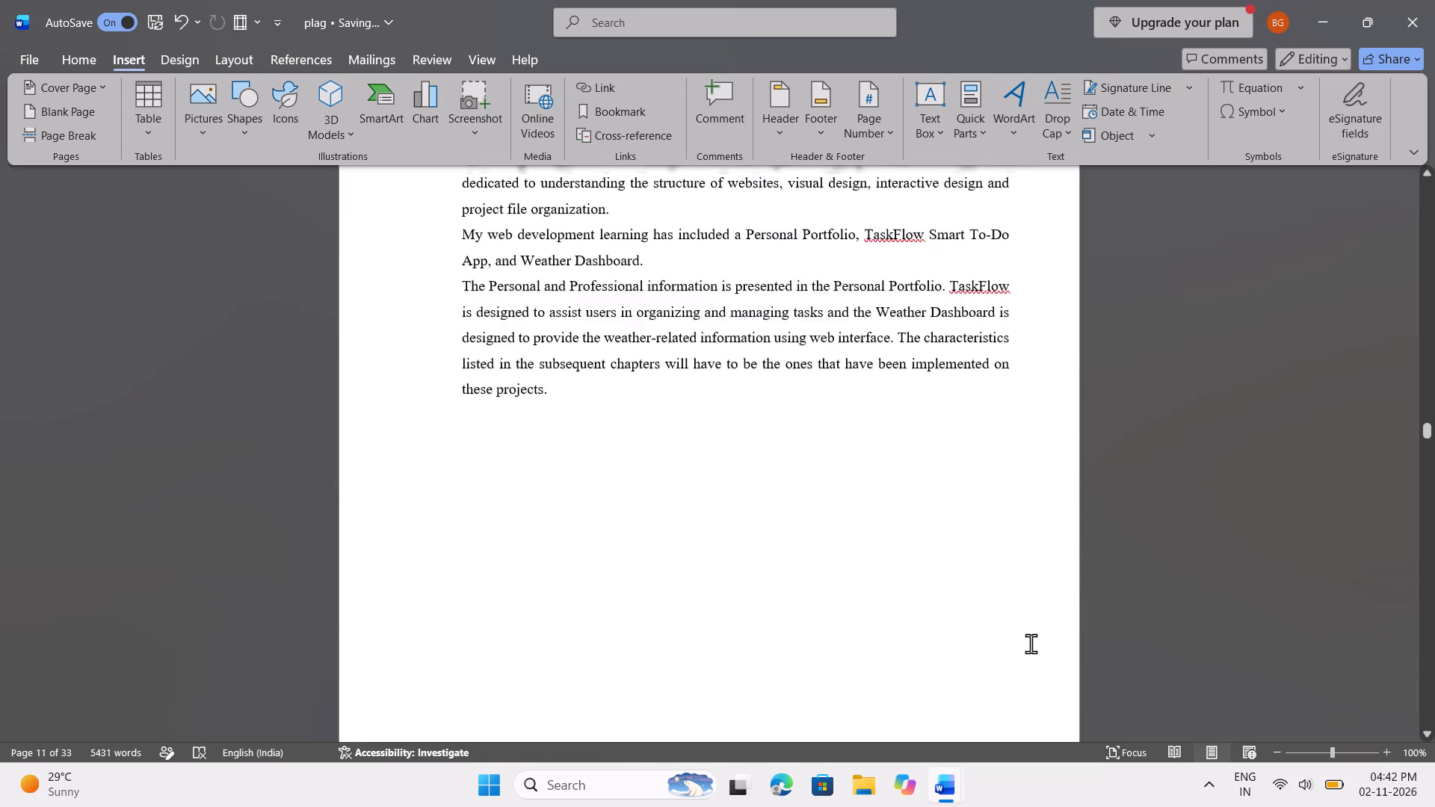
scroll(1031, 643, "down", 5)
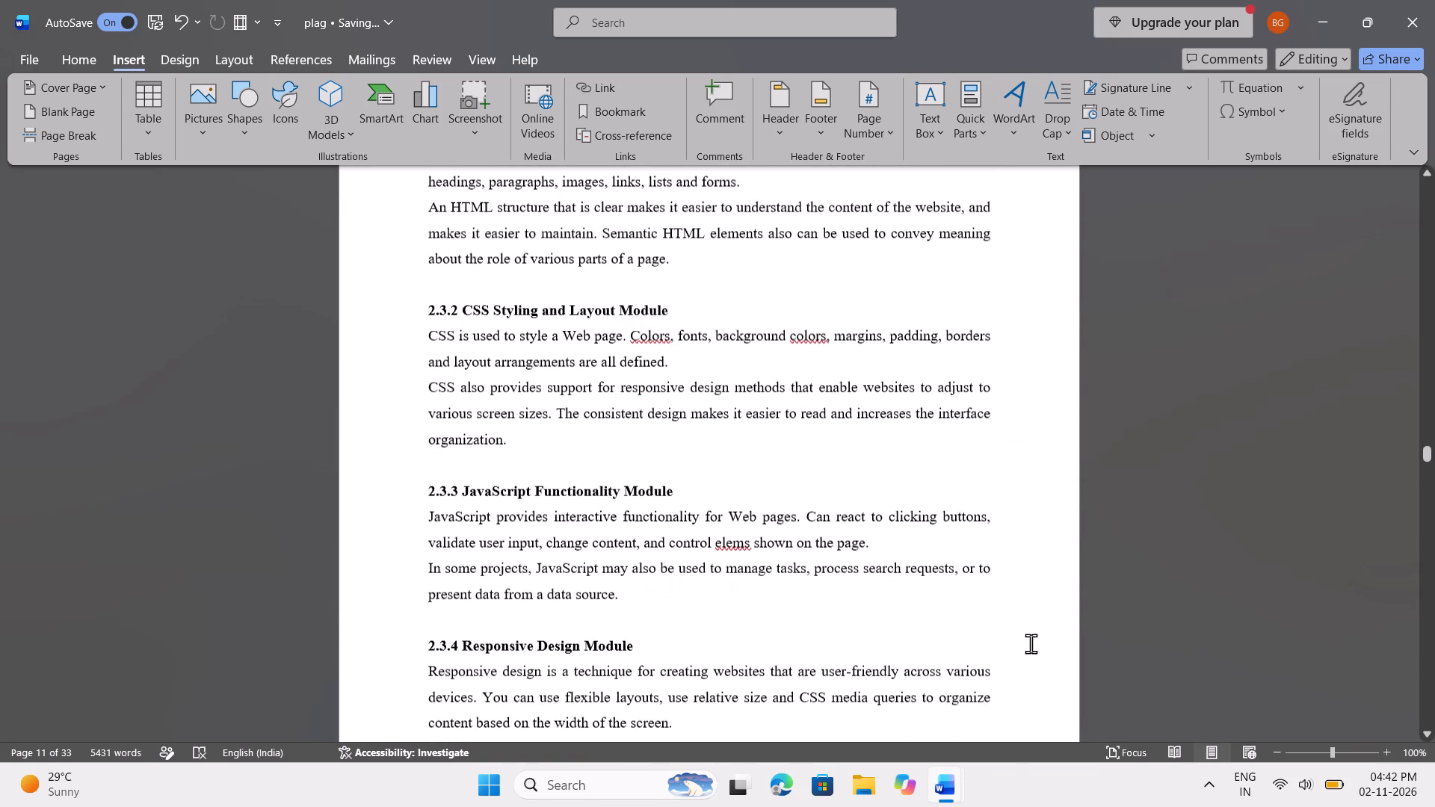
scroll(1031, 643, "down", 3)
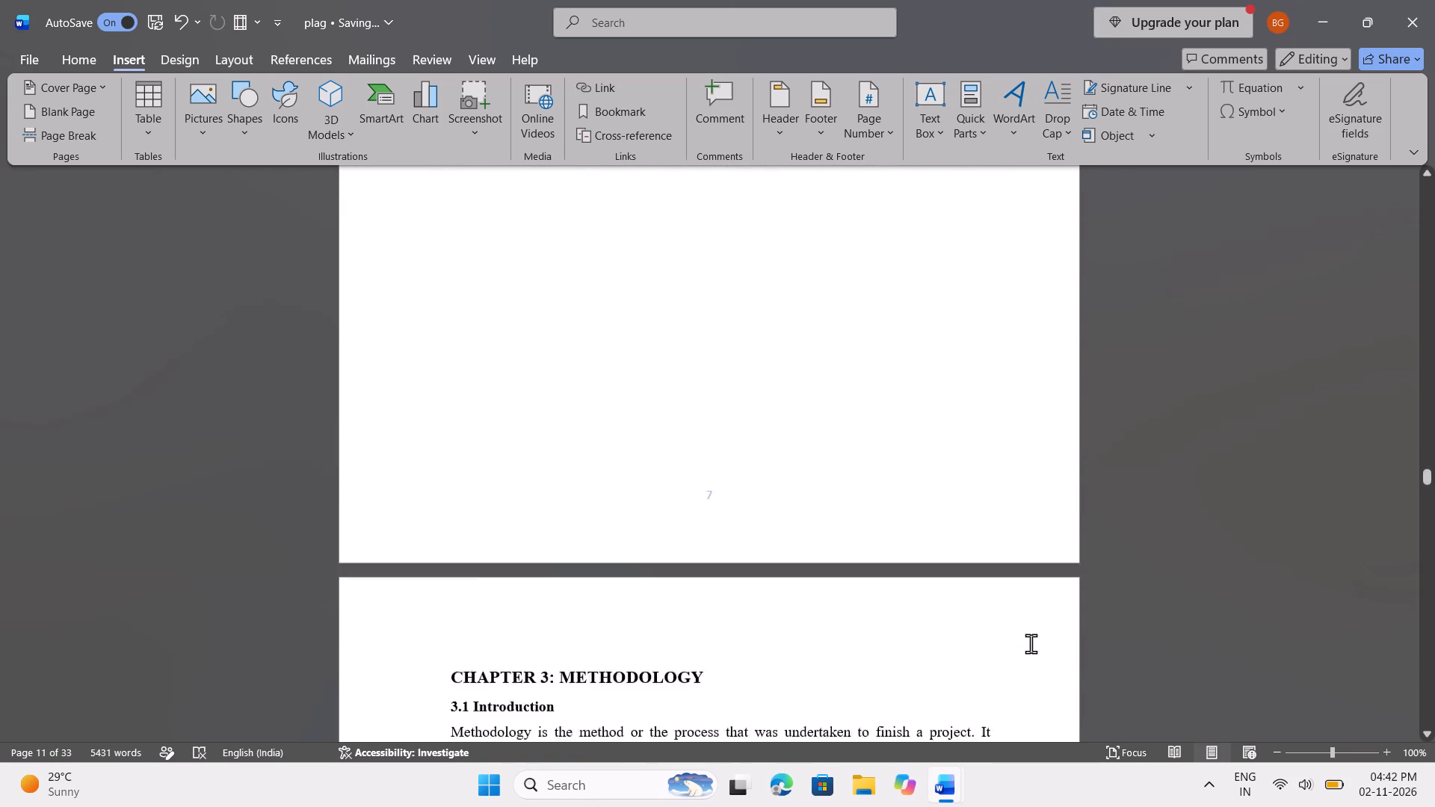
scroll(1031, 643, "down", 6)
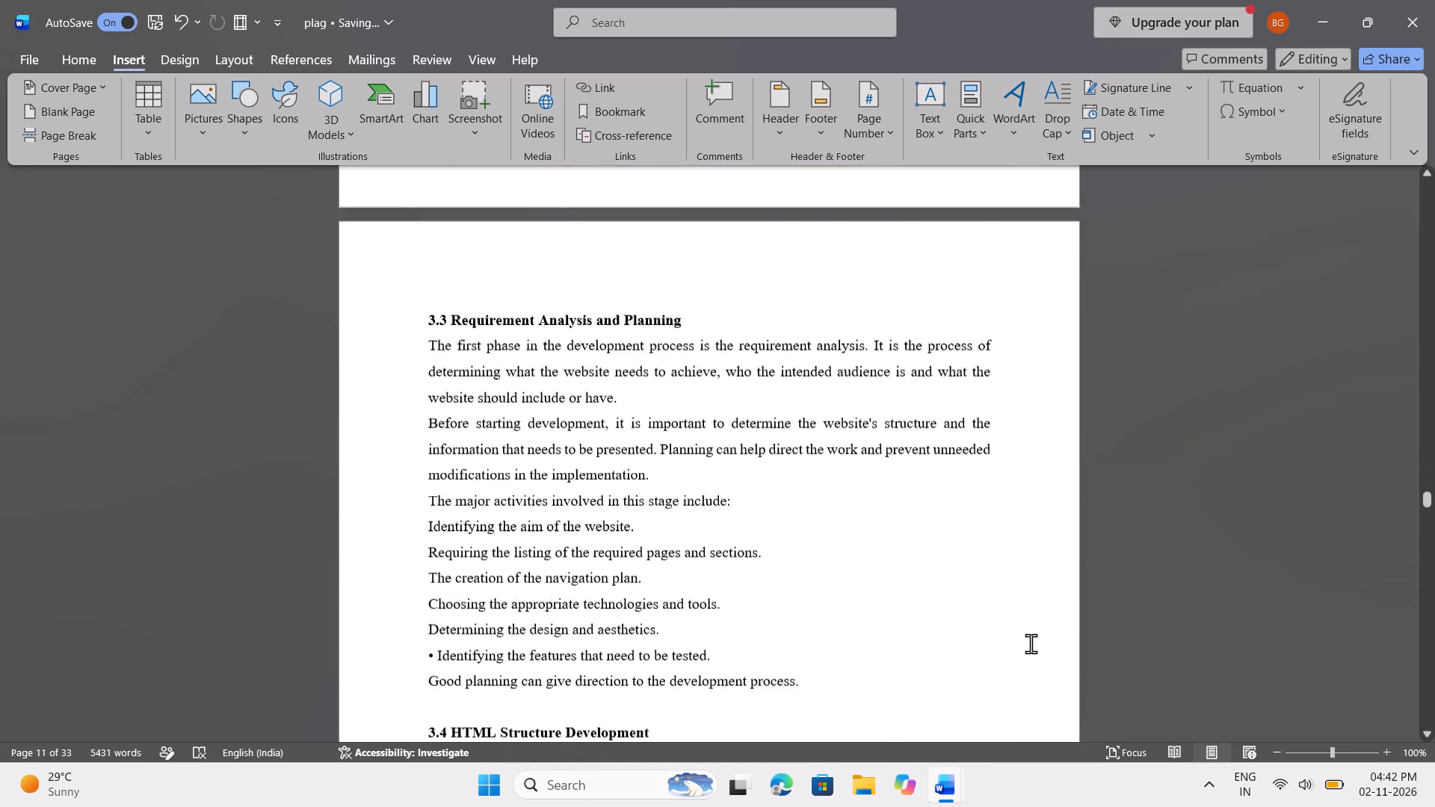
scroll(1031, 643, "down", 5)
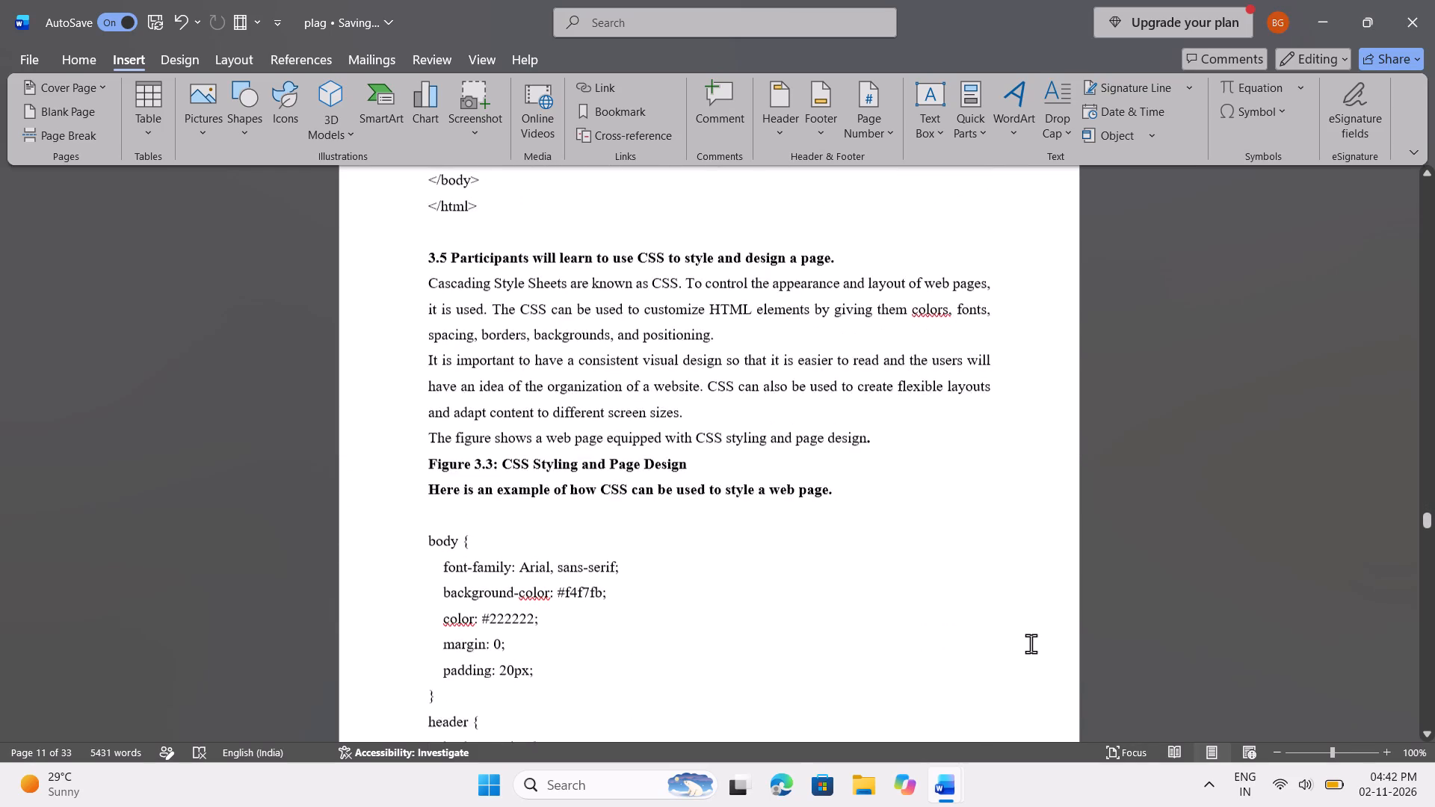
scroll(1031, 643, "down", 4)
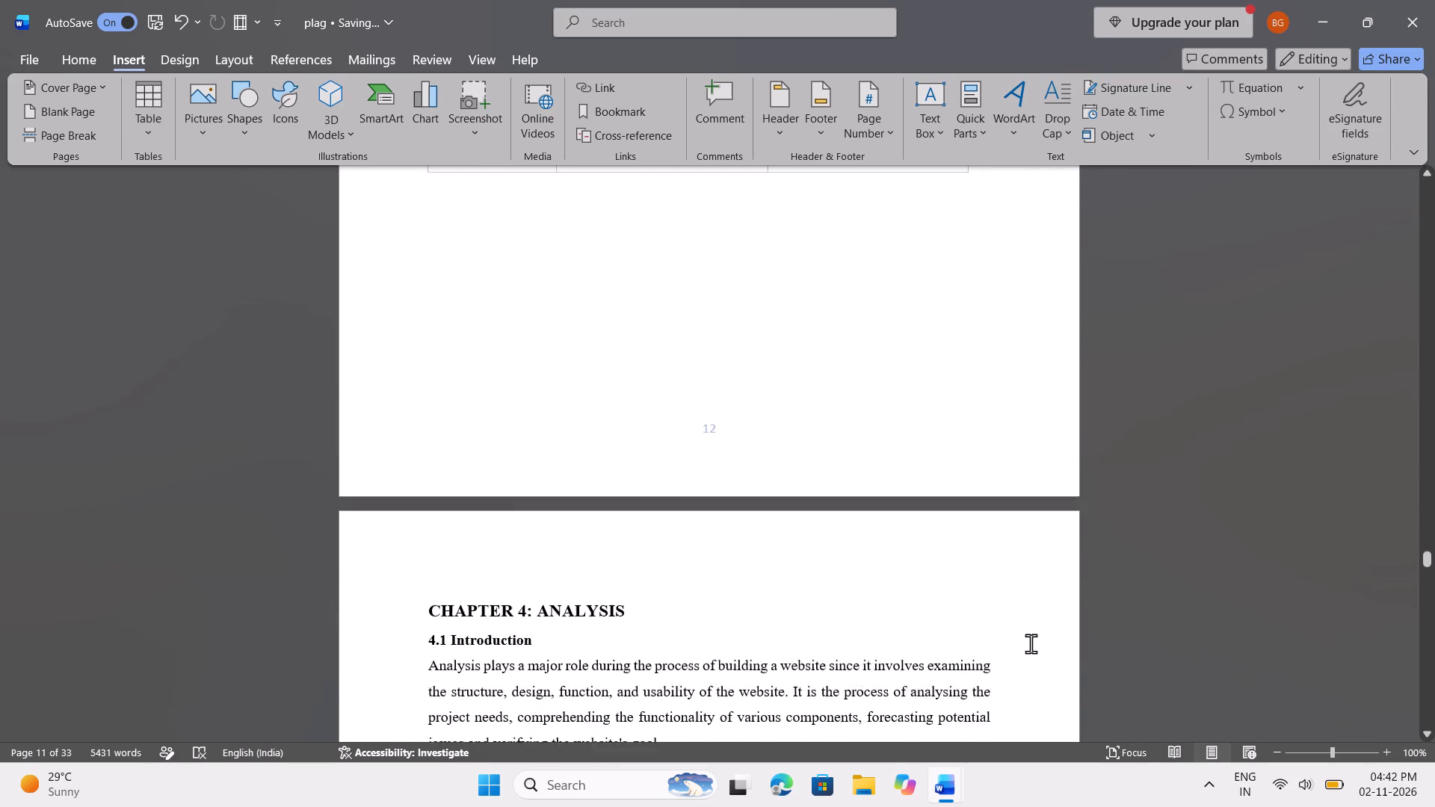
scroll(1031, 643, "down", 3)
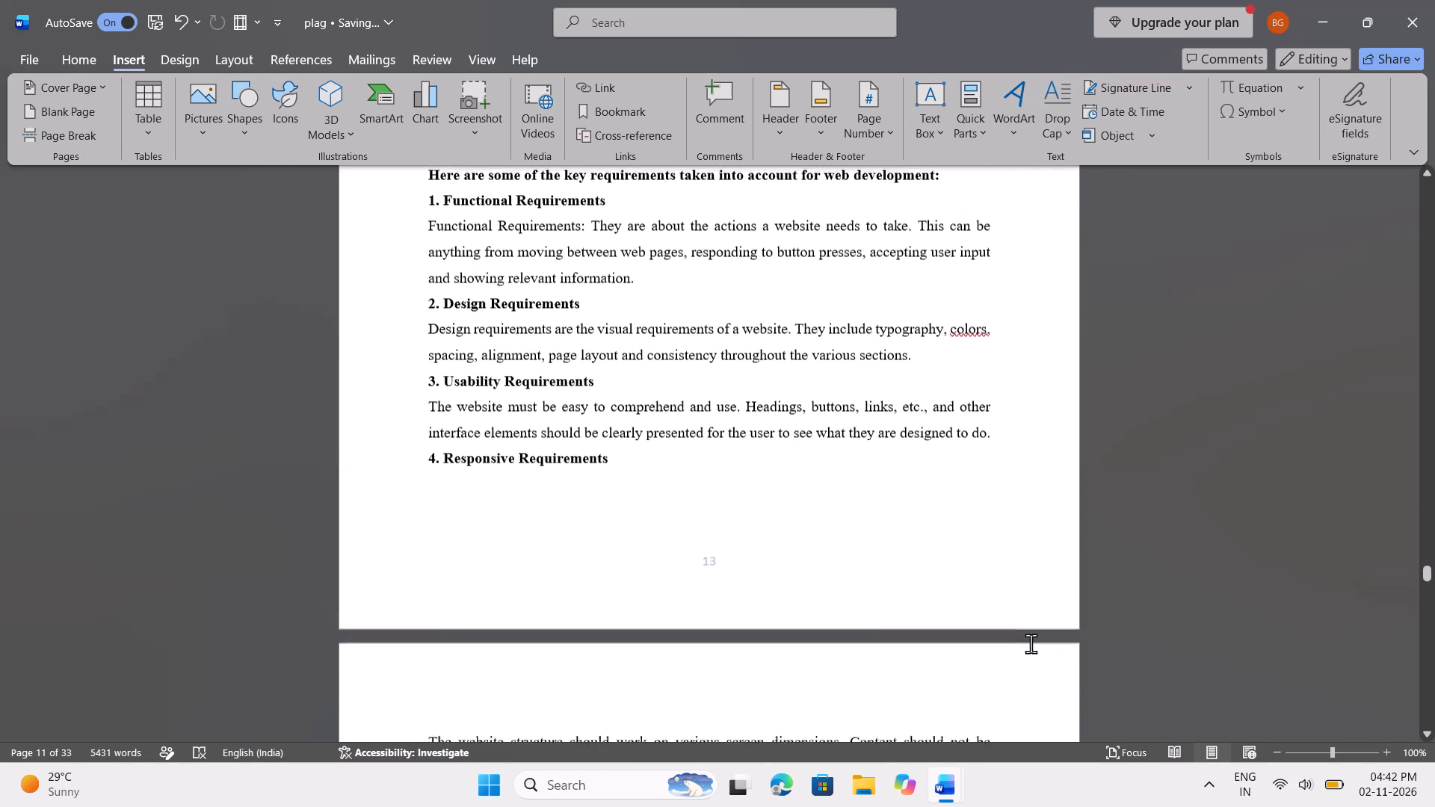
scroll(1031, 643, "down", 3)
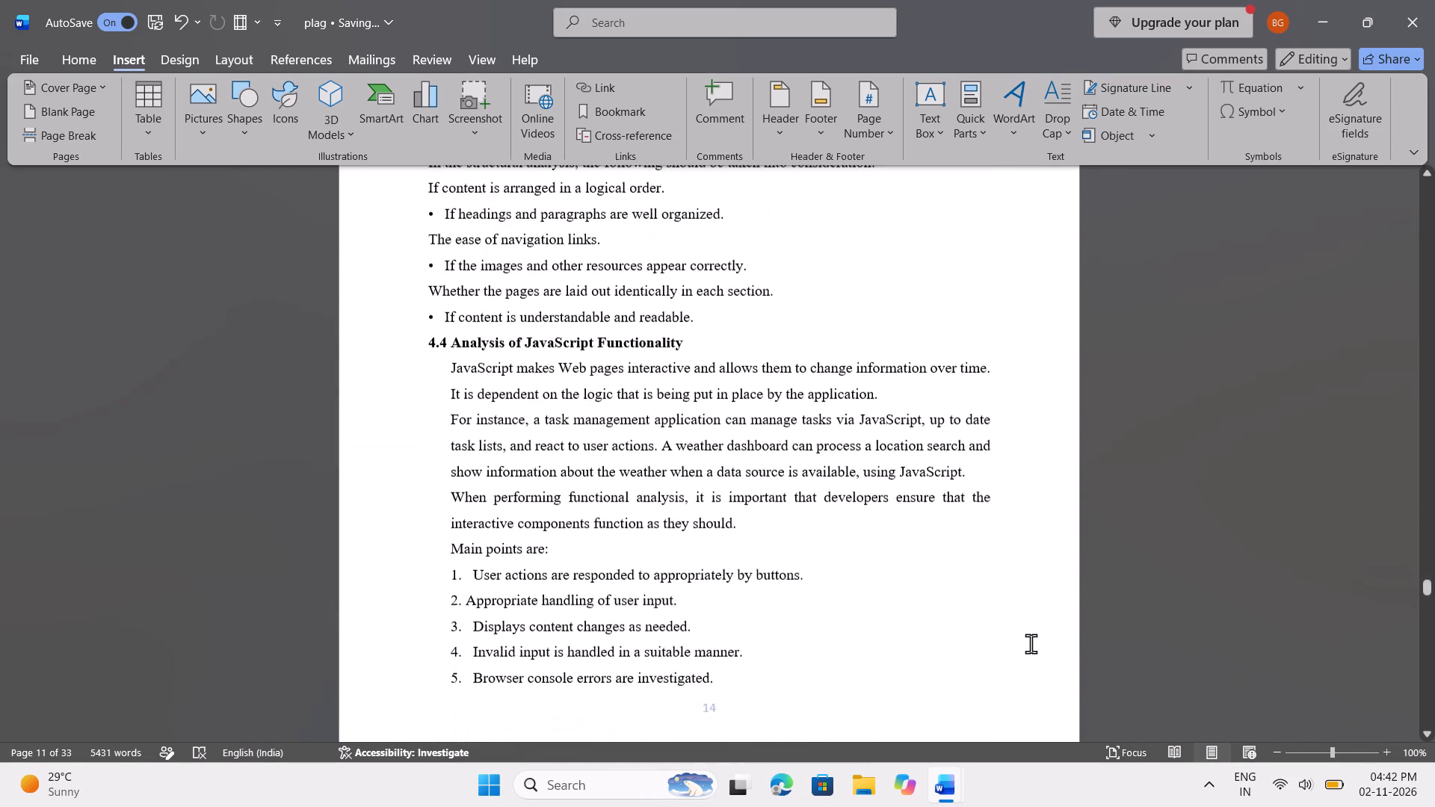
scroll(1031, 643, "down", 3)
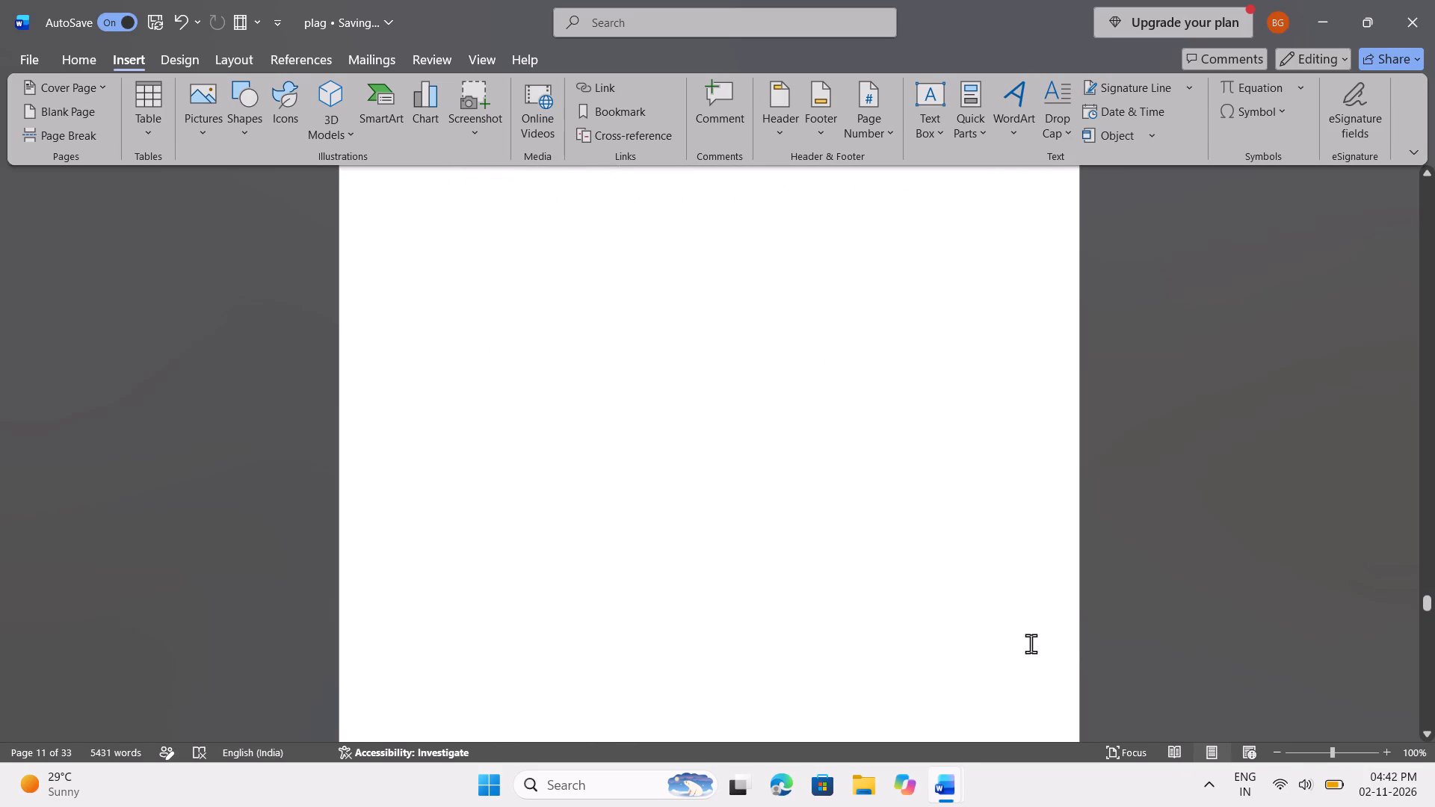
scroll(1031, 643, "down", 3)
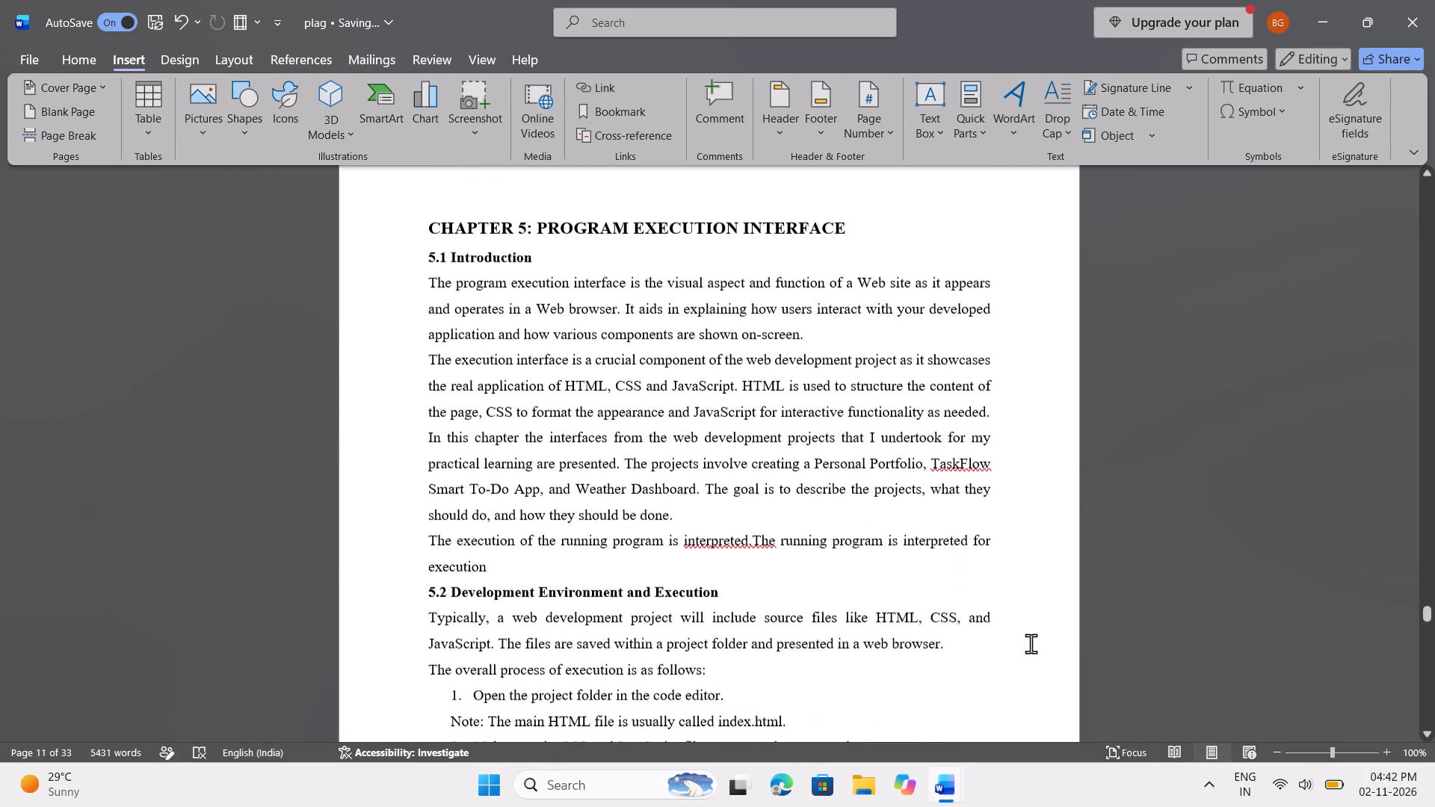
scroll(1031, 643, "down", 2)
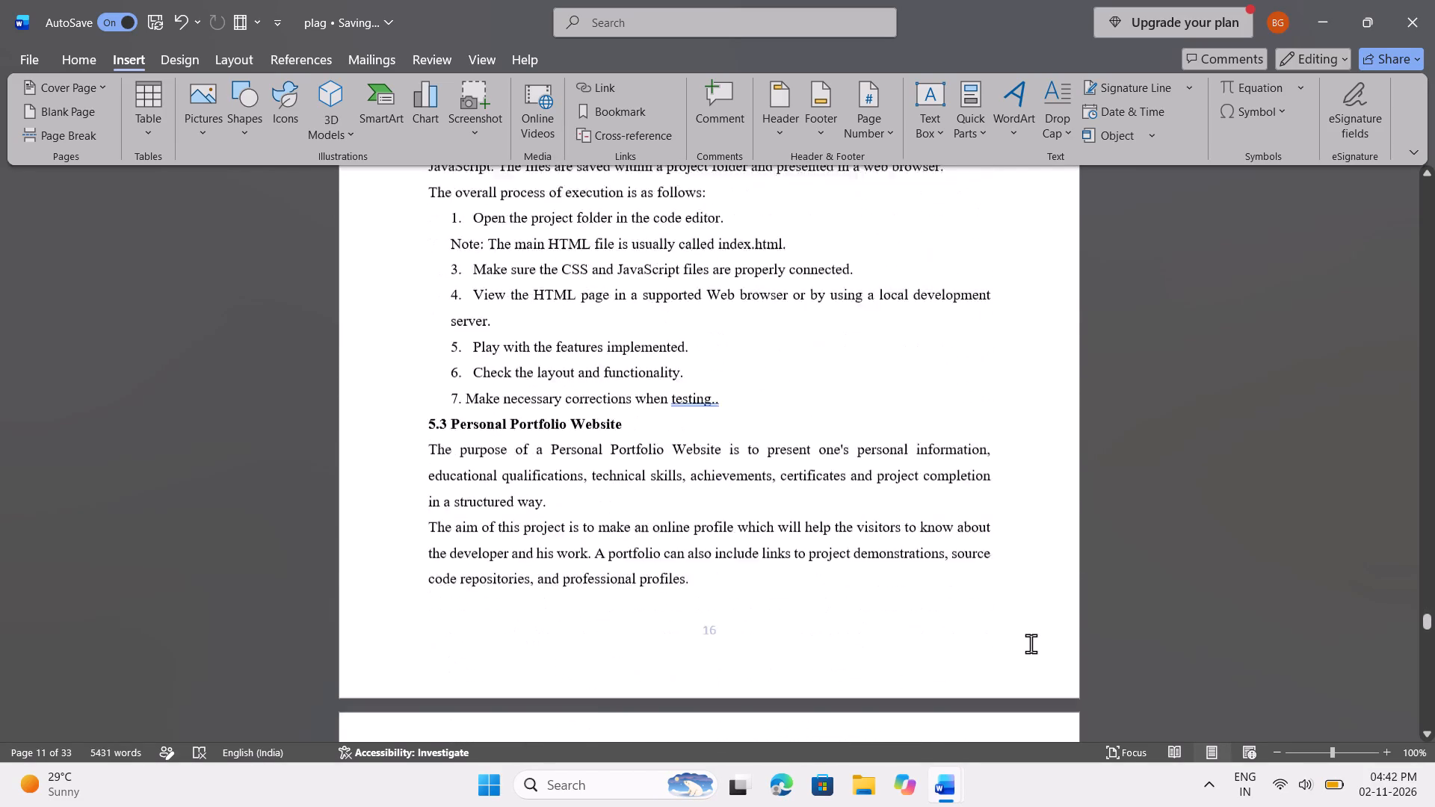
scroll(1031, 643, "down", 4)
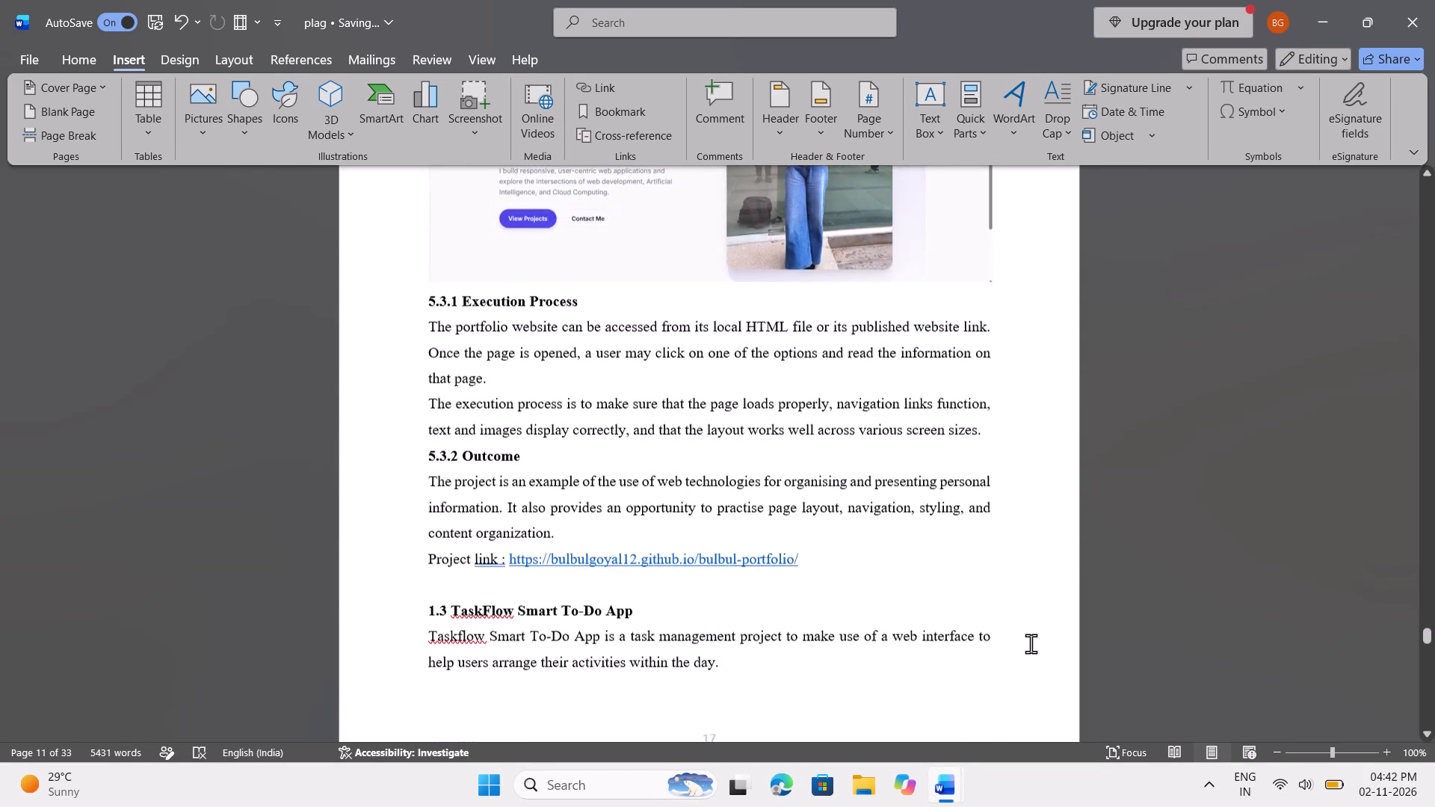
scroll(1031, 643, "down", 3)
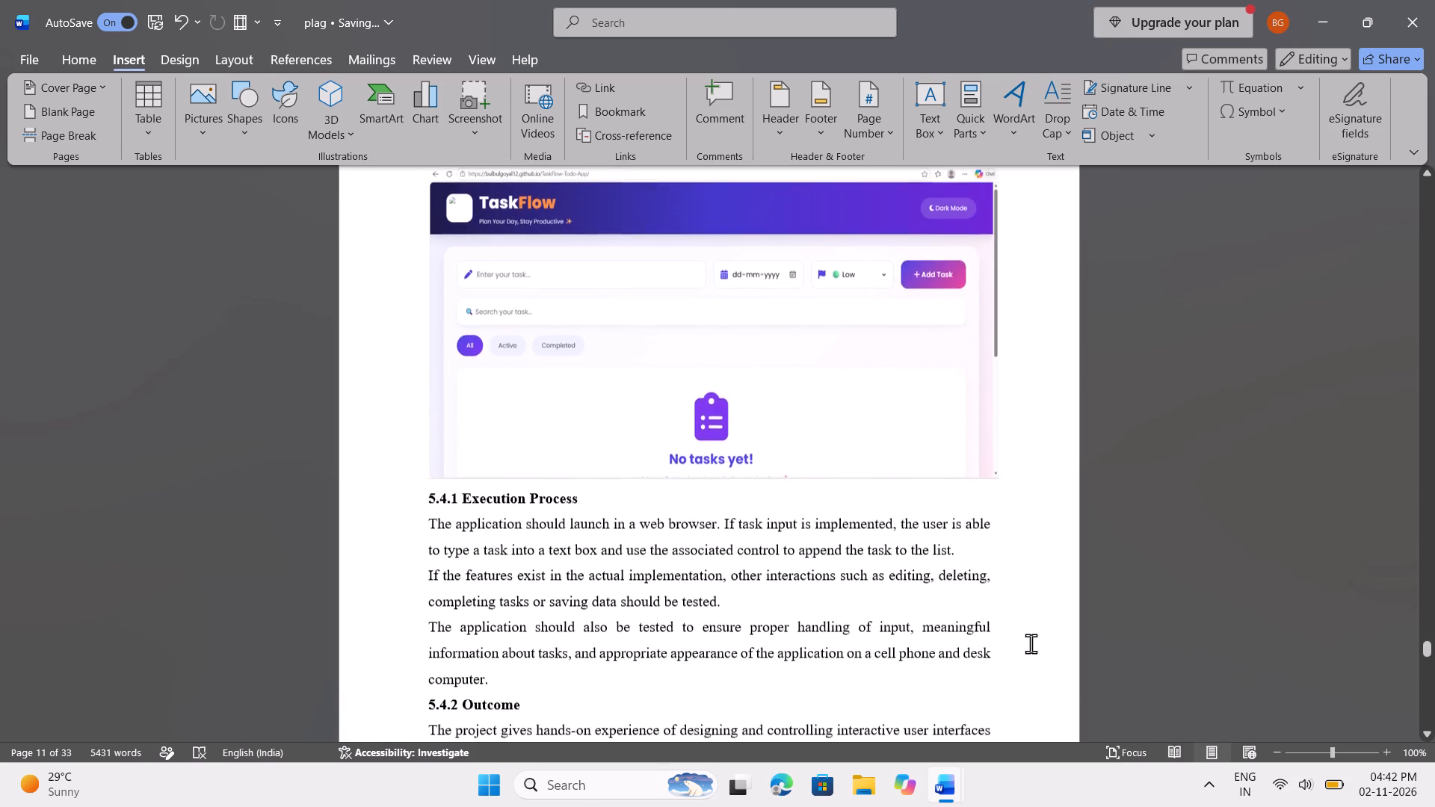
scroll(1031, 643, "down", 3)
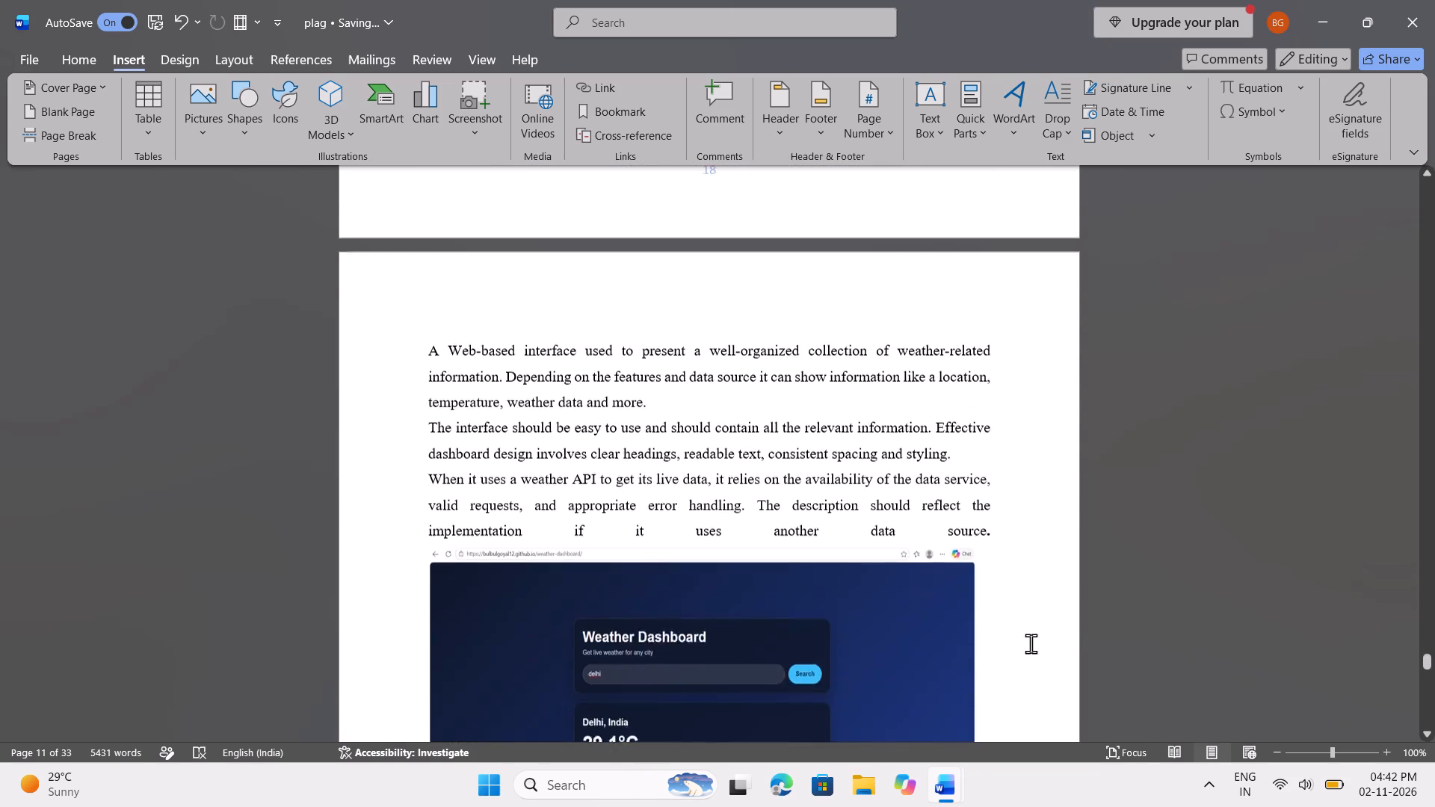
scroll(1031, 643, "down", 3)
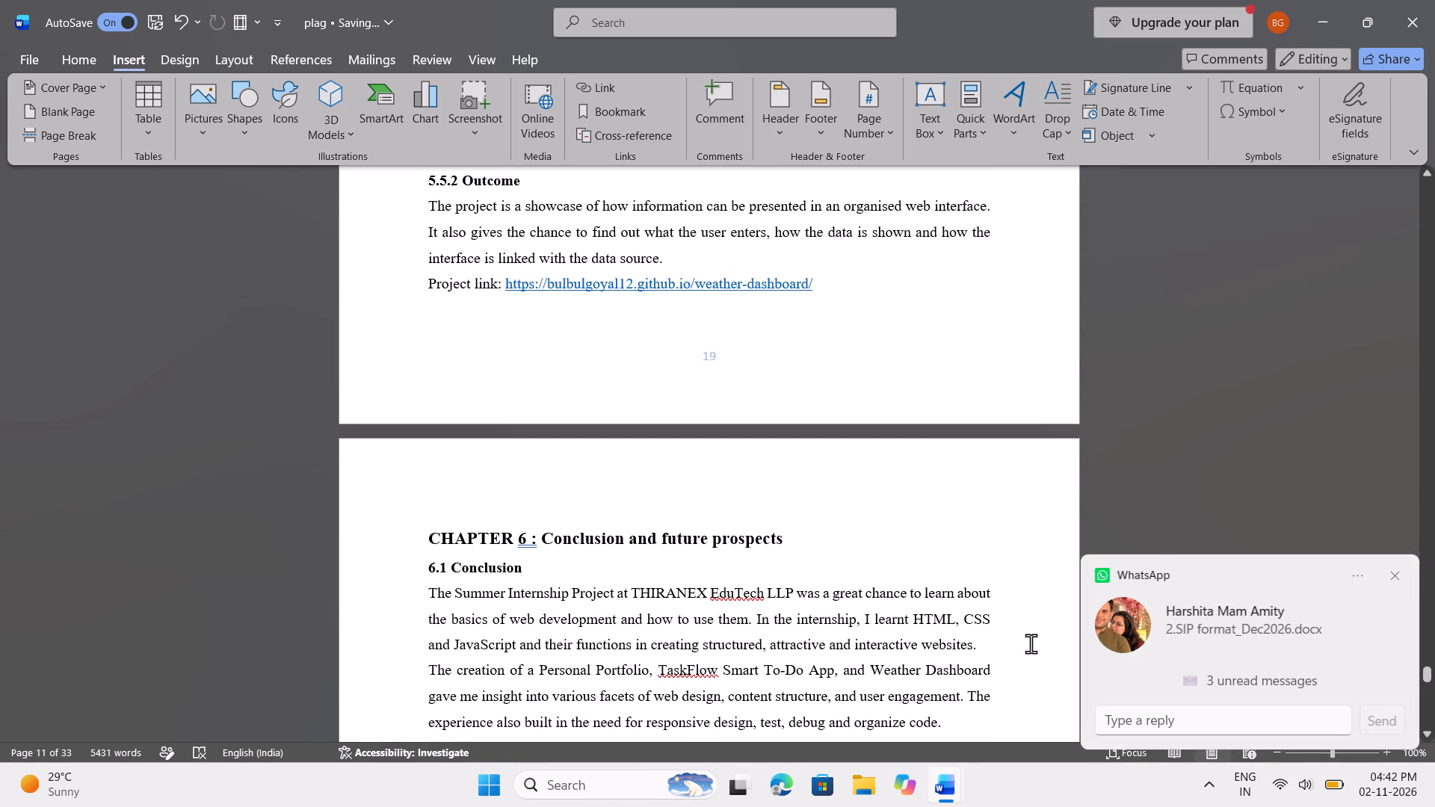
left_click(1398, 578)
Set the page range of Chapter 4. Analysis in the Contents to 14-16.
scroll(981, 597, "up", 4)
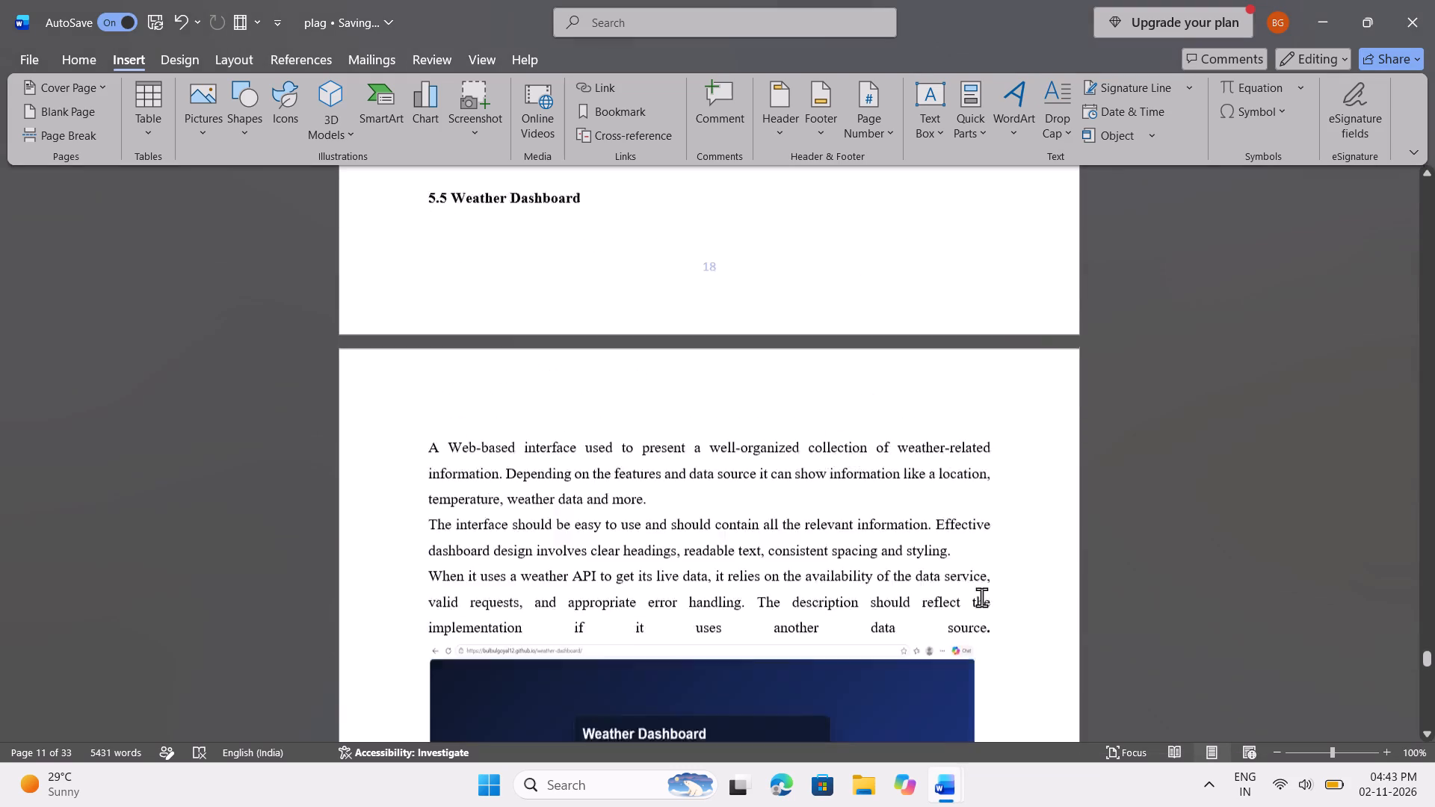
scroll(981, 597, "up", 8)
scroll(981, 597, "down", 2)
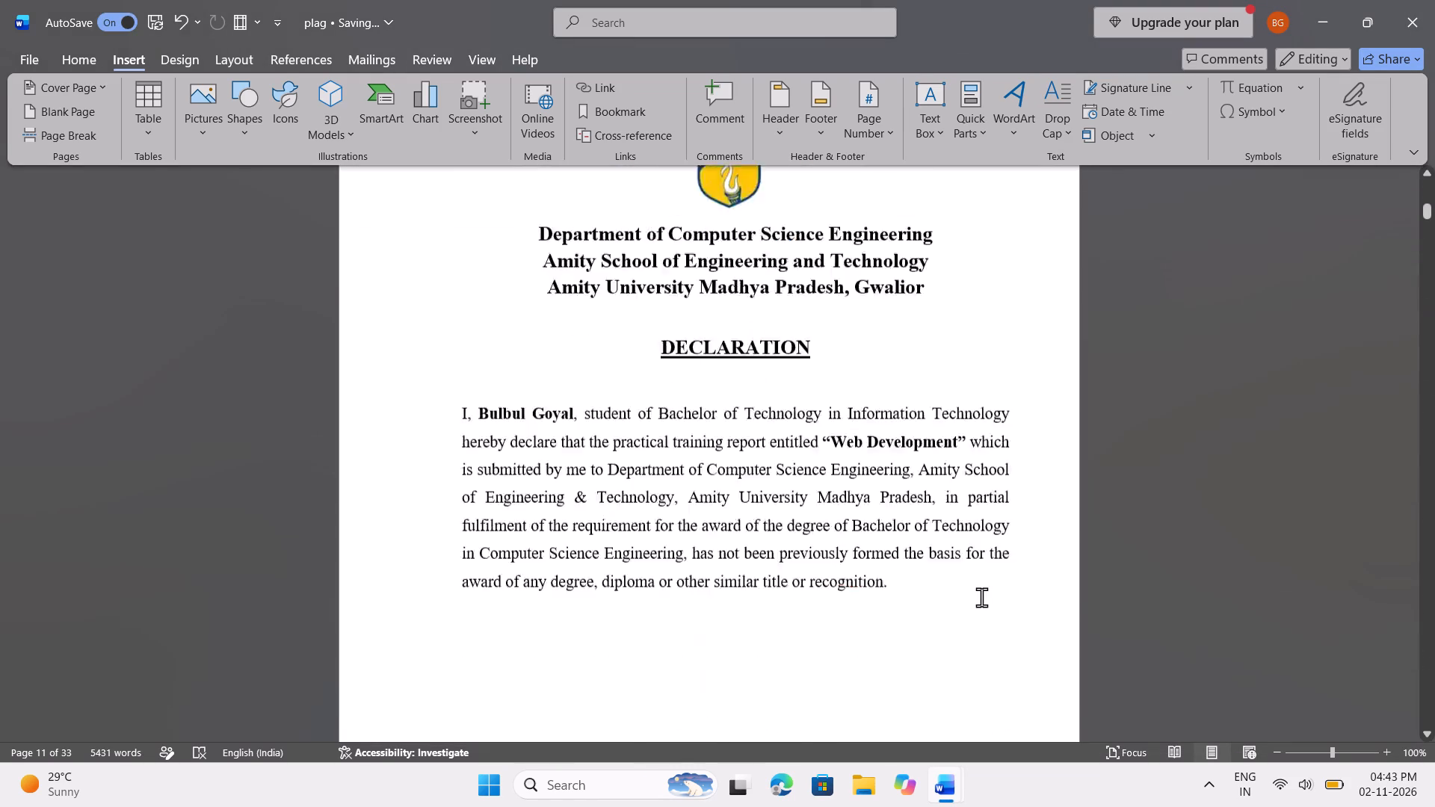
scroll(981, 597, "down", 4)
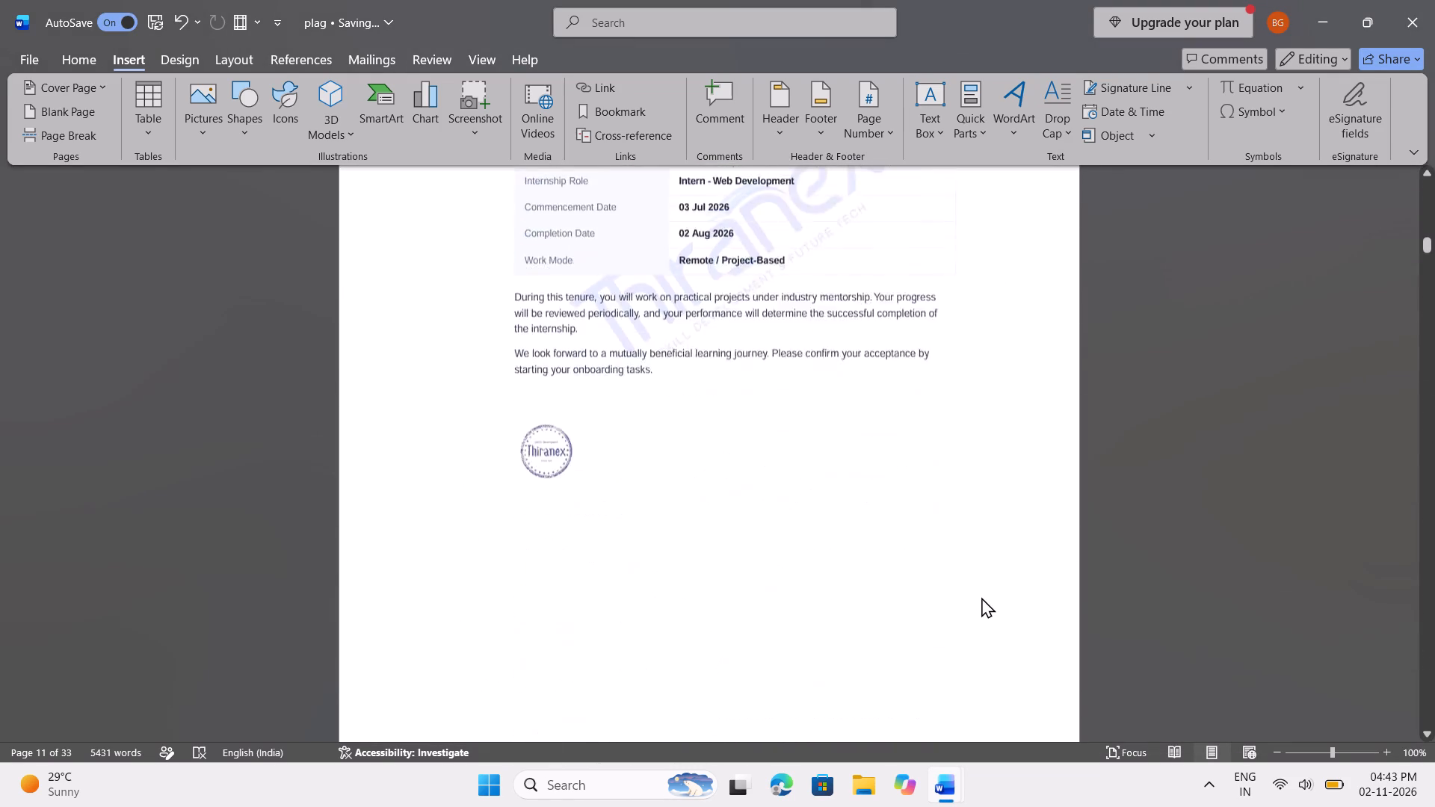
scroll(981, 597, "down", 4)
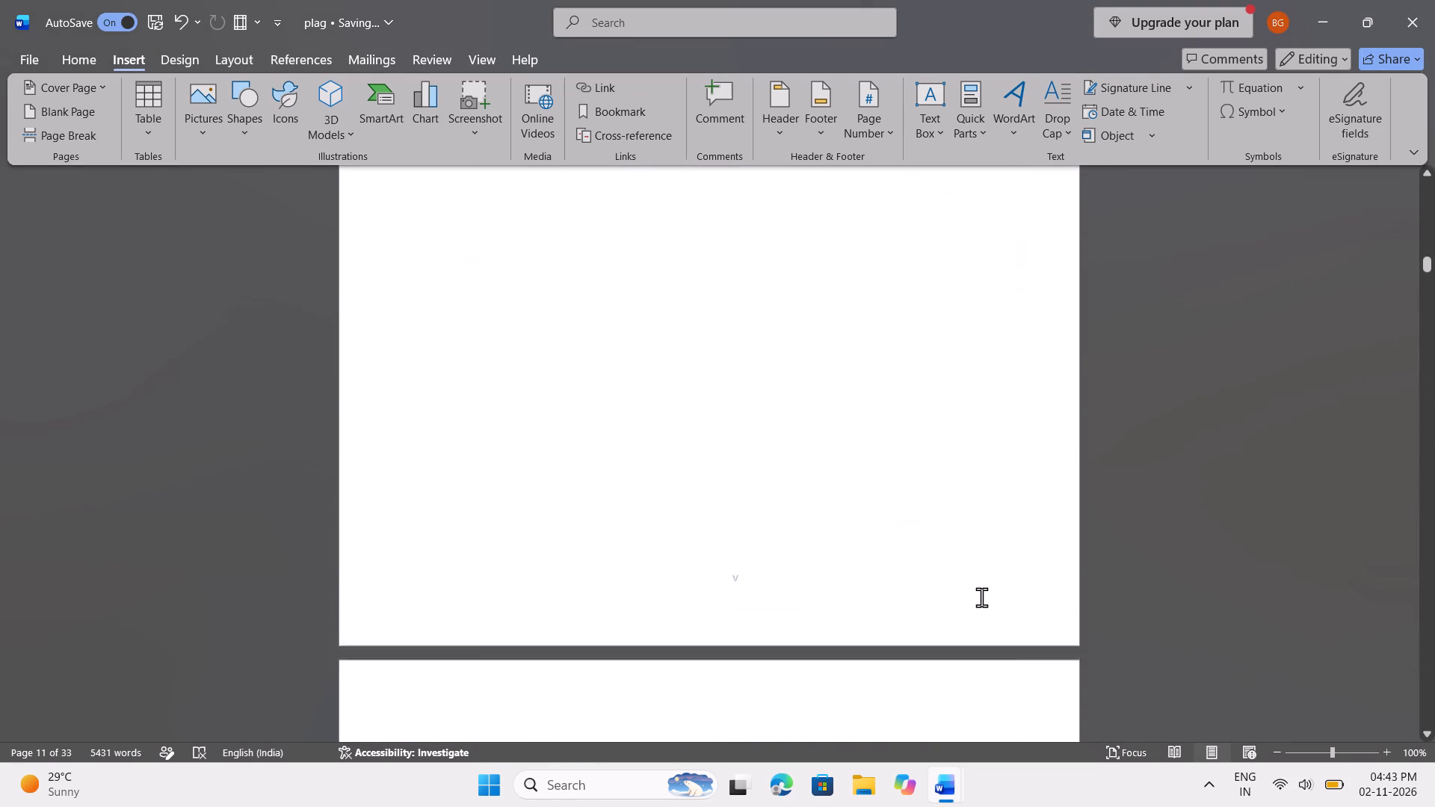
scroll(981, 597, "down", 3)
scroll(981, 597, "up", 1)
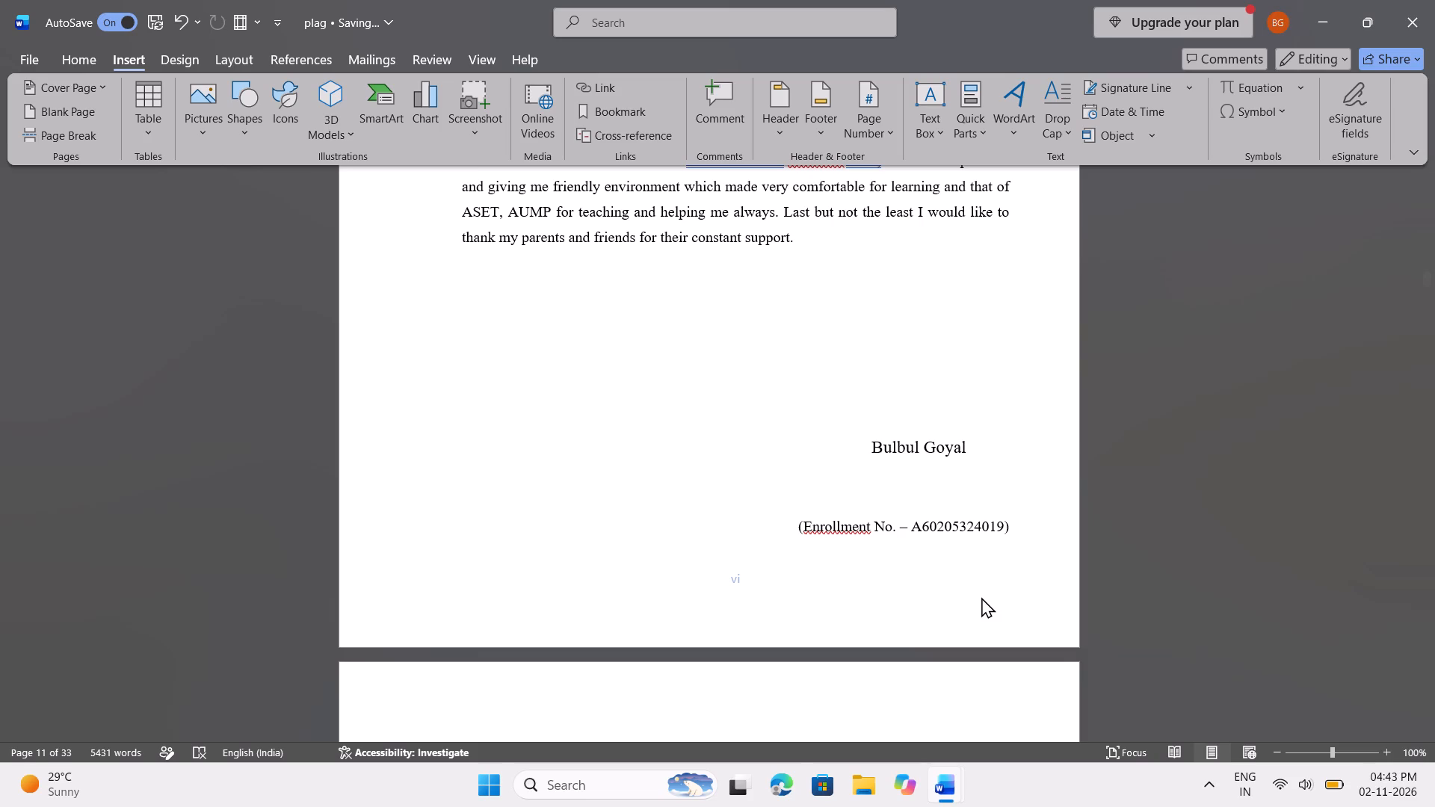
scroll(981, 597, "down", 4)
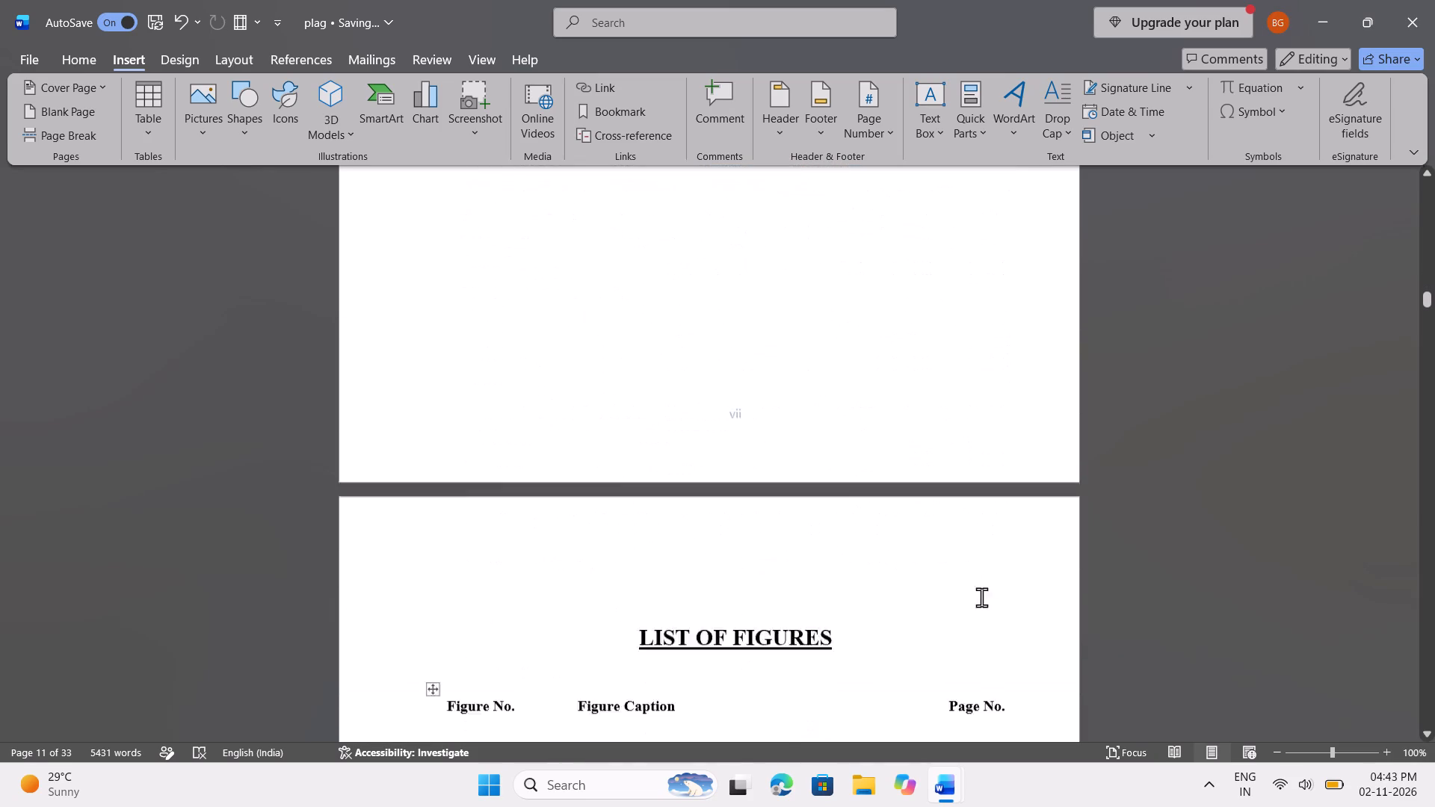
scroll(981, 597, "down", 5)
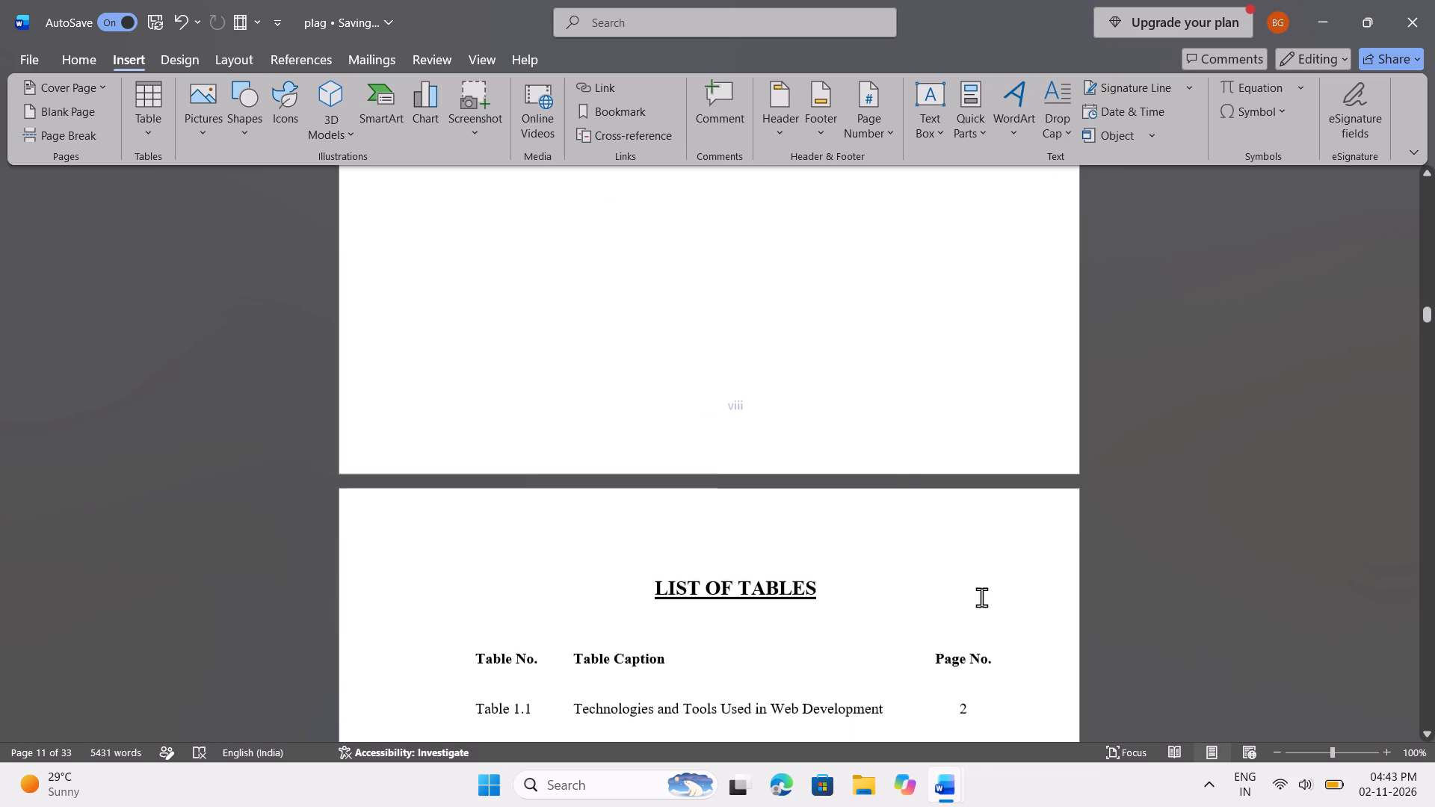
scroll(981, 597, "down", 3)
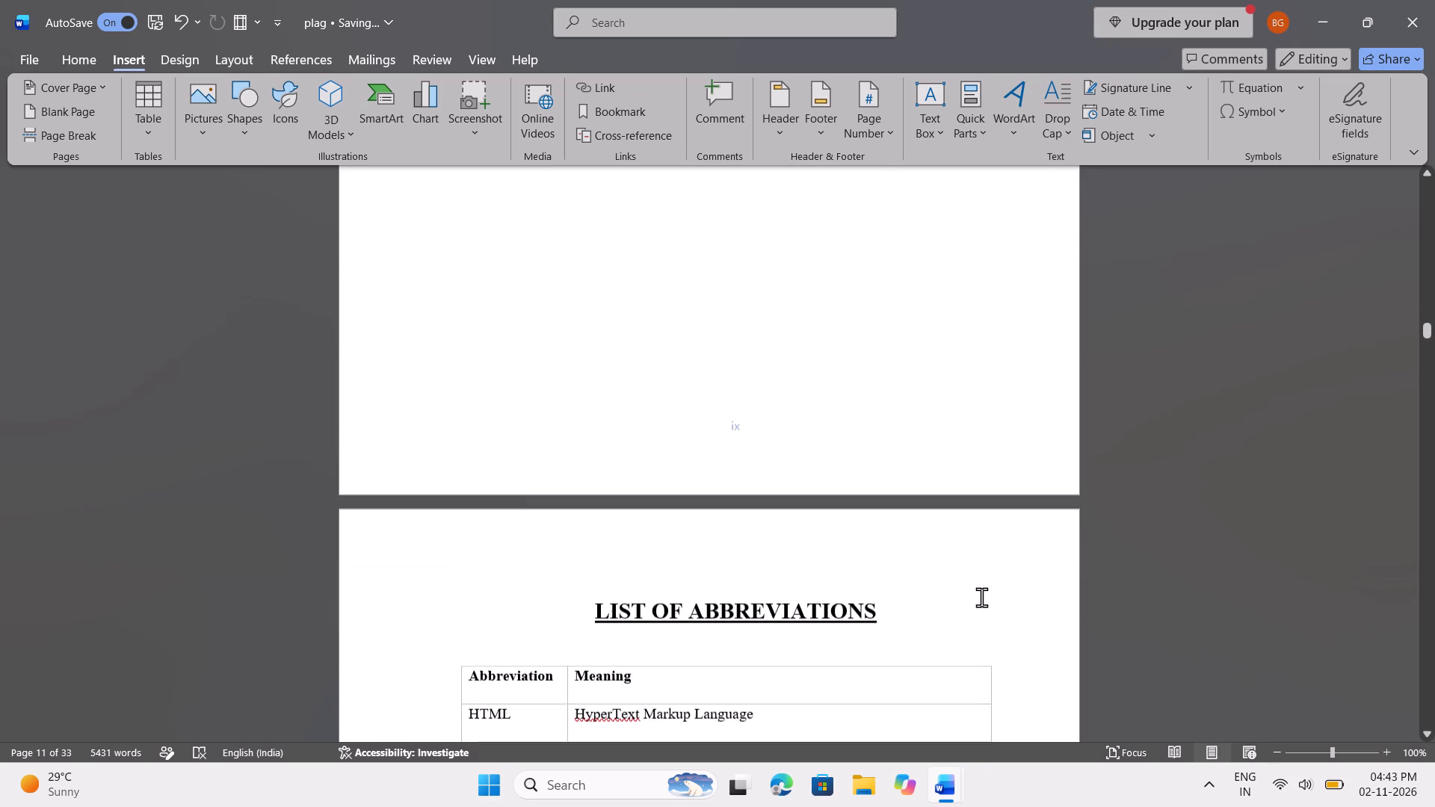
scroll(981, 597, "down", 2)
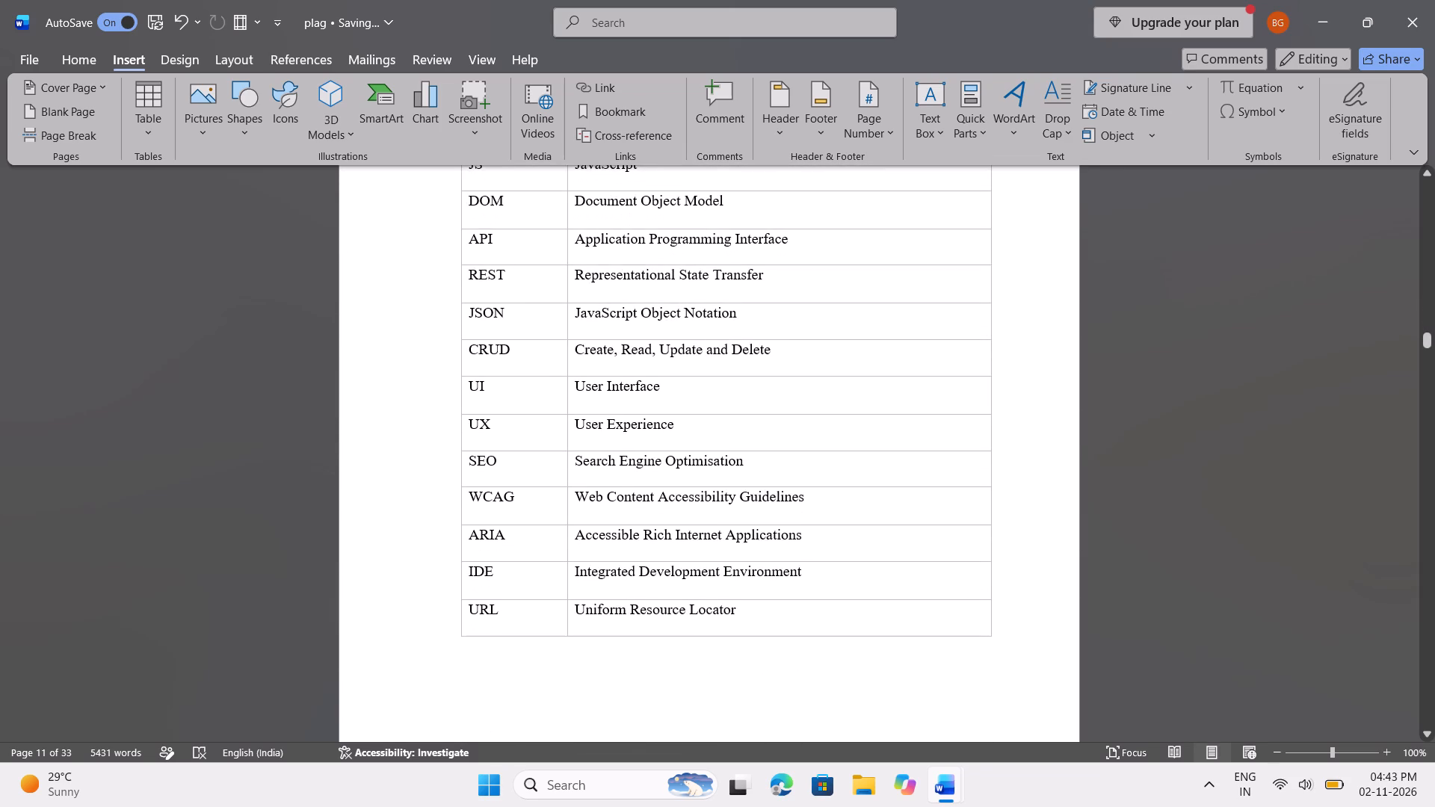
scroll(981, 597, "down", 2)
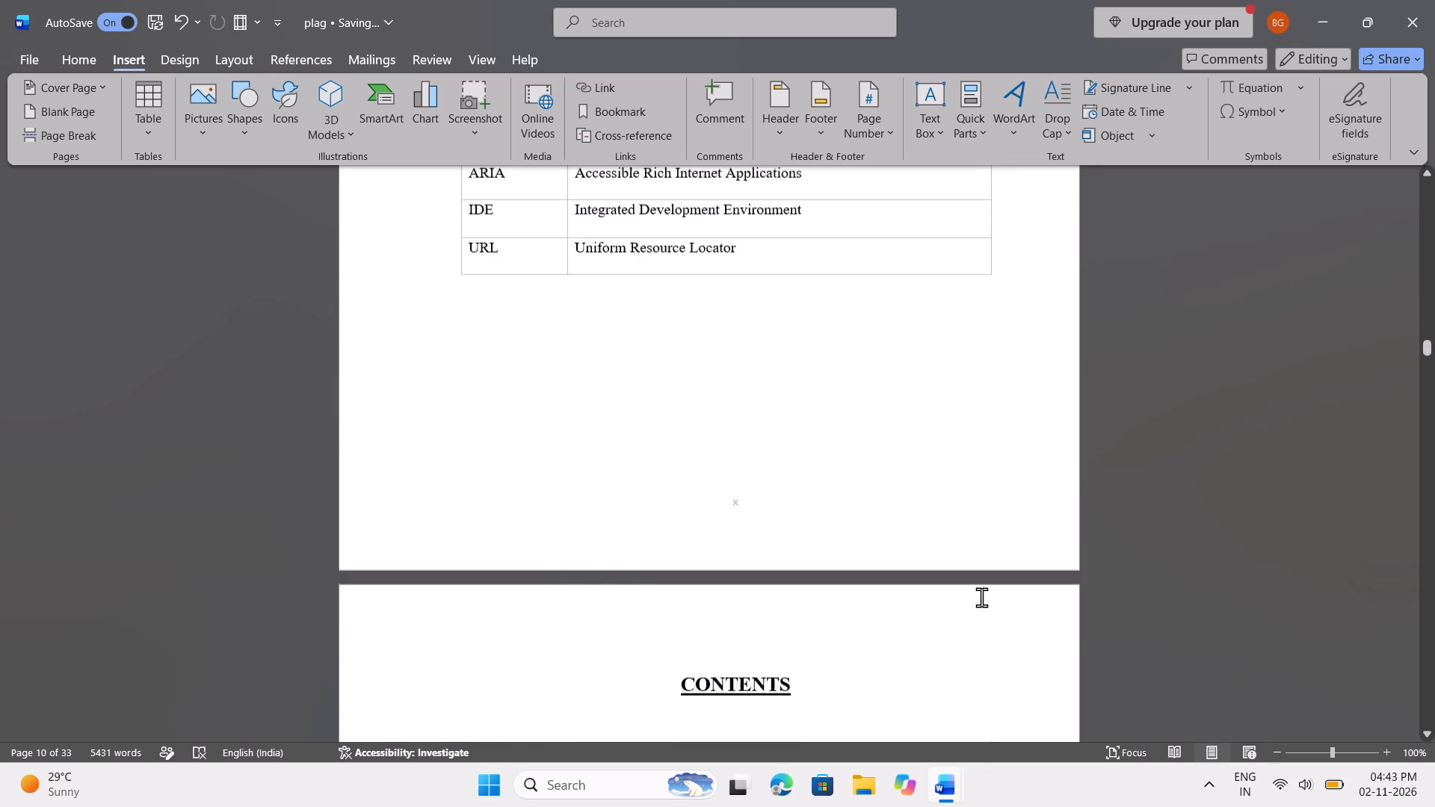
scroll(981, 597, "down", 2)
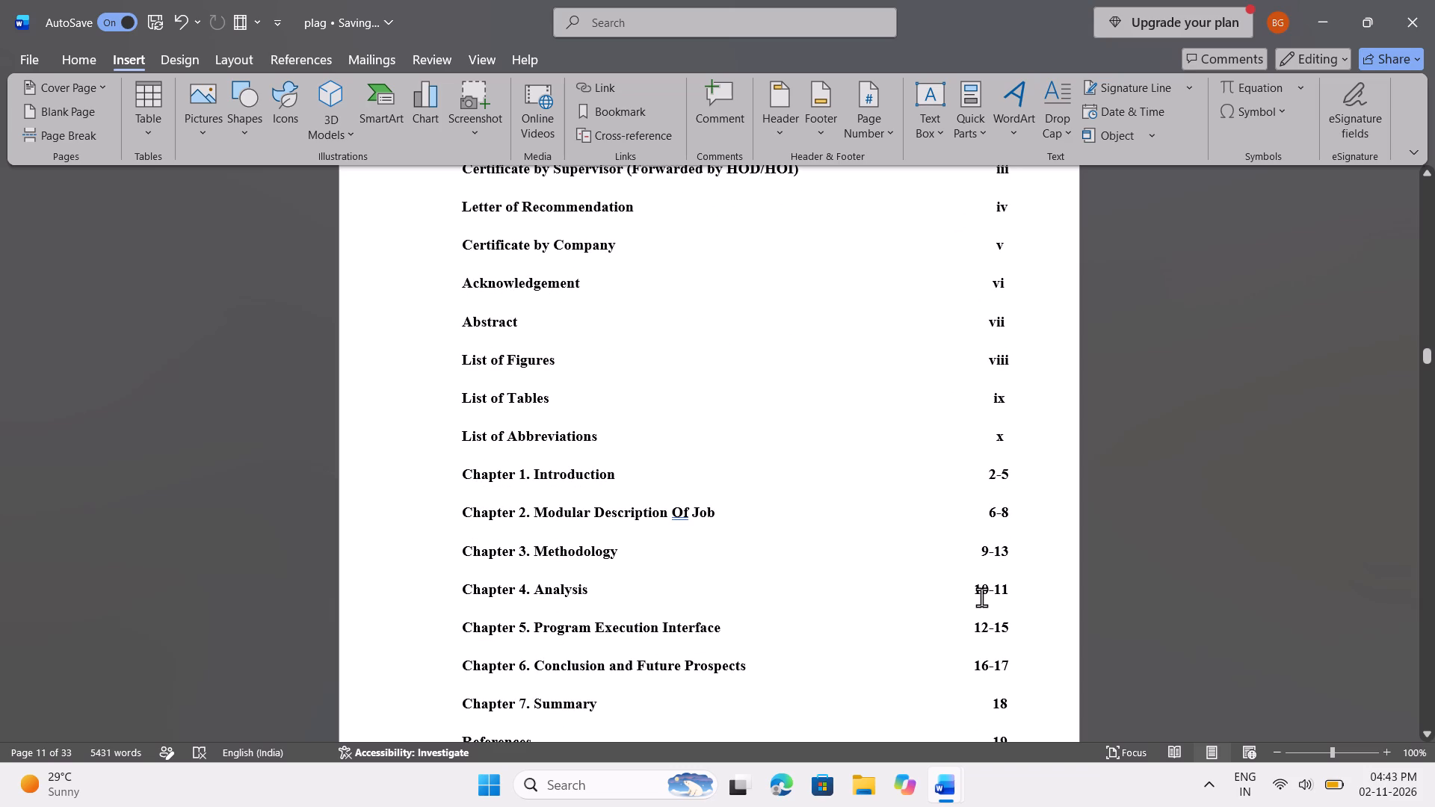
left_click(993, 587)
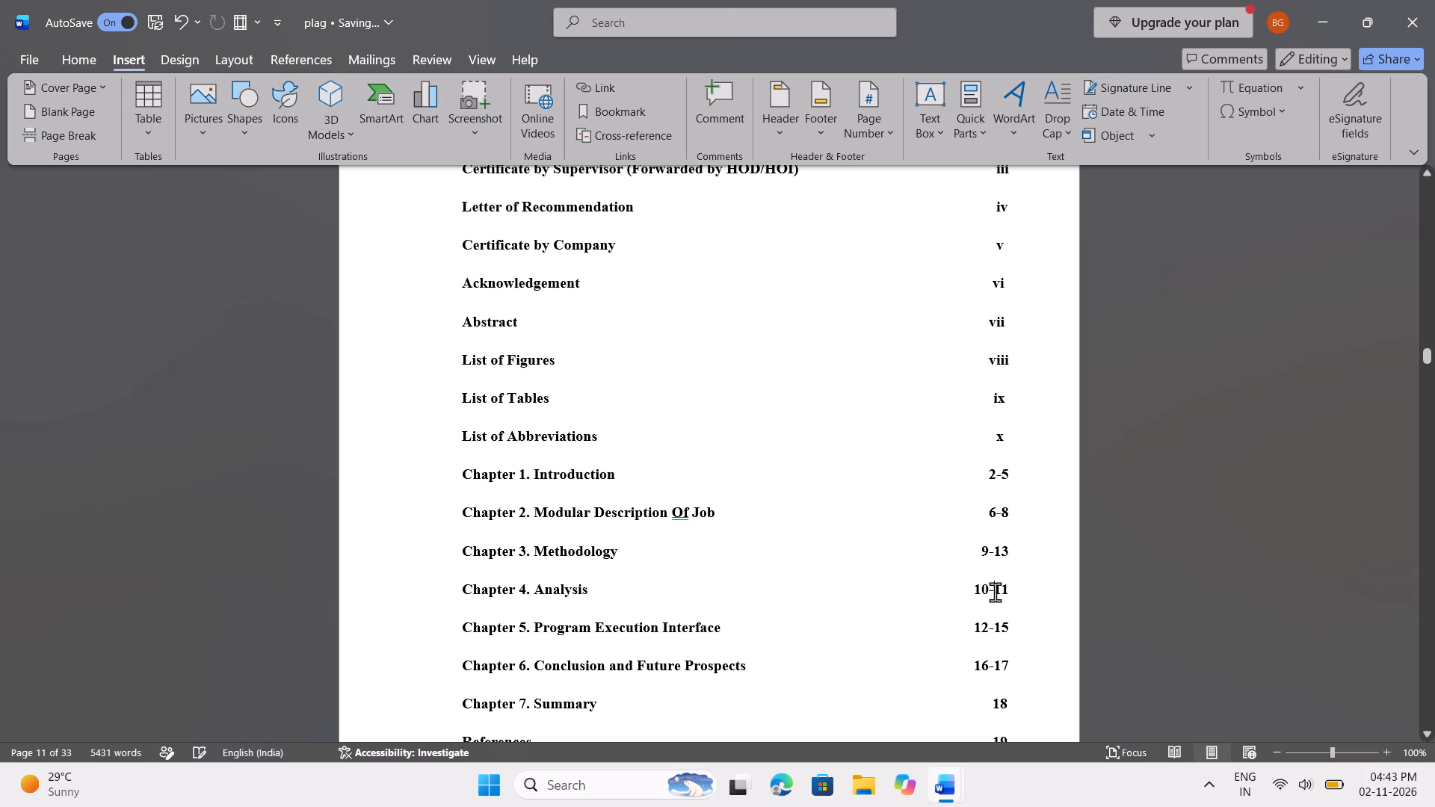
left_click(988, 590)
key("BackSpace")
key("4")
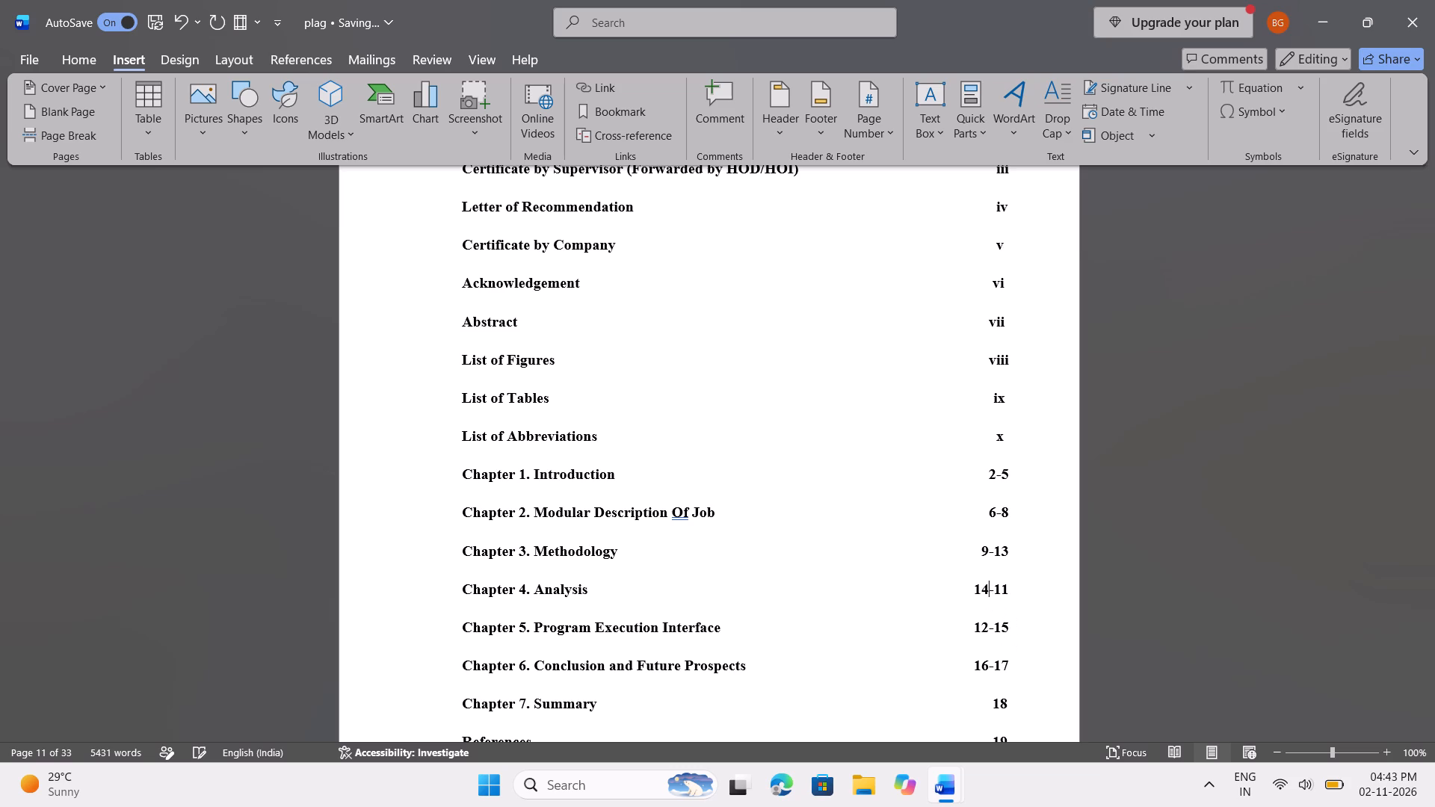
left_click(1022, 594)
key("BackSpace")
key("6")
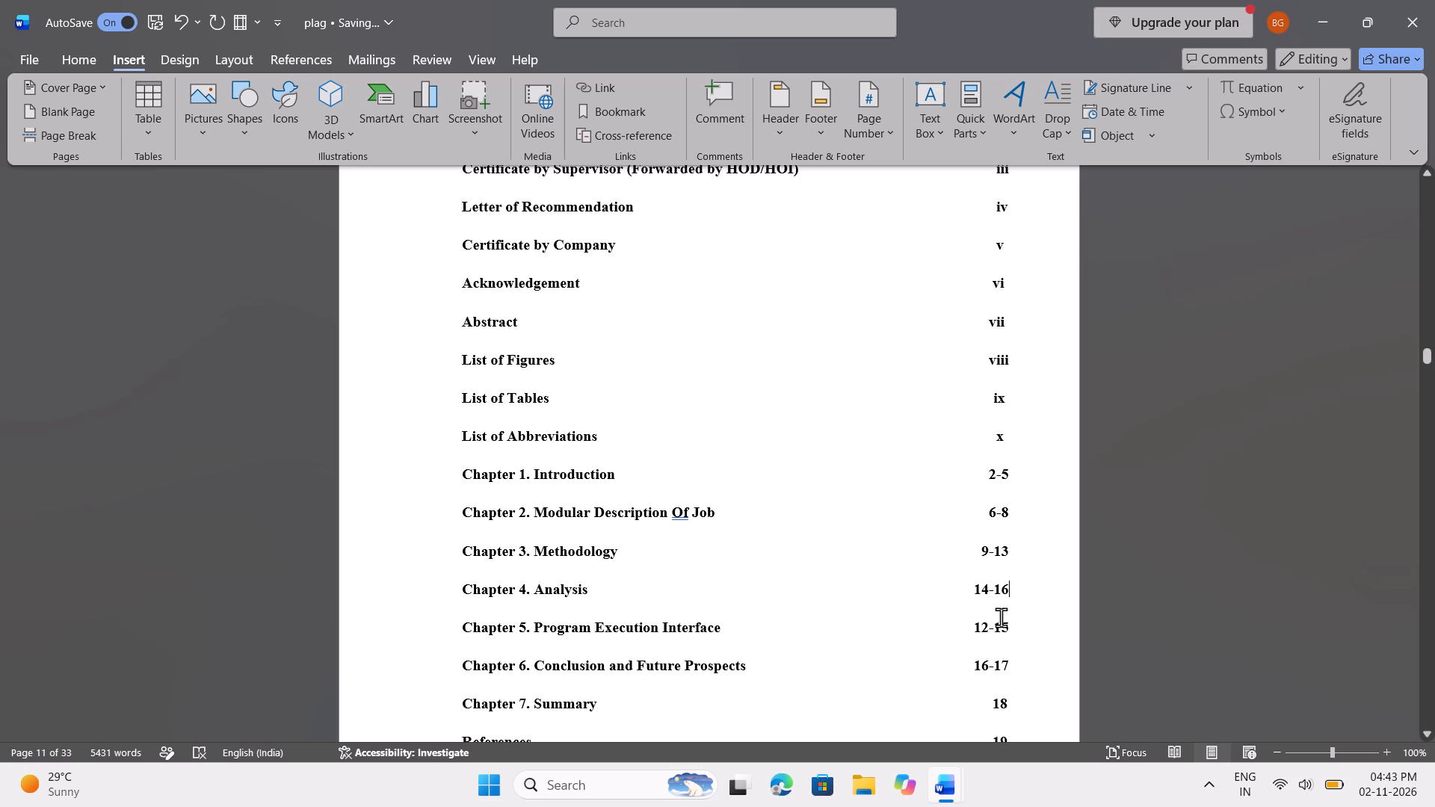
Set the page range of Chapter 5. Program Execution Interface in the Contents to 17-20.
left_click(990, 625)
key("BackSpace")
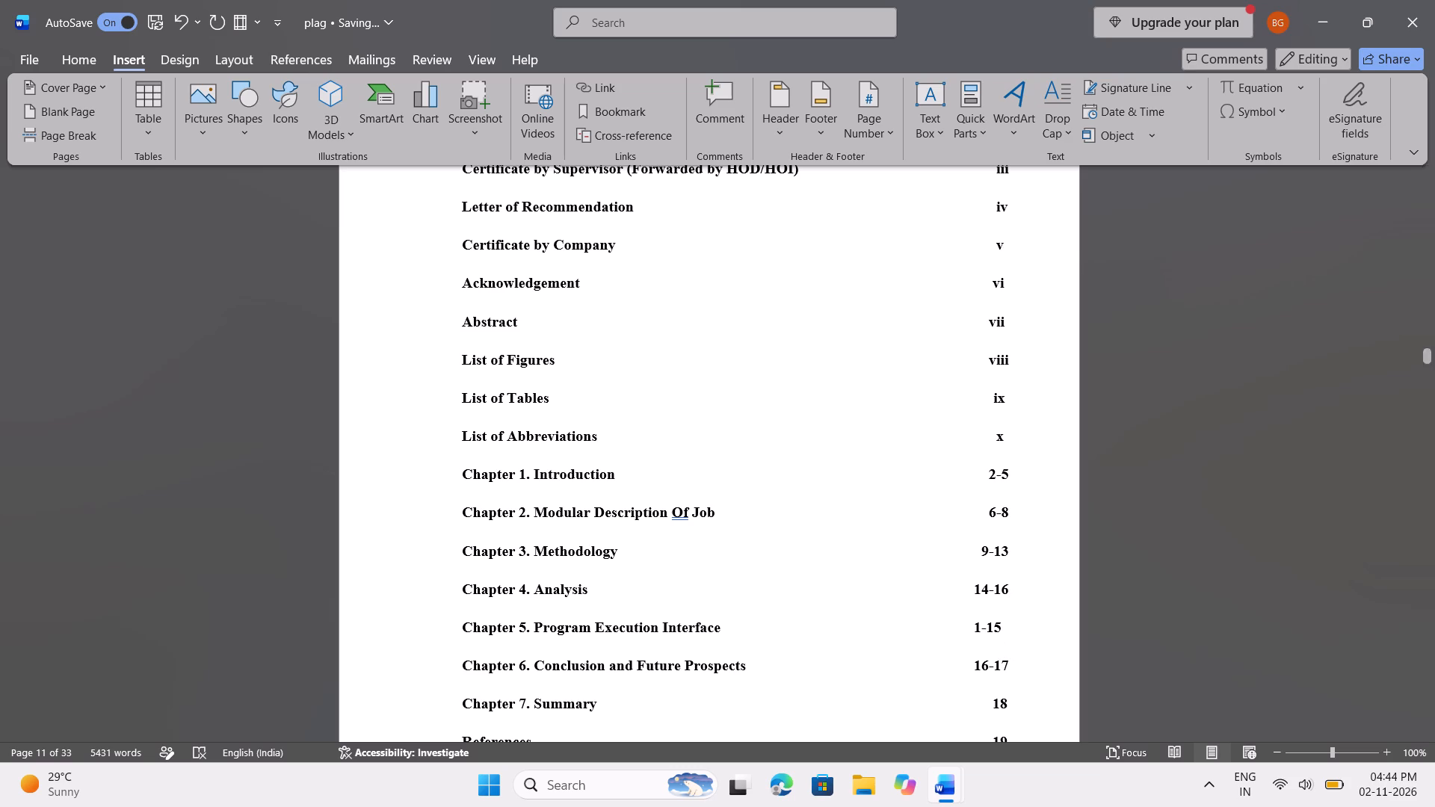
key("7")
left_click(1023, 628)
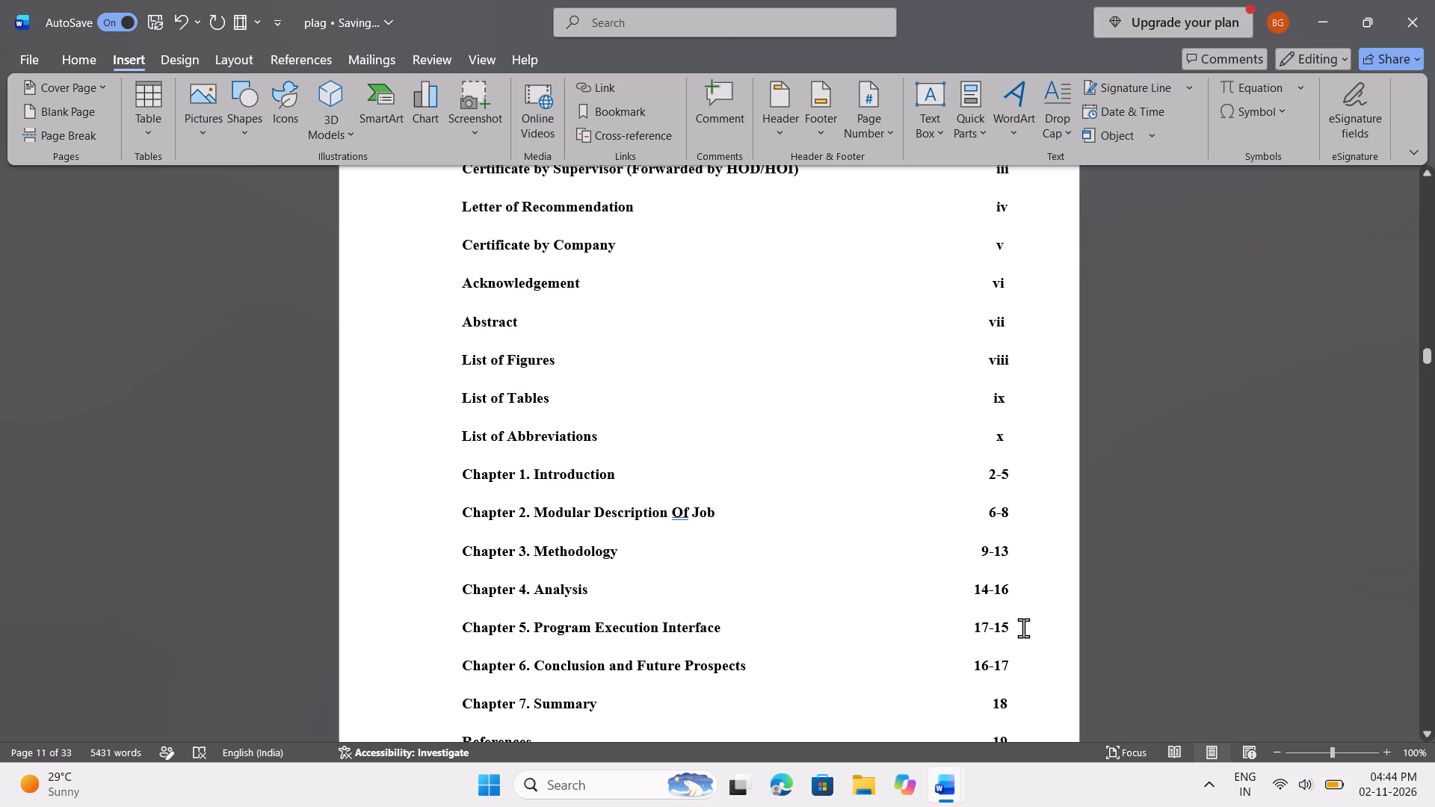
key("BackSpace")
key("BackSpace")
type("20")
Set the starting page of Chapter 6. Conclusion and Future Prospects in the Contents to 21.
scroll(927, 657, "down", 1)
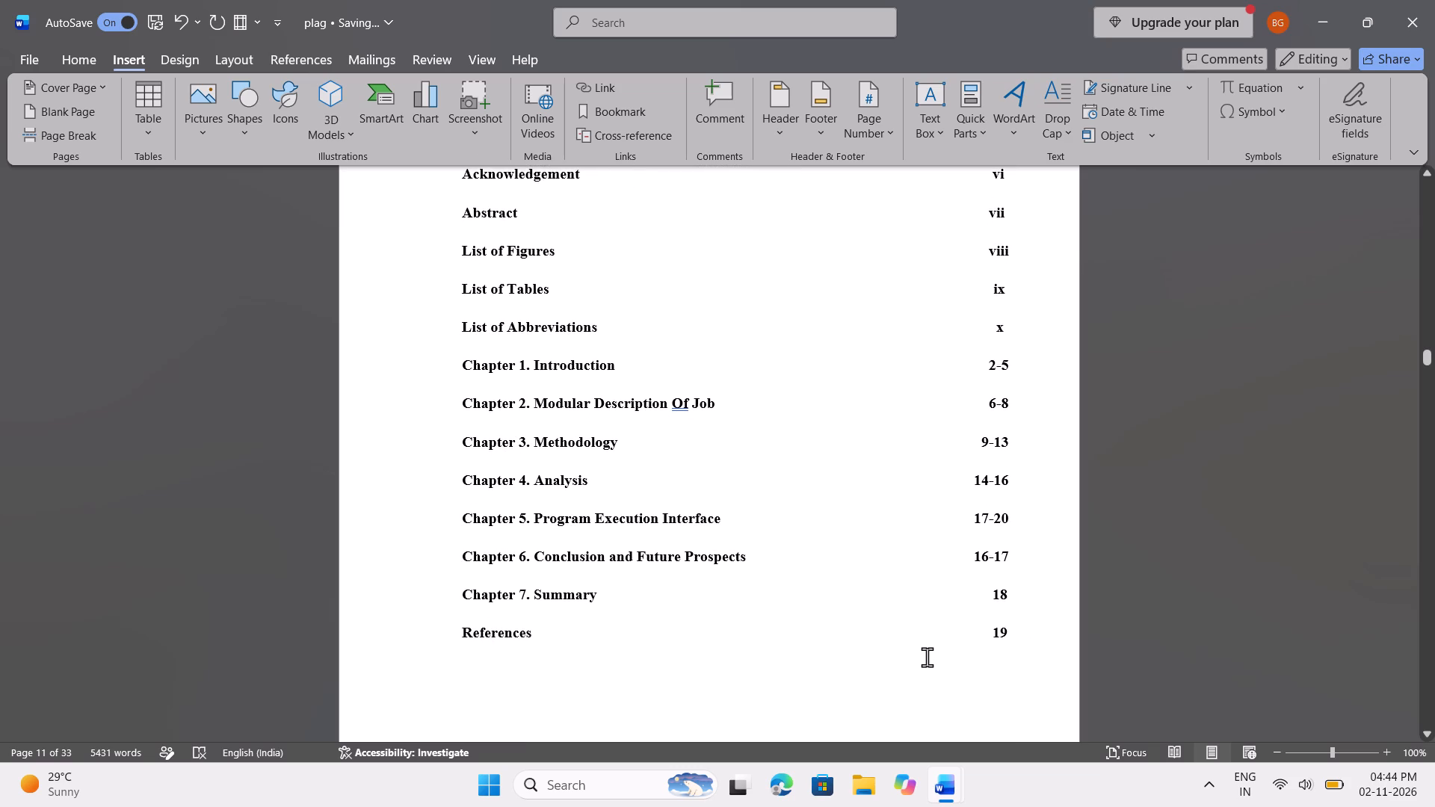
left_click(989, 557)
key("BackSpace")
key("BackSpace")
type("21")
Examine the pages from Chapter 6 to the end of the report, checking where Chapter 6, the summary and the references fall.
scroll(762, 644, "down", 1)
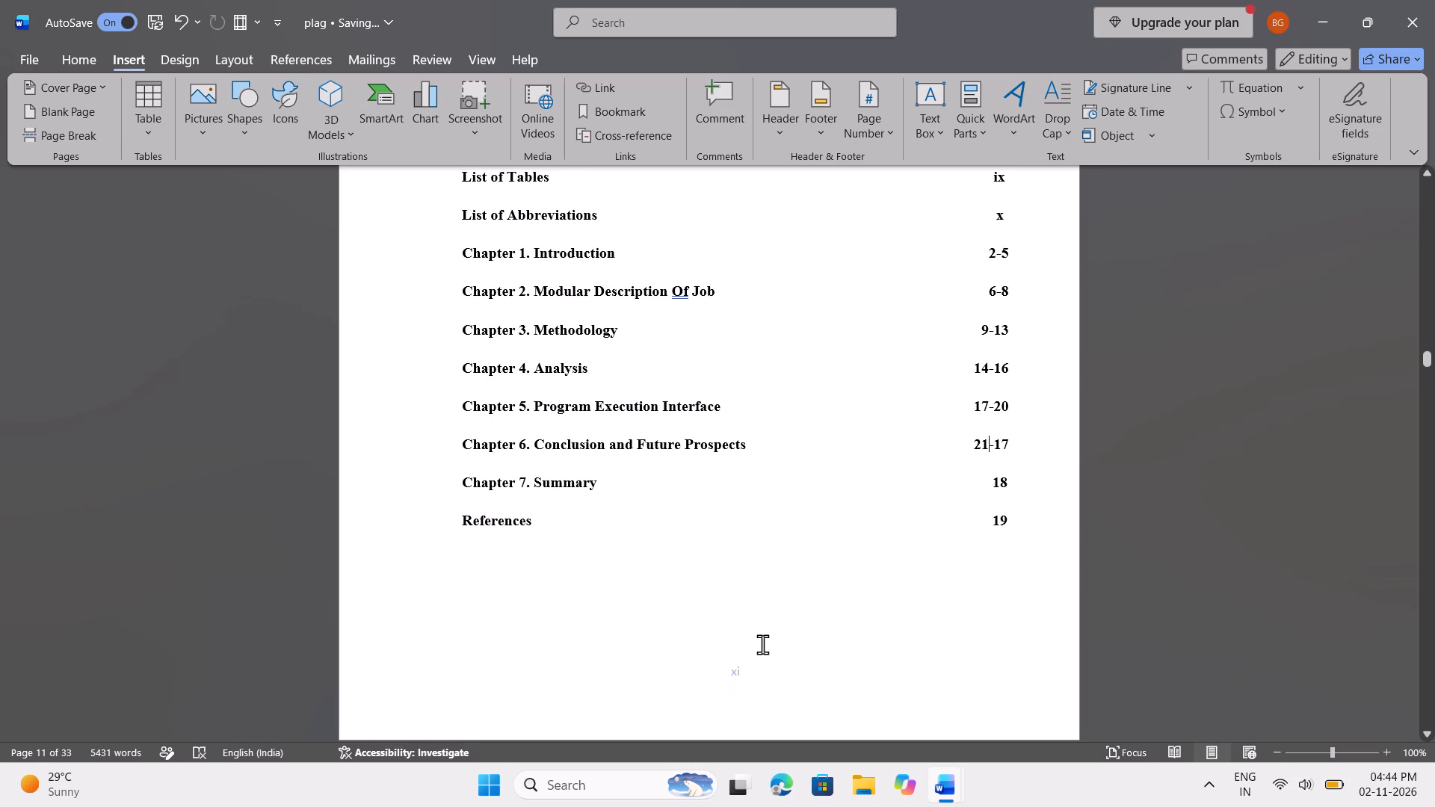
scroll(762, 644, "down", 18)
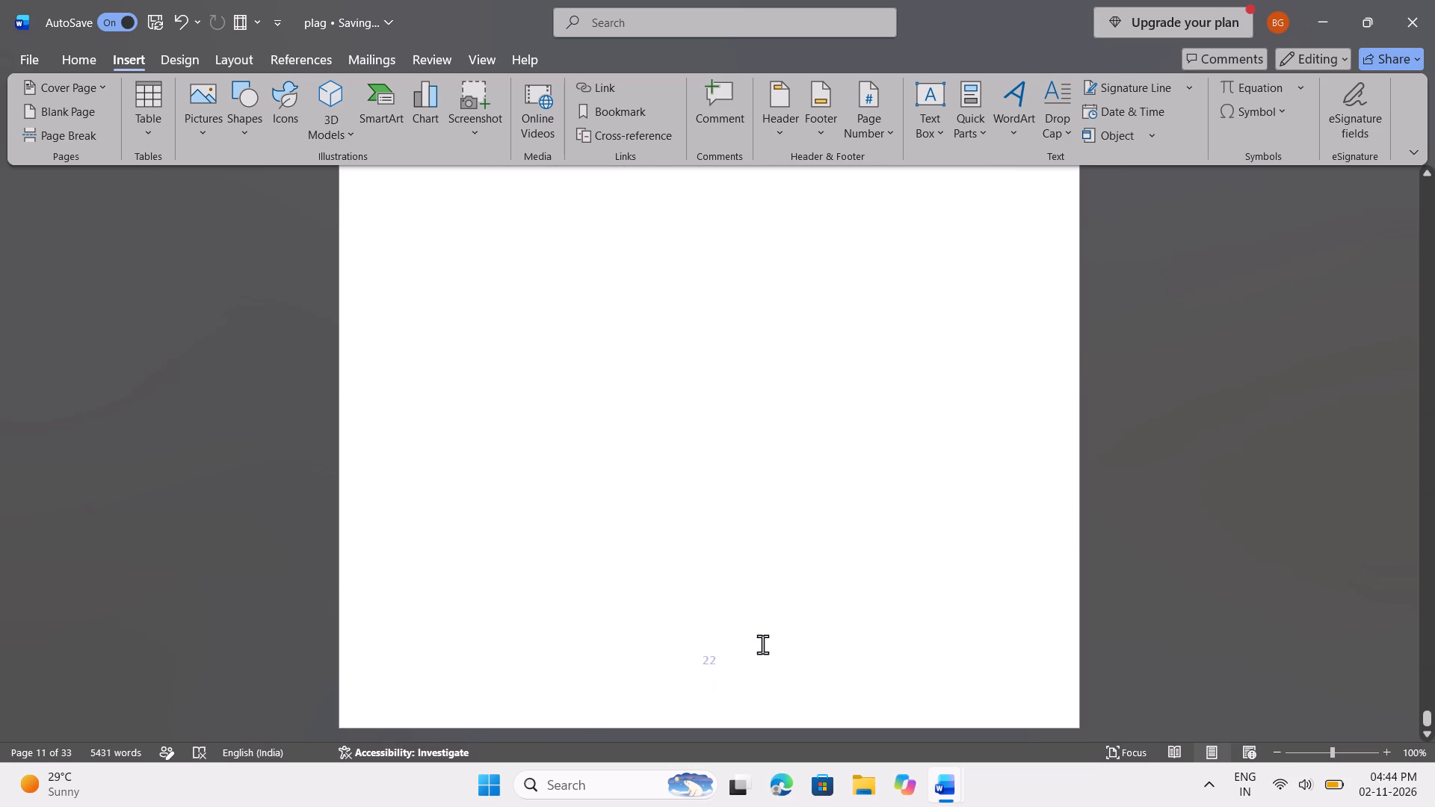
scroll(762, 644, "down", 1)
scroll(762, 644, "up", 5)
scroll(762, 644, "down", 2)
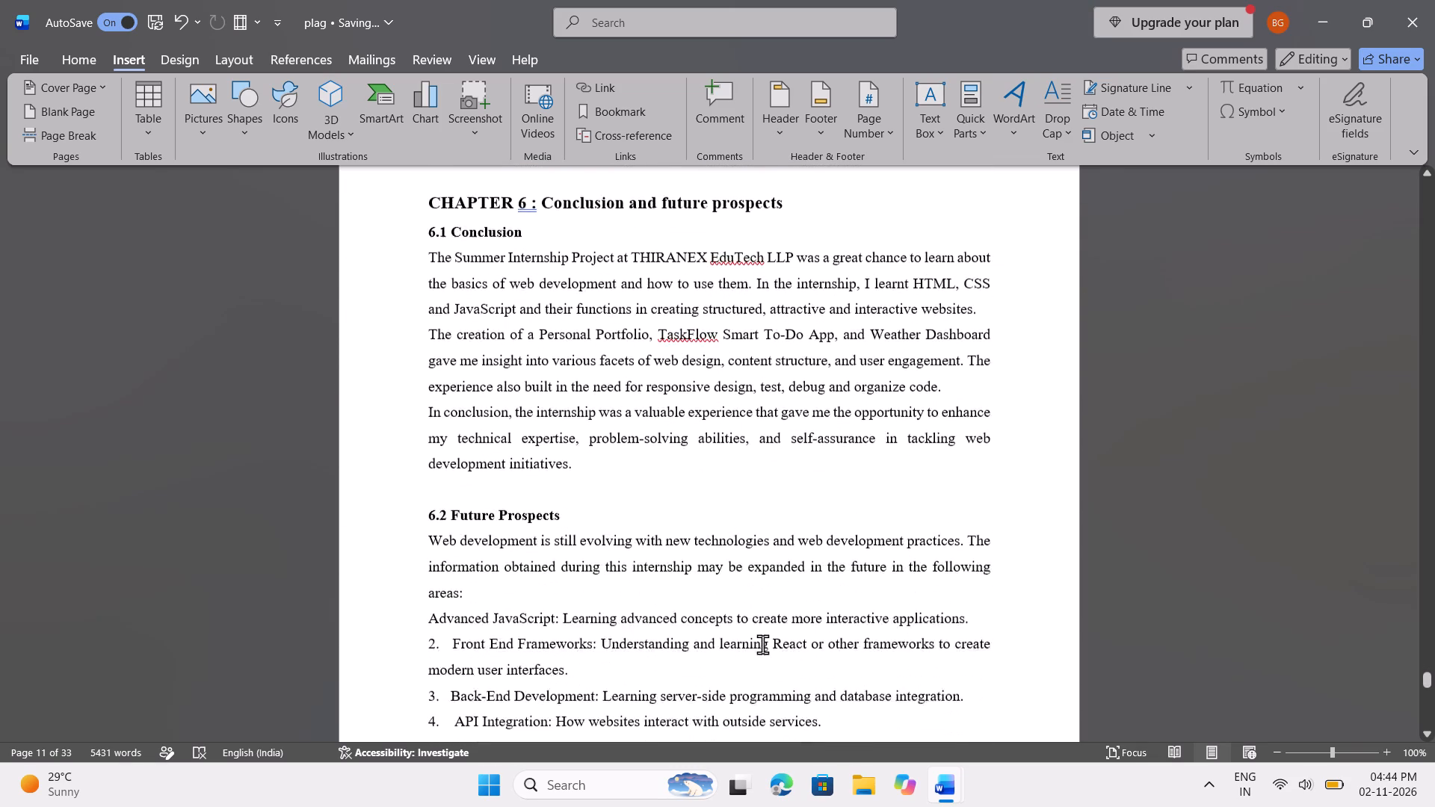
scroll(762, 644, "down", 1)
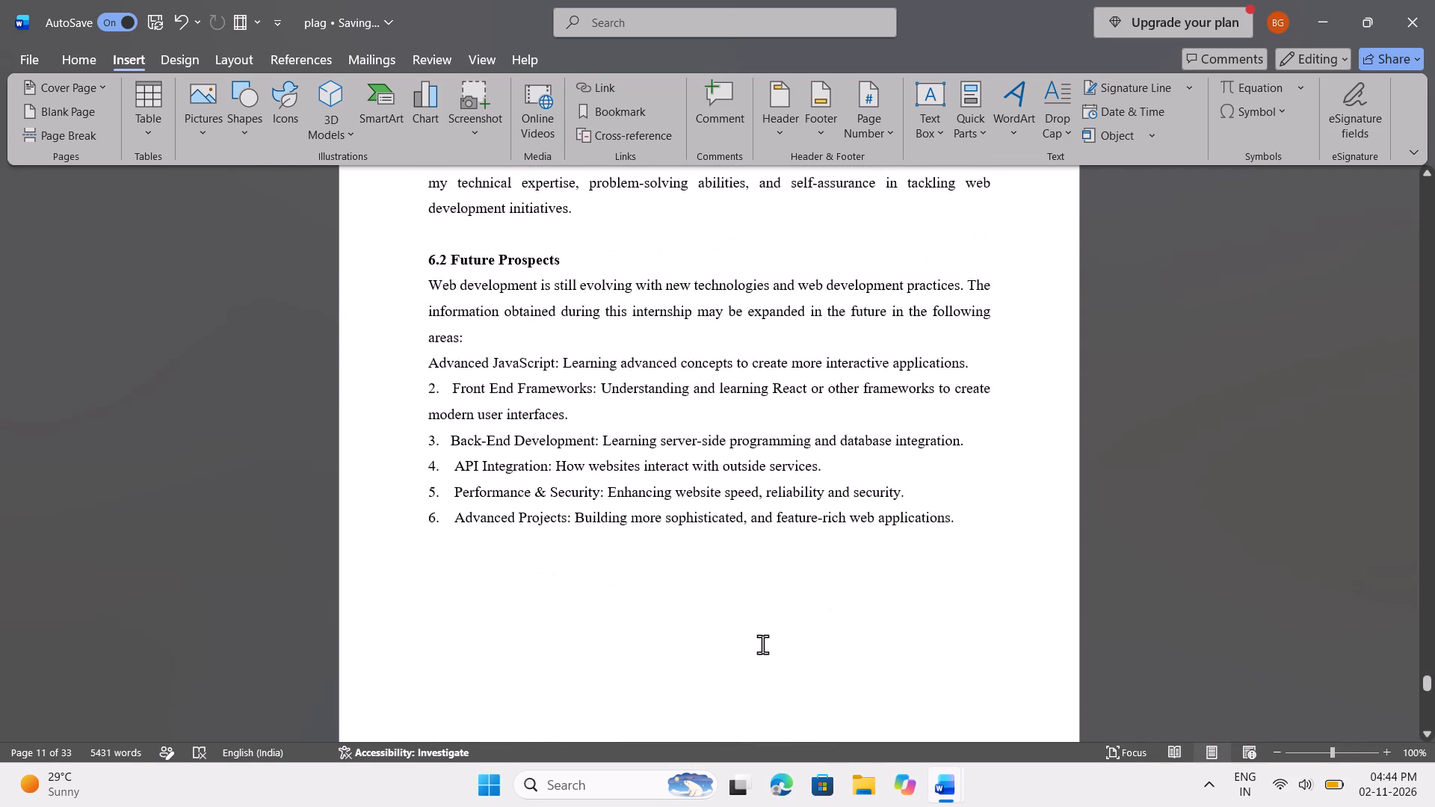
scroll(762, 644, "up", 1)
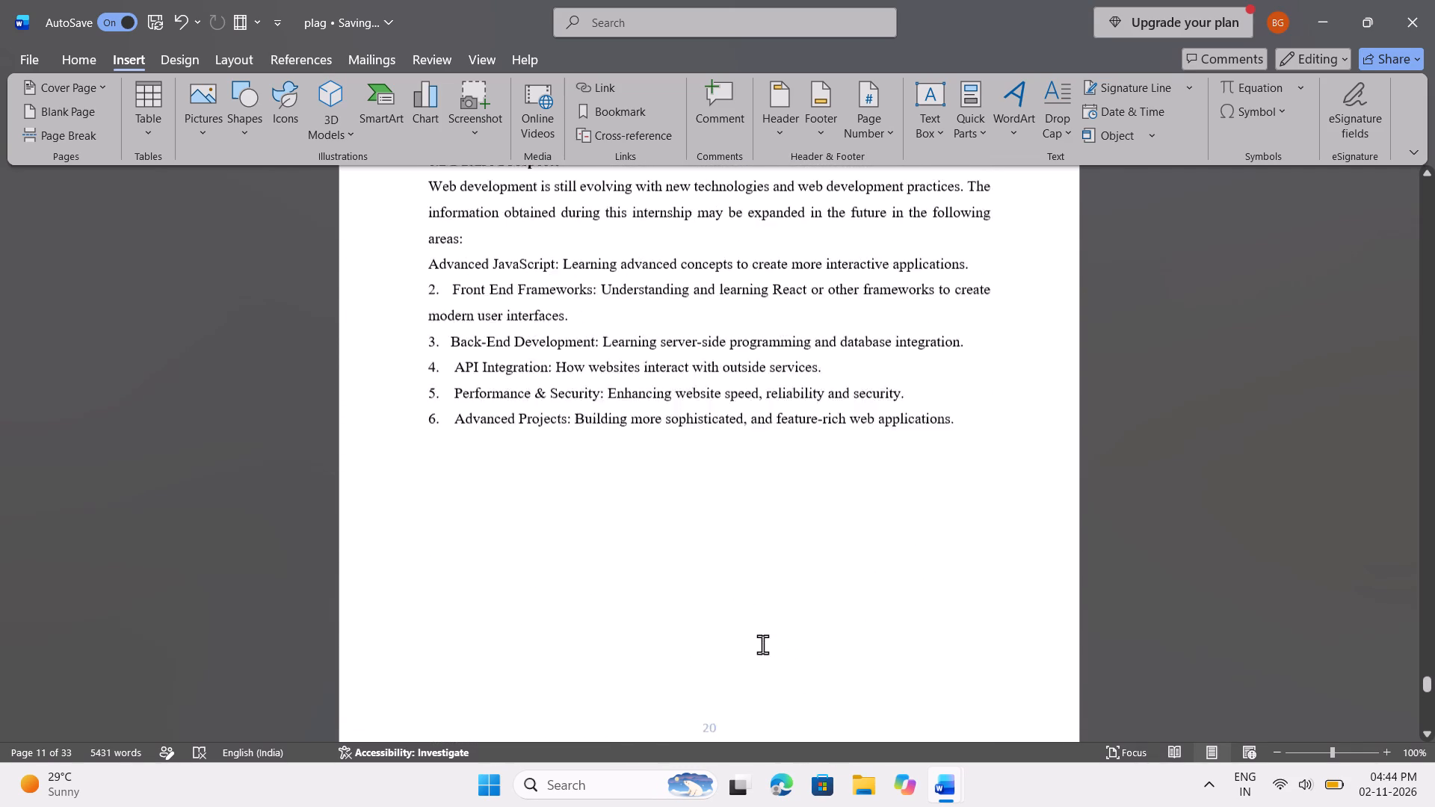
scroll(762, 644, "up", 1)
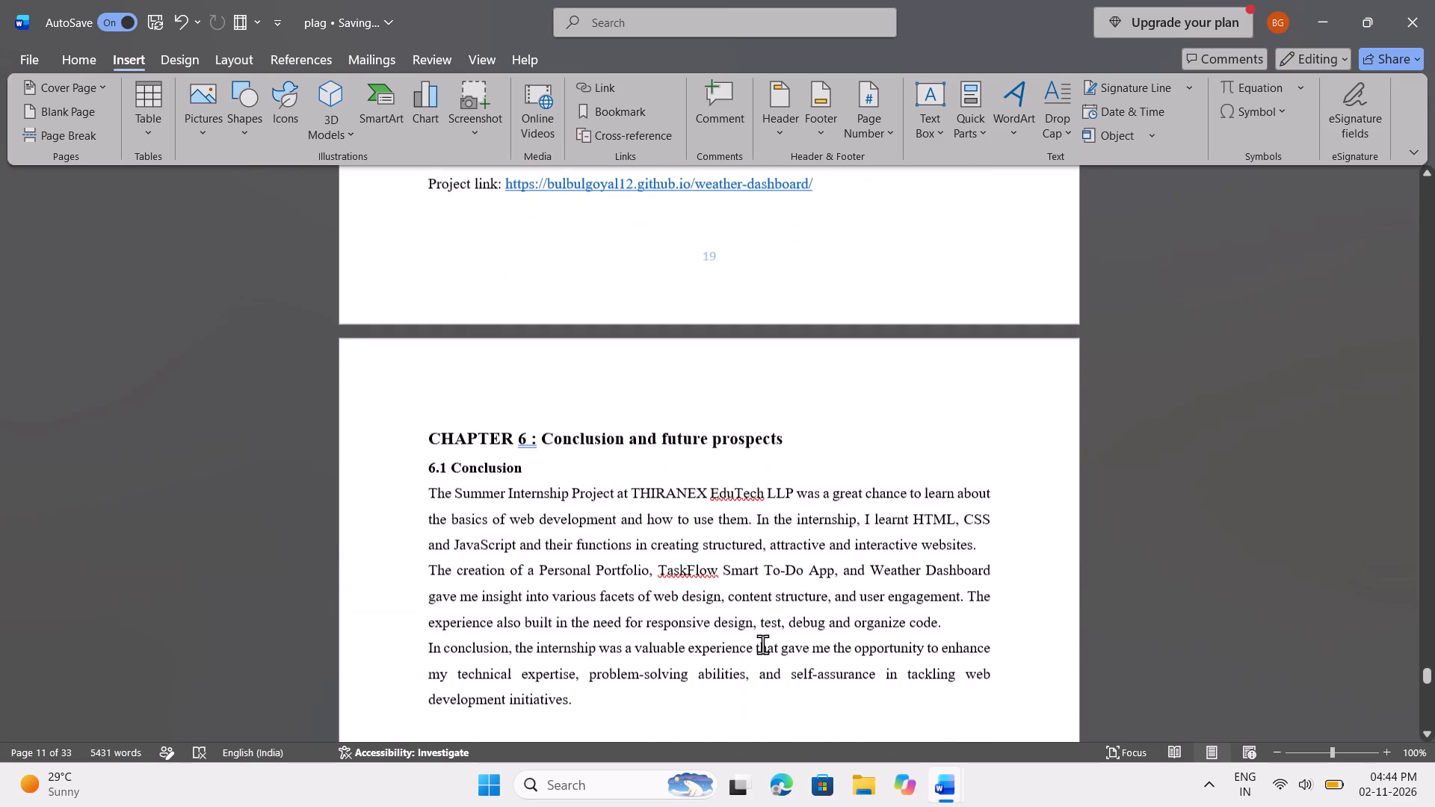
scroll(762, 644, "down", 4)
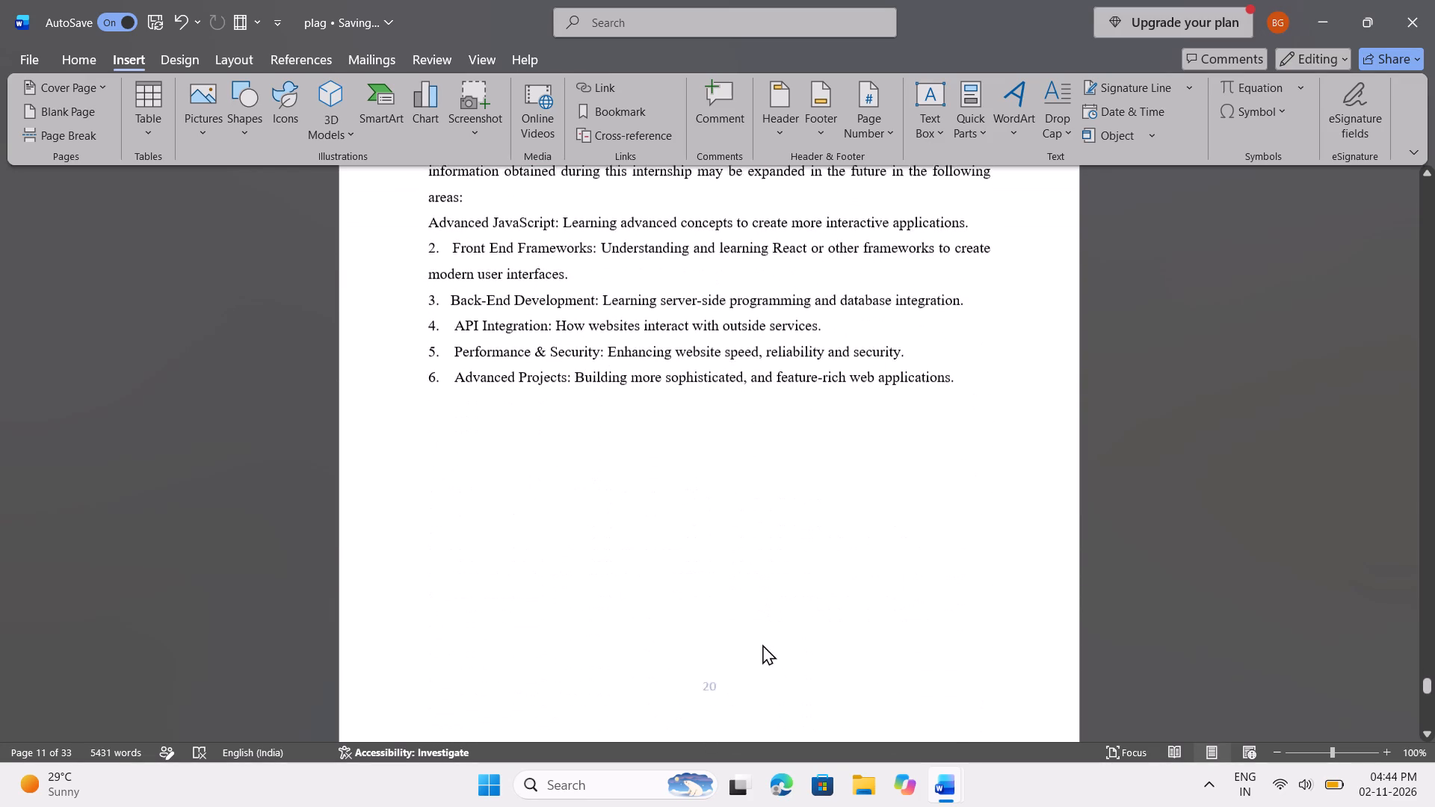
scroll(762, 644, "down", 3)
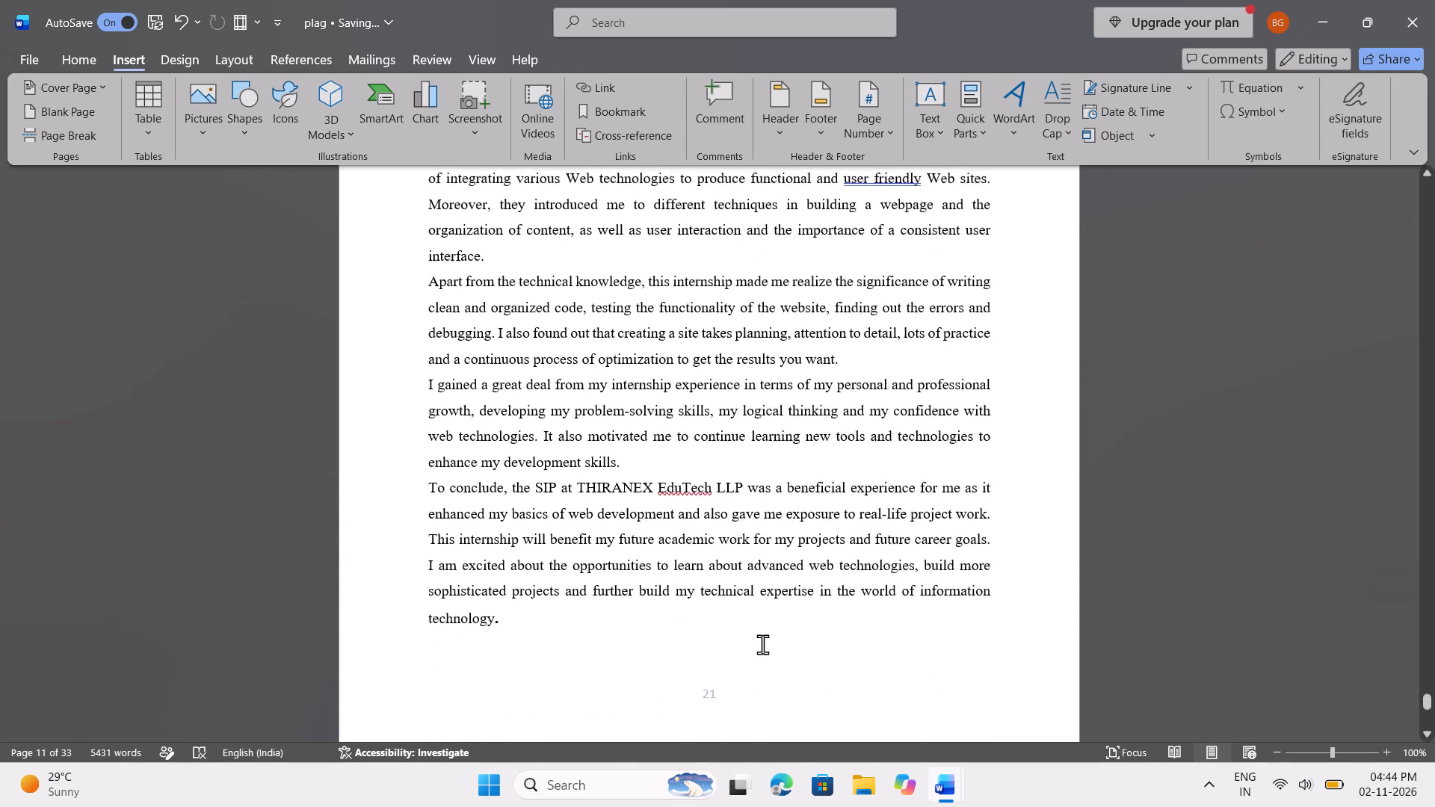
scroll(762, 644, "down", 5)
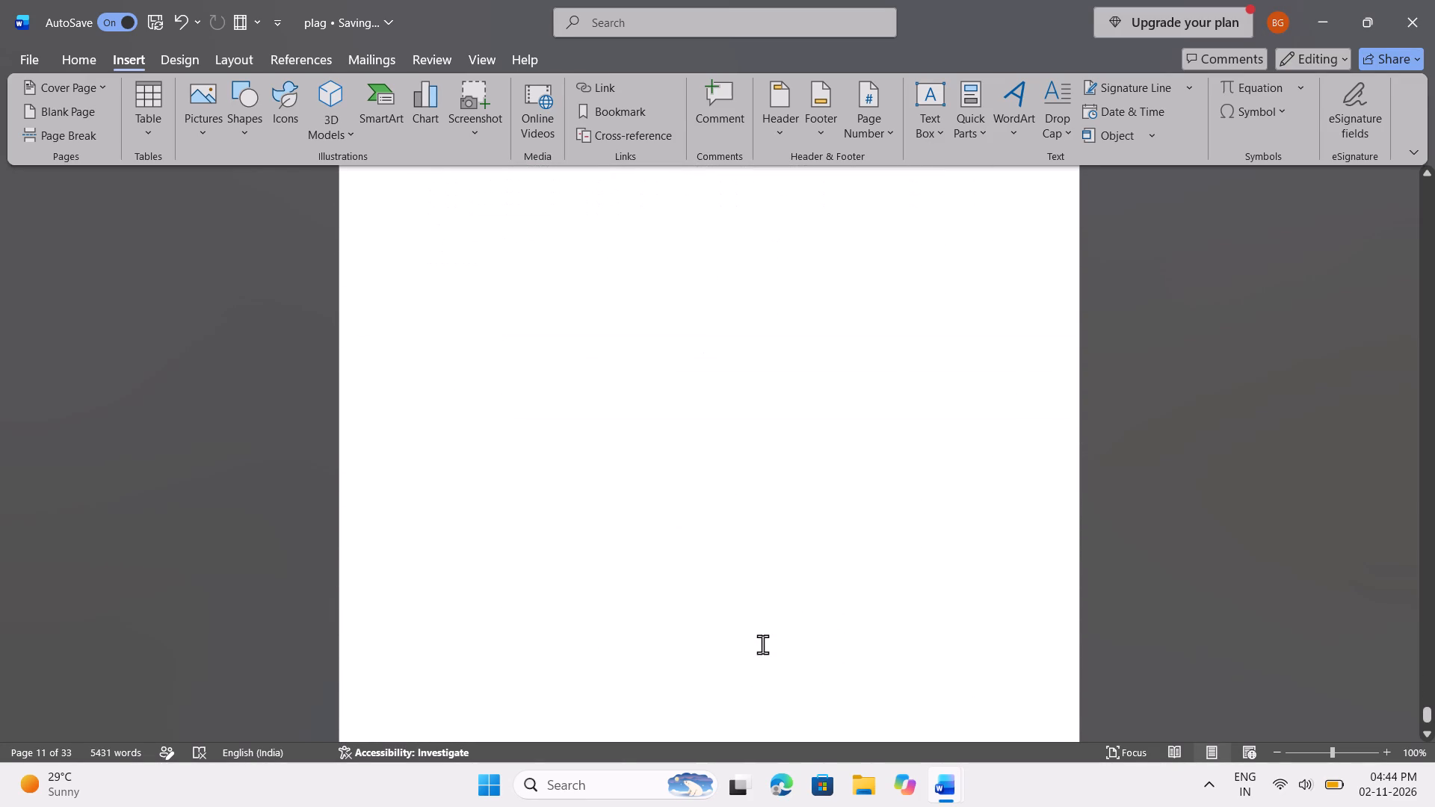
scroll(762, 644, "down", 1)
scroll(762, 644, "up", 10)
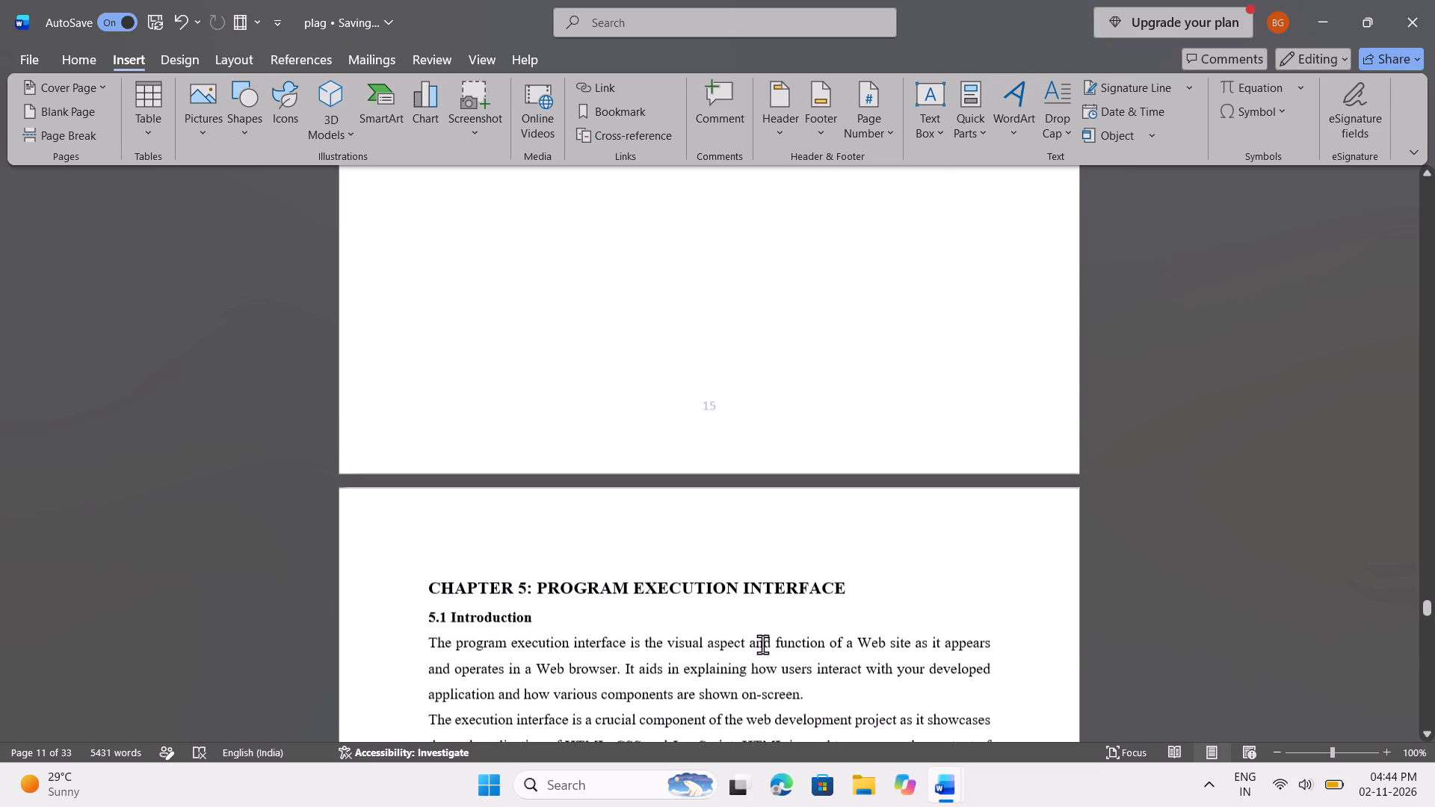
scroll(762, 644, "up", 6)
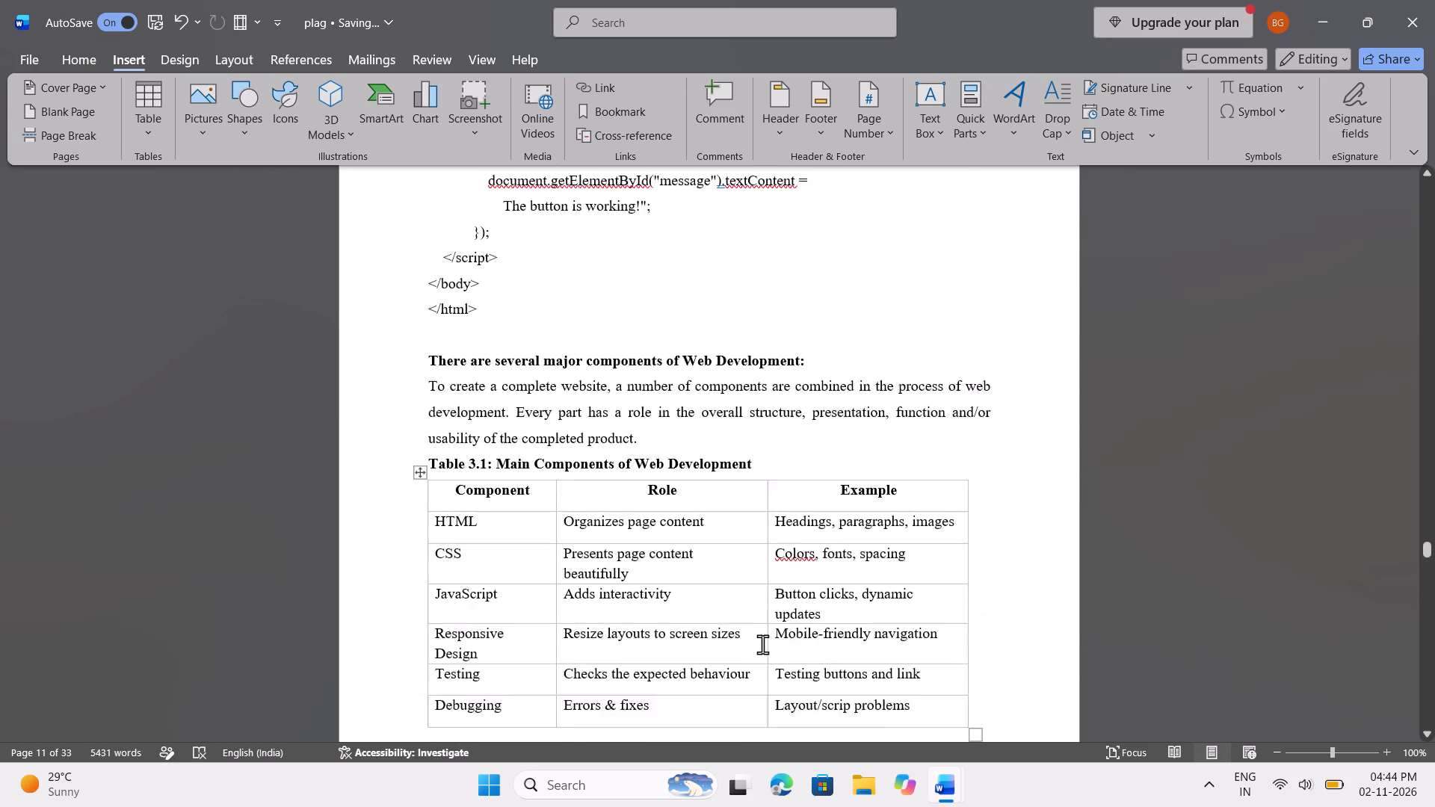
scroll(762, 644, "up", 7)
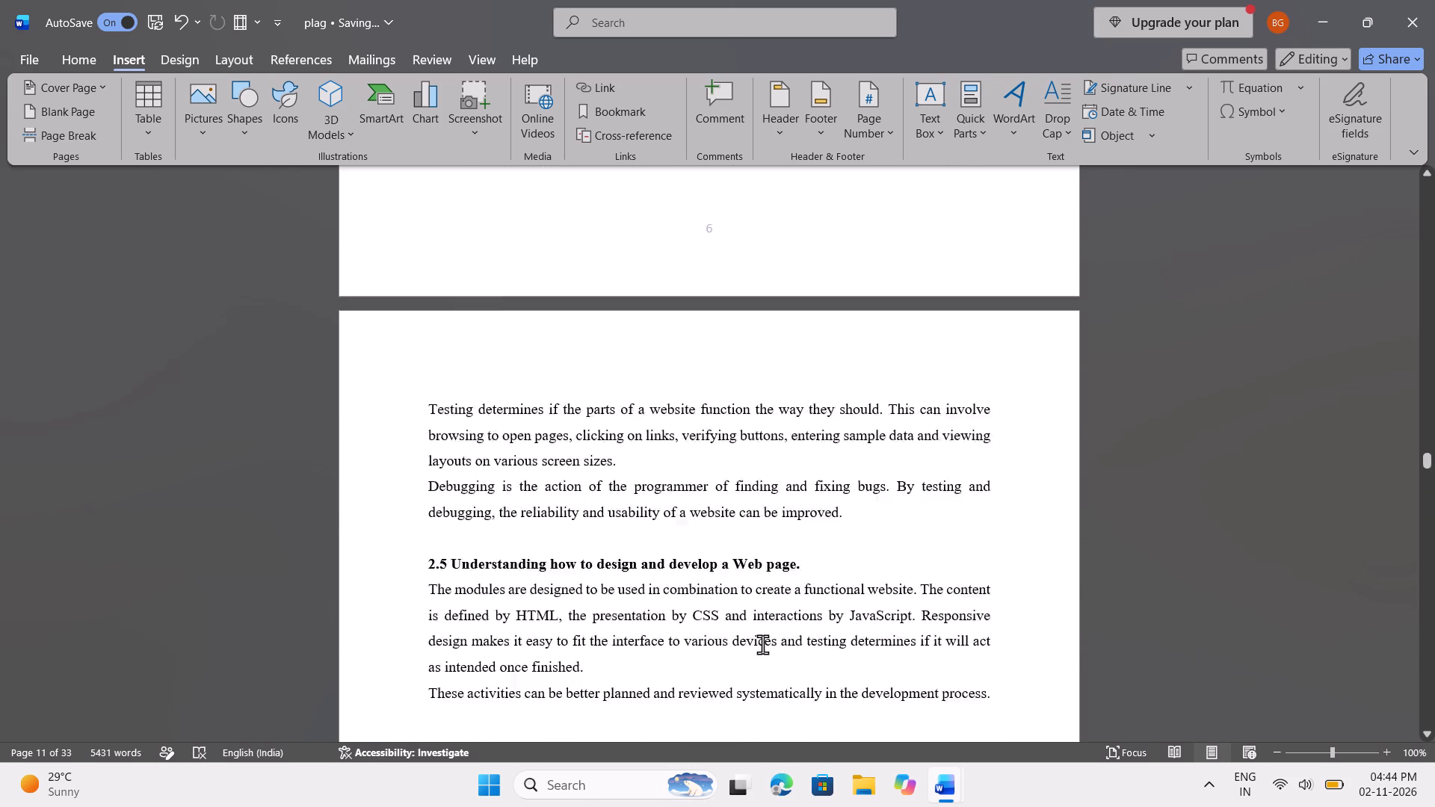
scroll(762, 644, "up", 7)
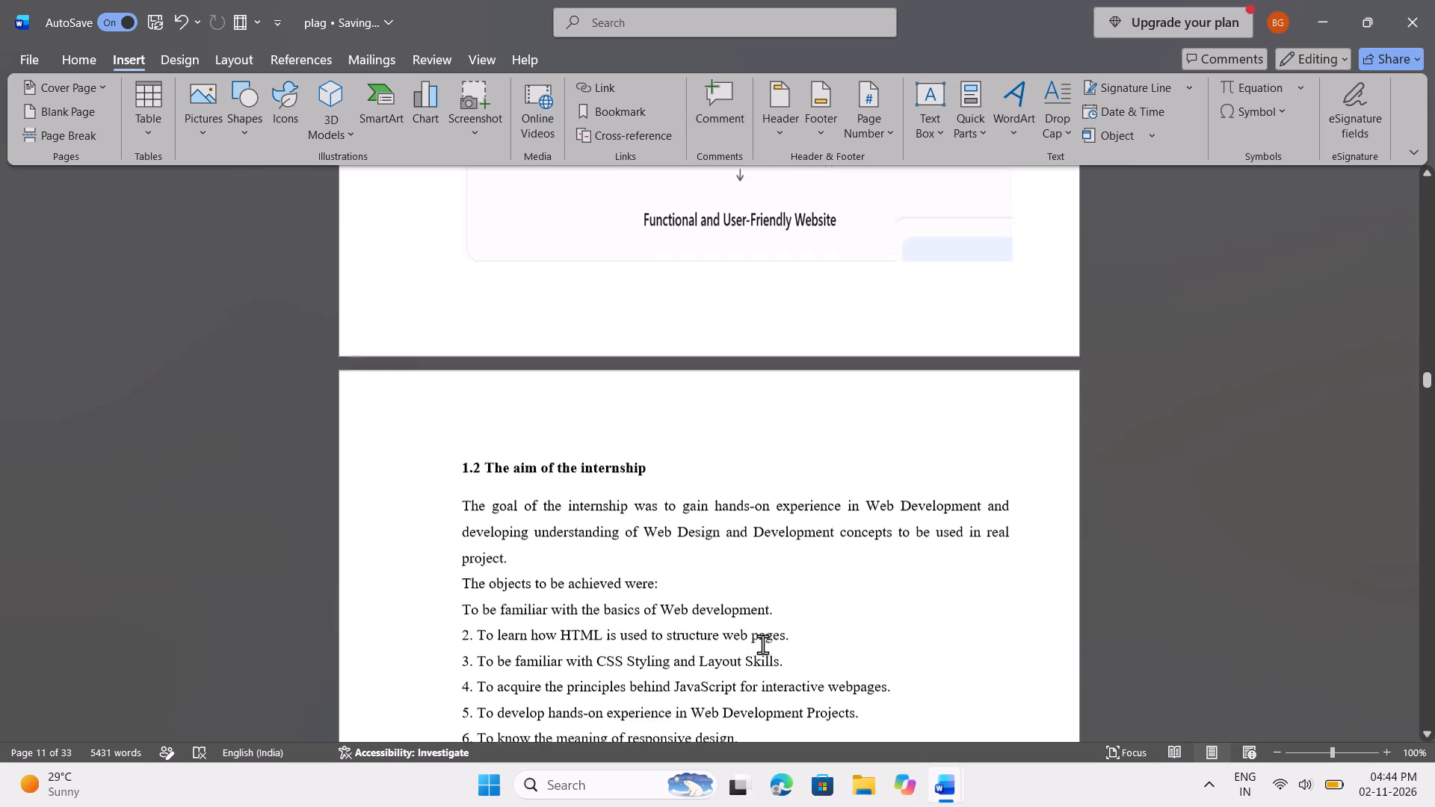
scroll(762, 644, "up", 3)
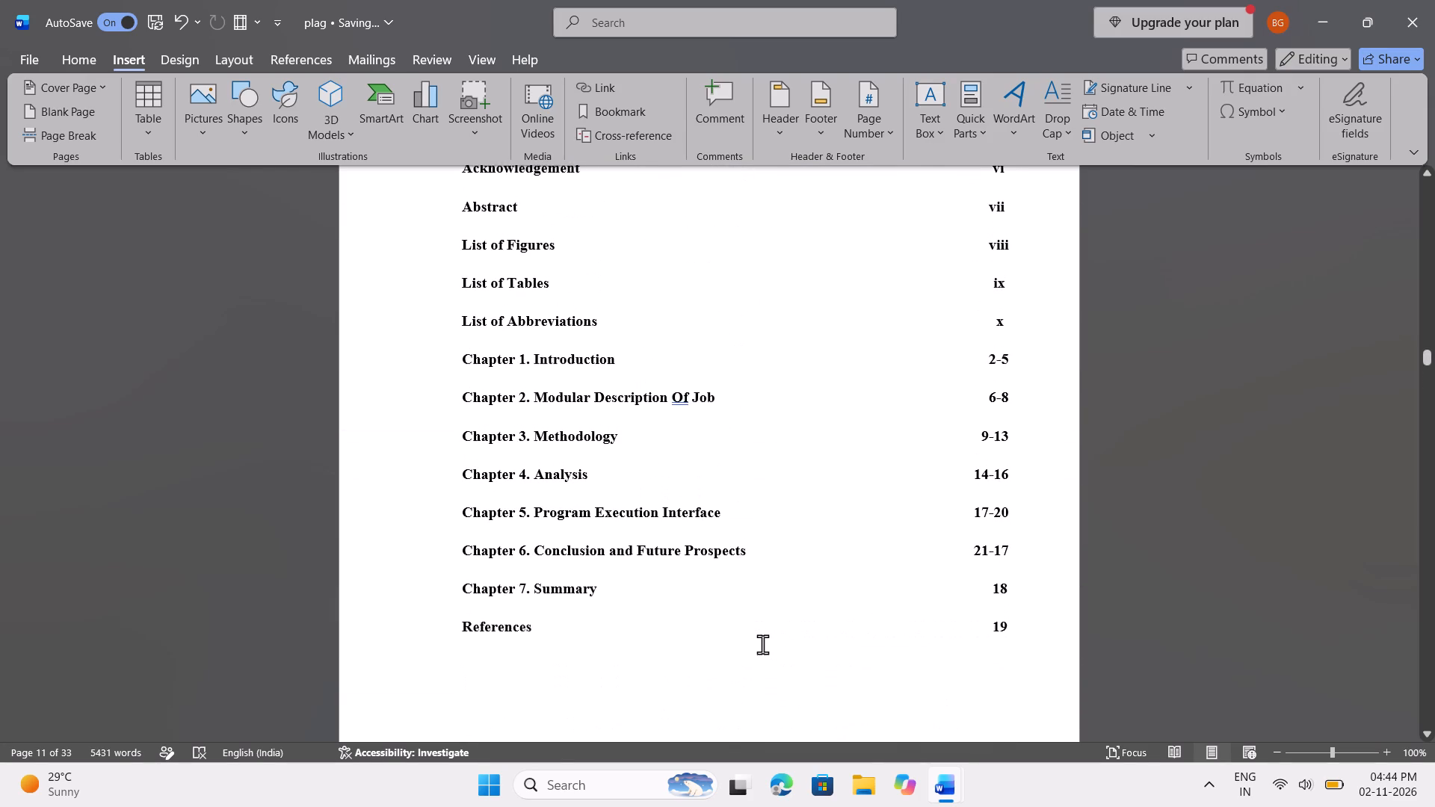
Reduce the Chapter 6 page entry in the Contents to the single page 21 and add three spaces before it to realign it.
left_click(1022, 554)
key("BackSpace")
key("BackSpace")
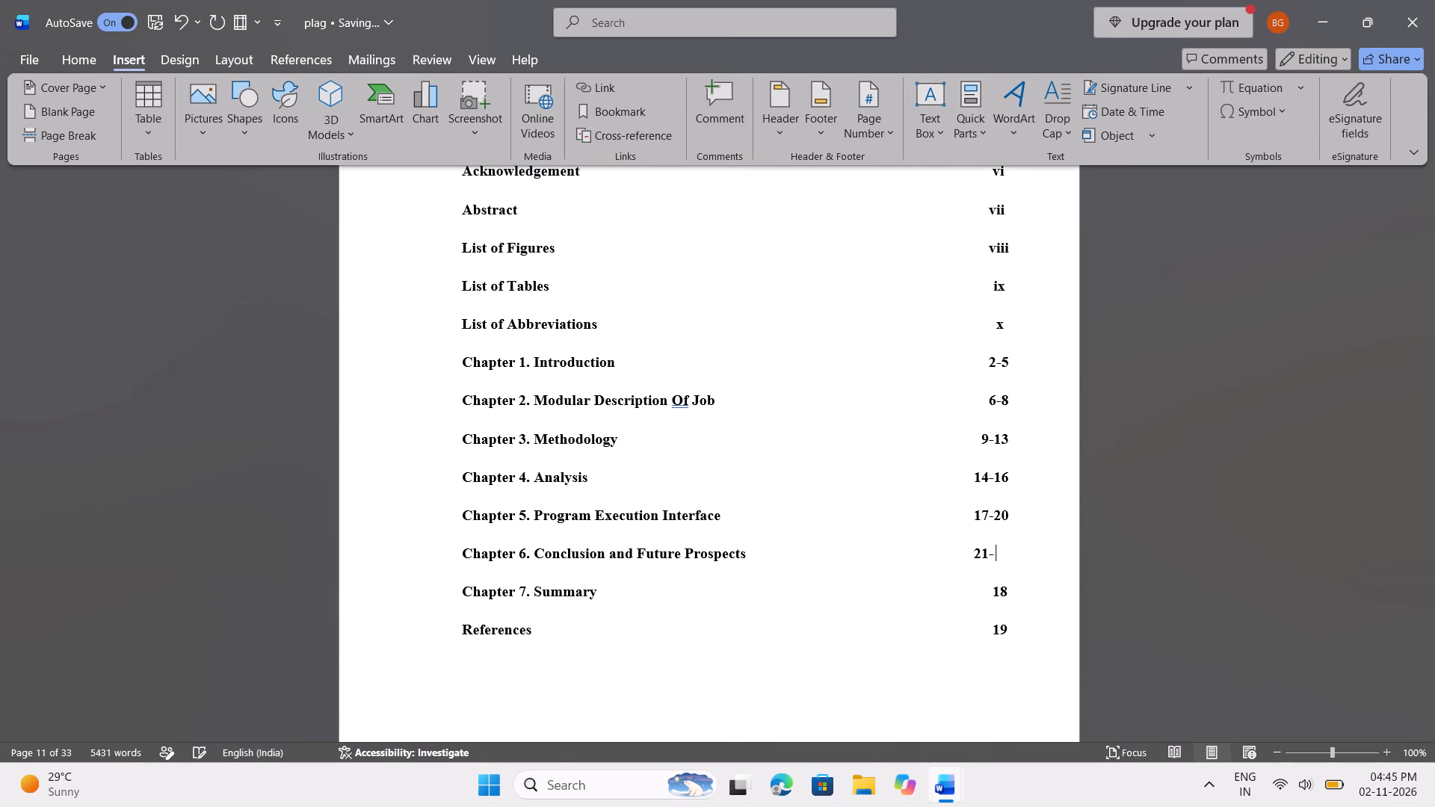
key("BackSpace")
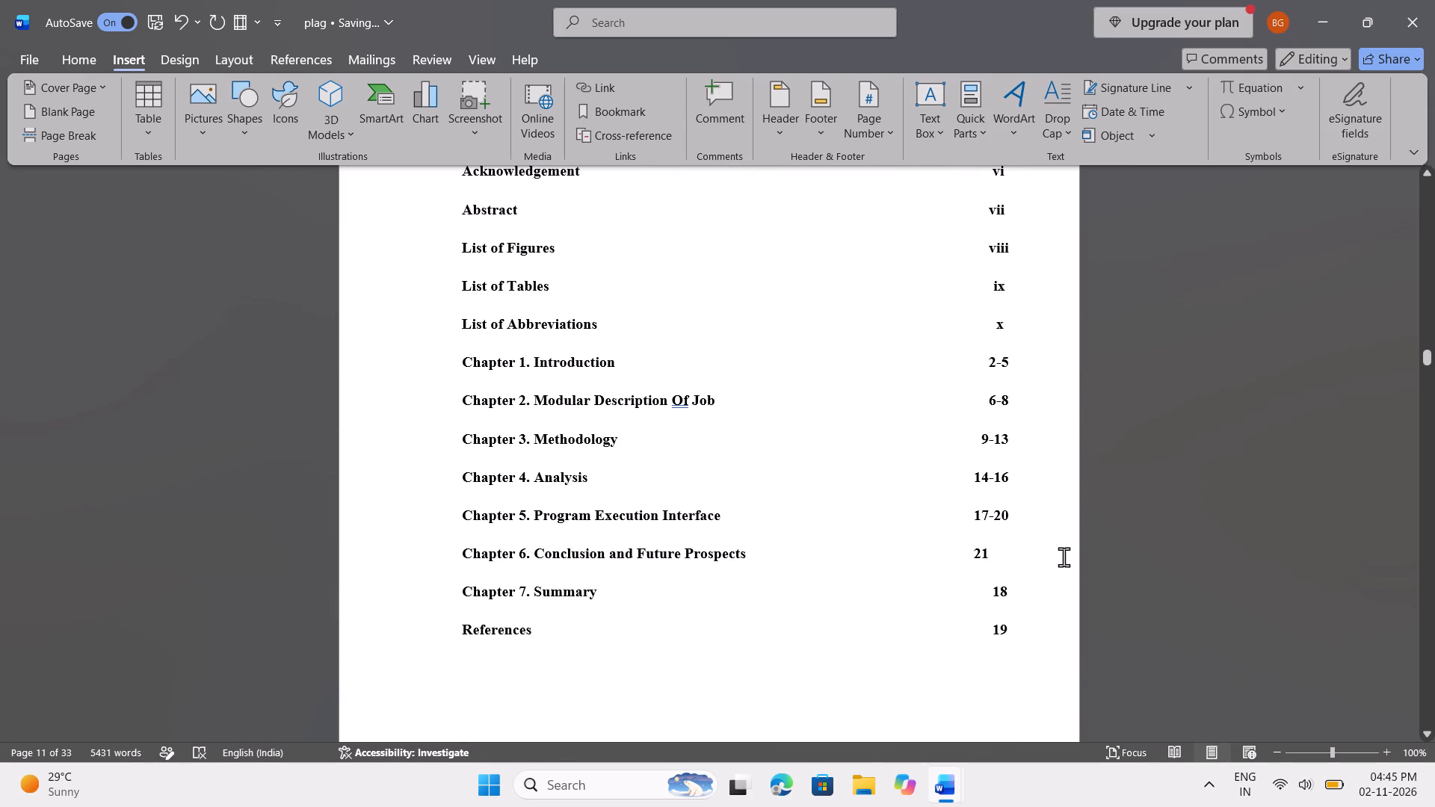
key("Left")
key("Left")
key("space")
key("space")
key("space")
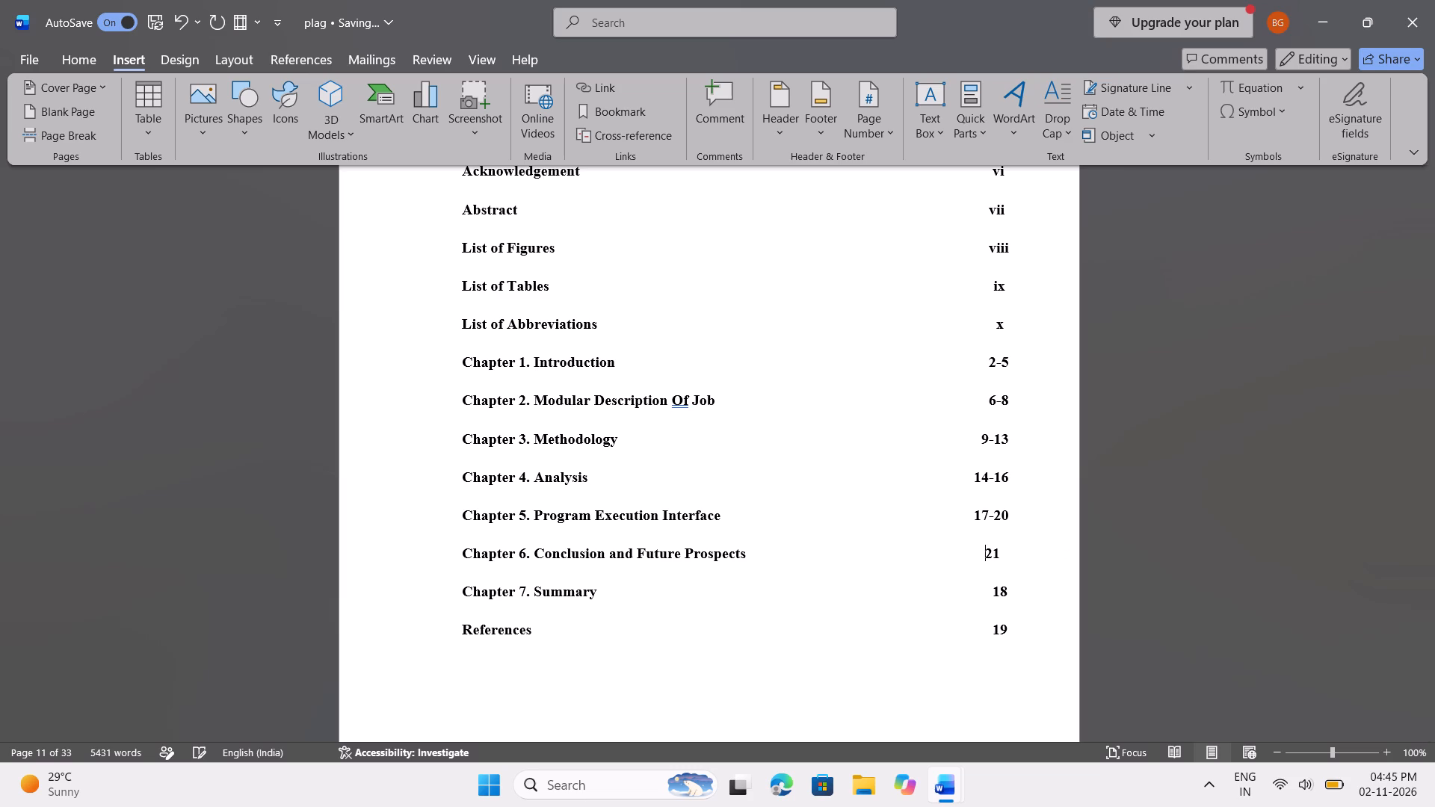
Set the page number of Chapter 7. Summary in the Contents to 22 and remove two spaces before it to align with Chapter 6.
left_click(1019, 588)
key("BackSpace")
key("BackSpace")
type("22")
key("Left")
key("Left")
key("BackSpace")
key("BackSpace")
Set the page number of References in the Contents to 23 and remove two spaces before it to align with the entries above.
left_click(1026, 638)
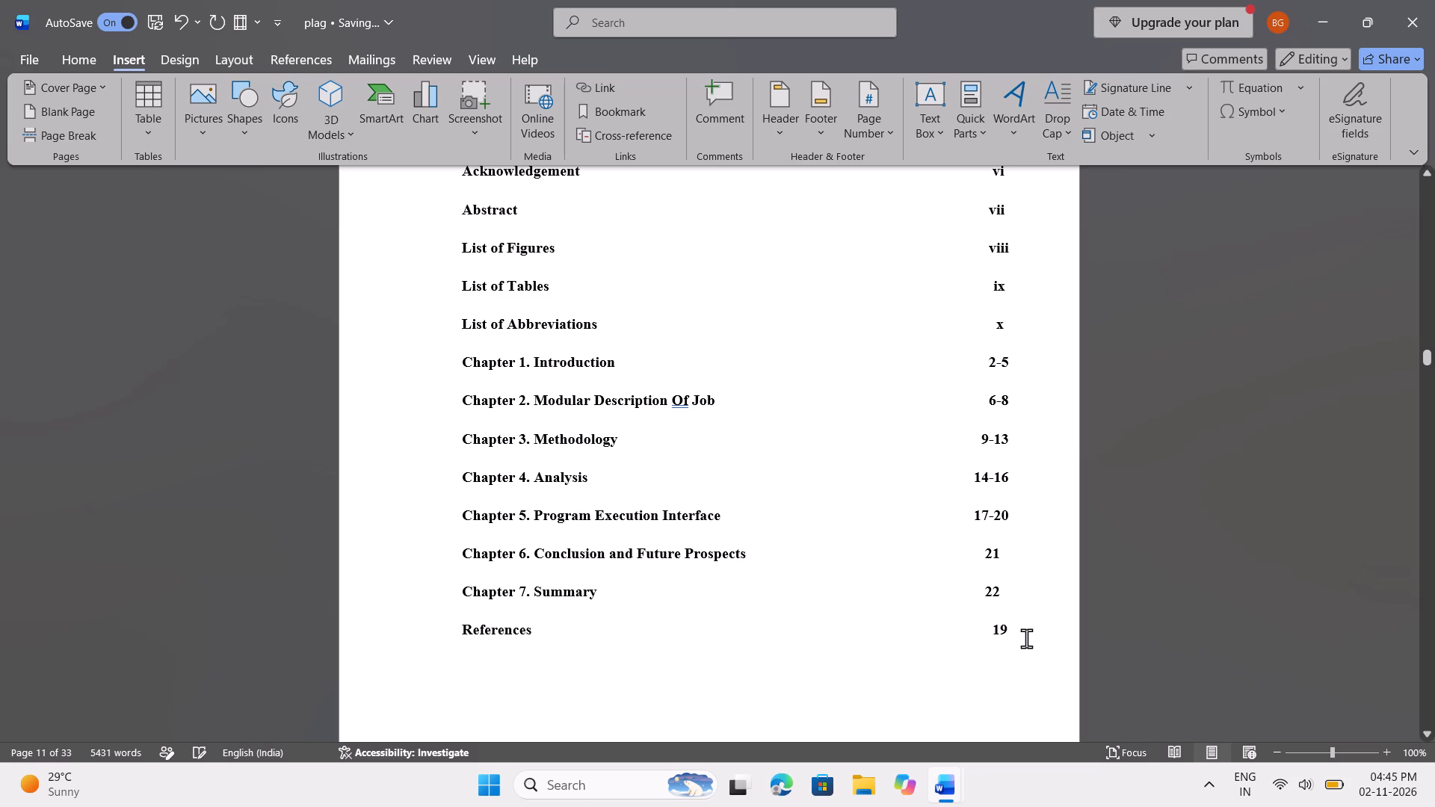
key("BackSpace")
key("BackSpace")
type("23")
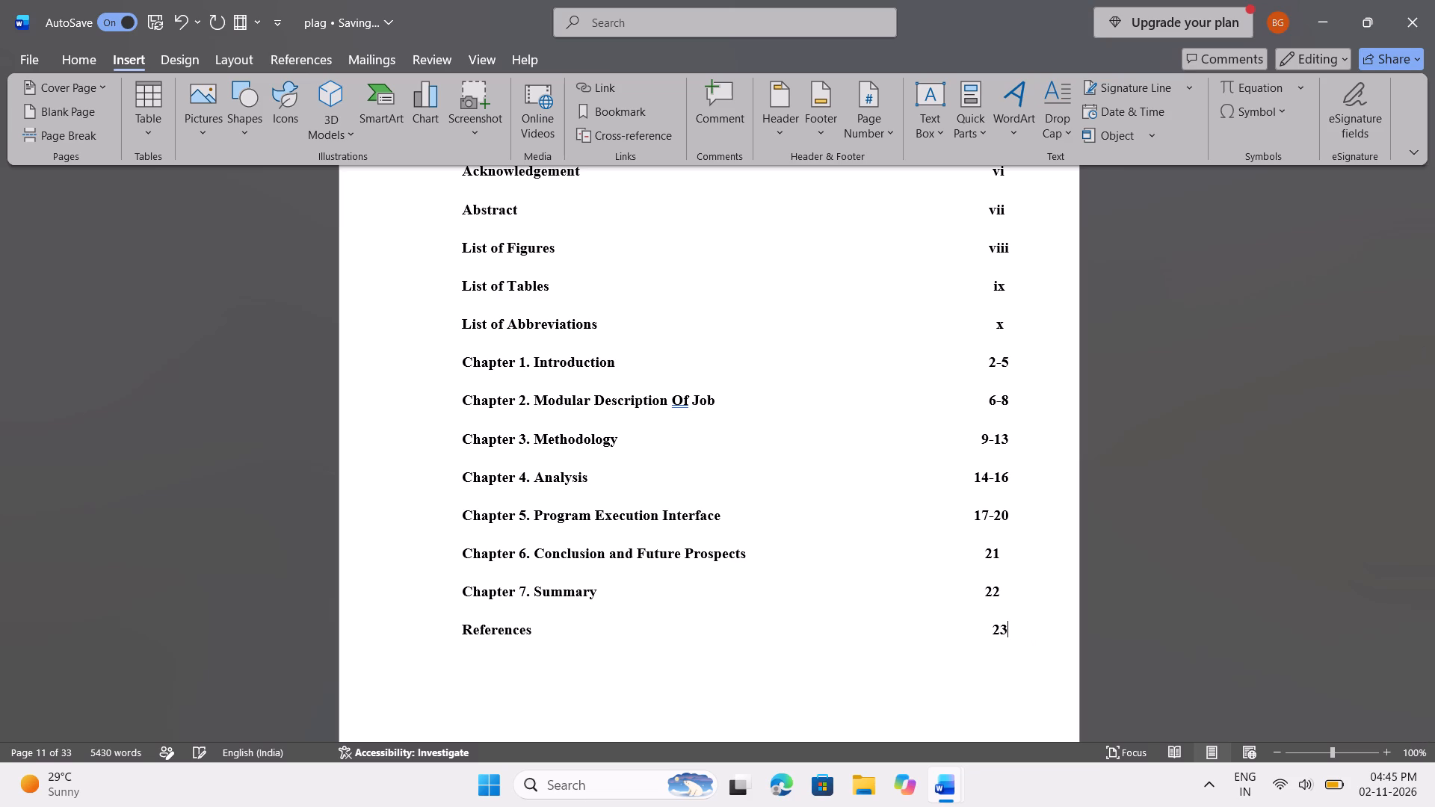
key("Left")
key("Left")
key("BackSpace")
key("BackSpace")
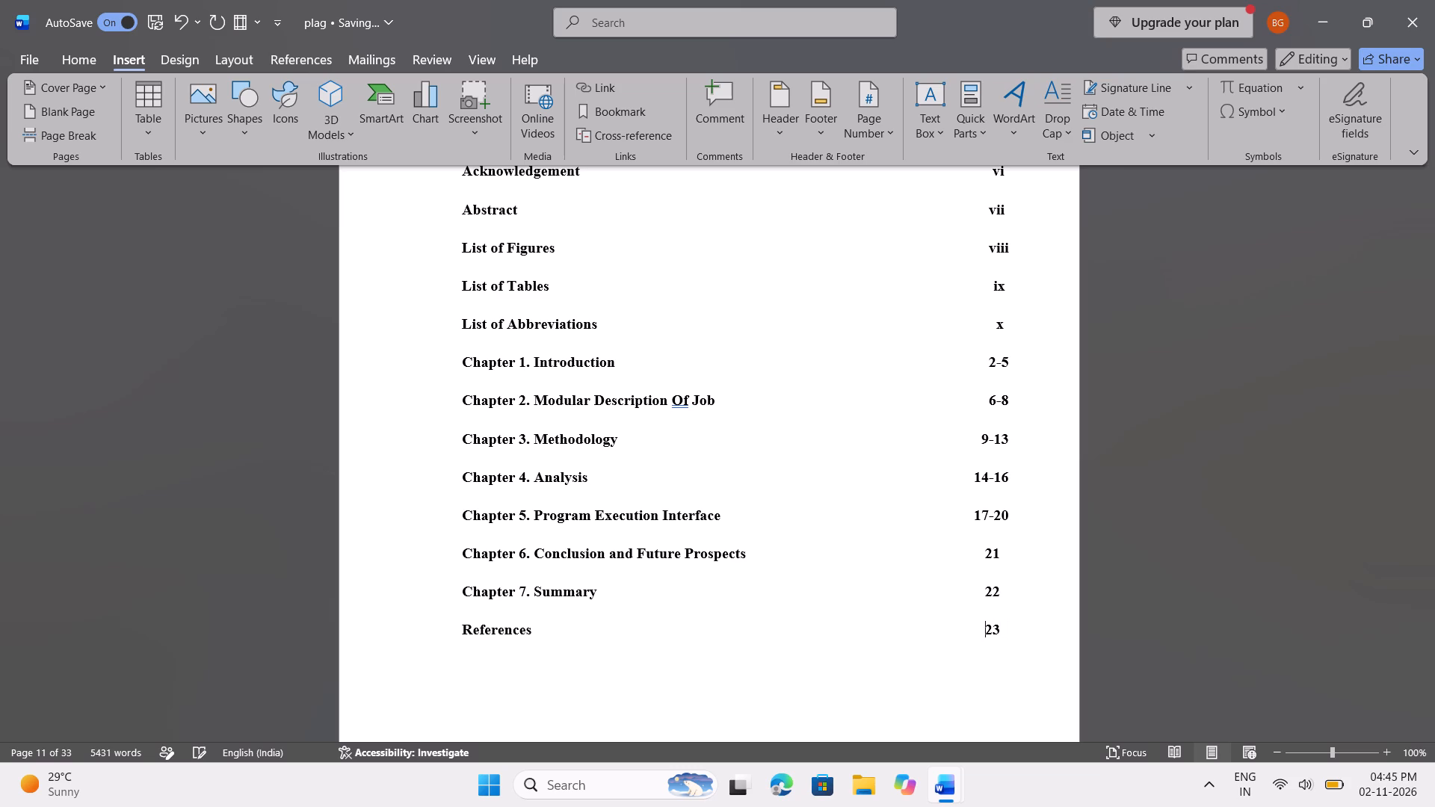
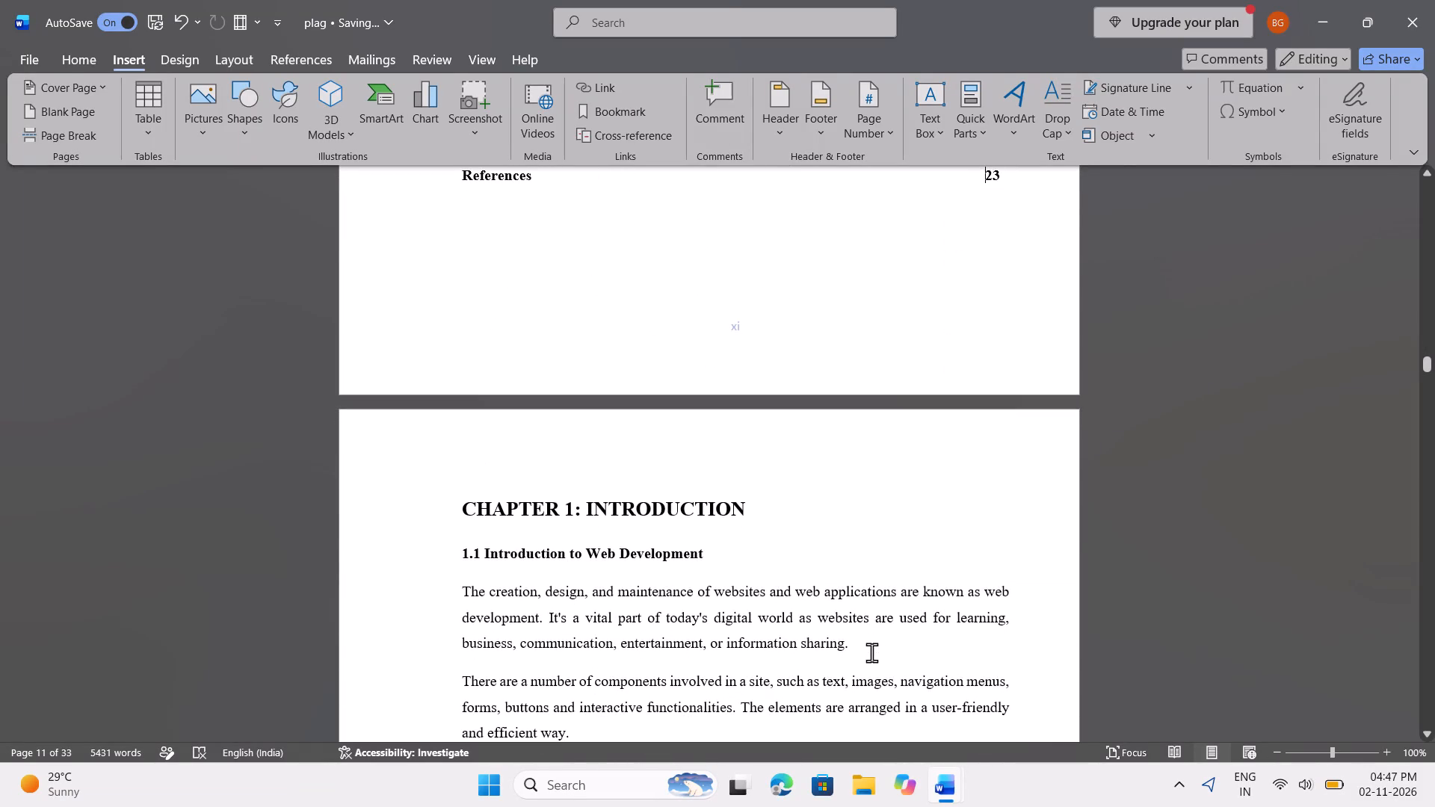
Examine the first pages of Chapter 1, including Figure 1.1, and review the page numbers listed in the Contents.
scroll(871, 652, "down", 2)
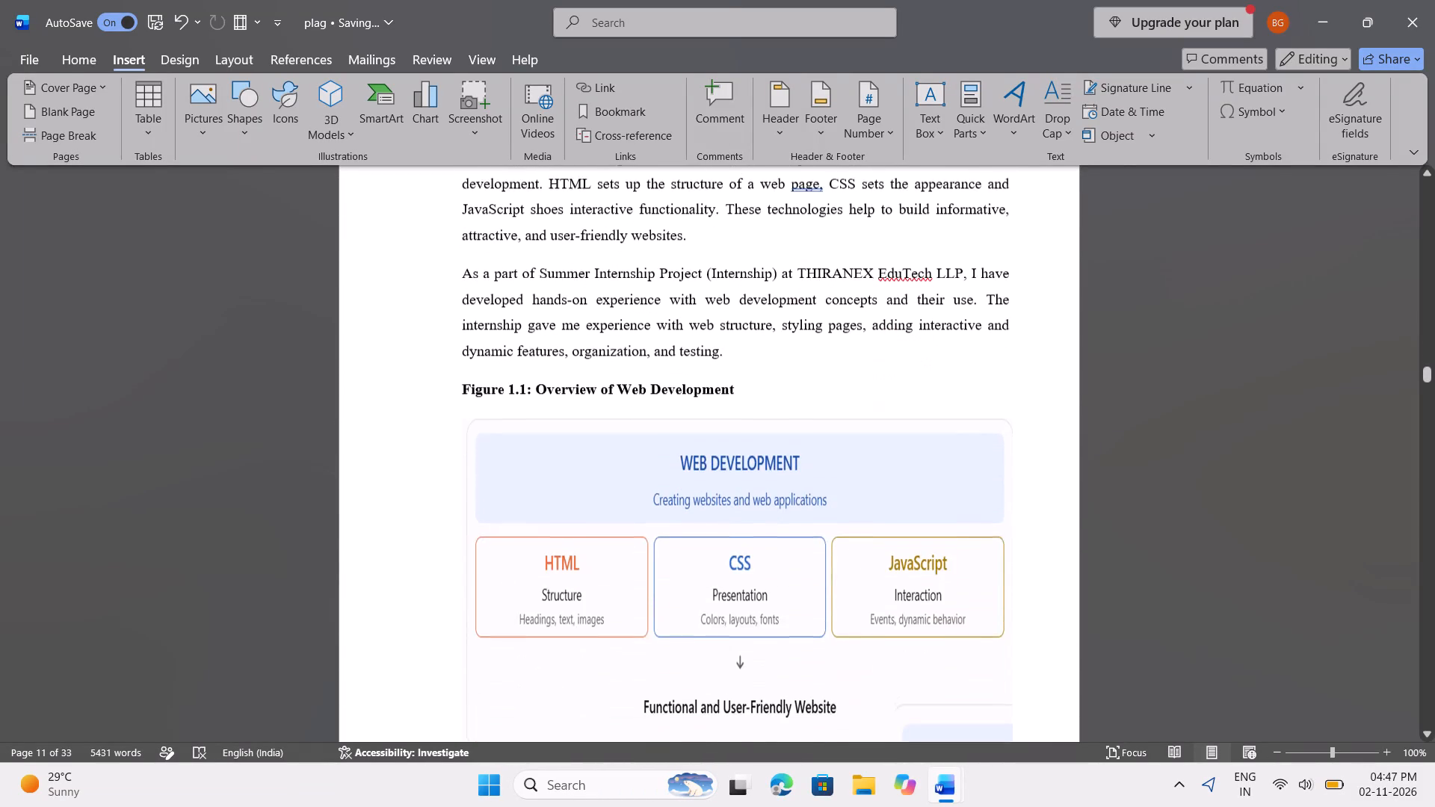
scroll(871, 652, "down", 1)
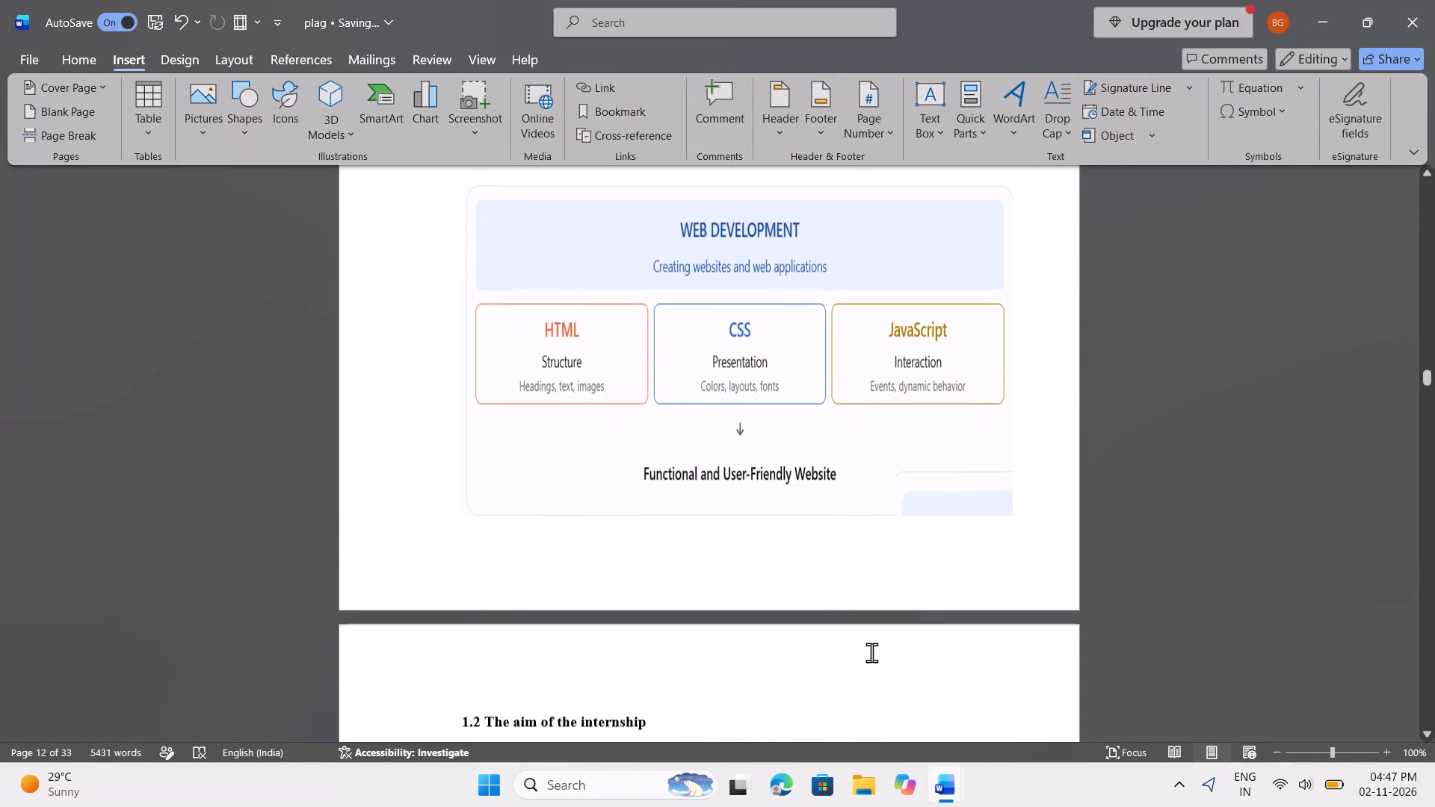
scroll(871, 652, "down", 1)
scroll(871, 652, "up", 2)
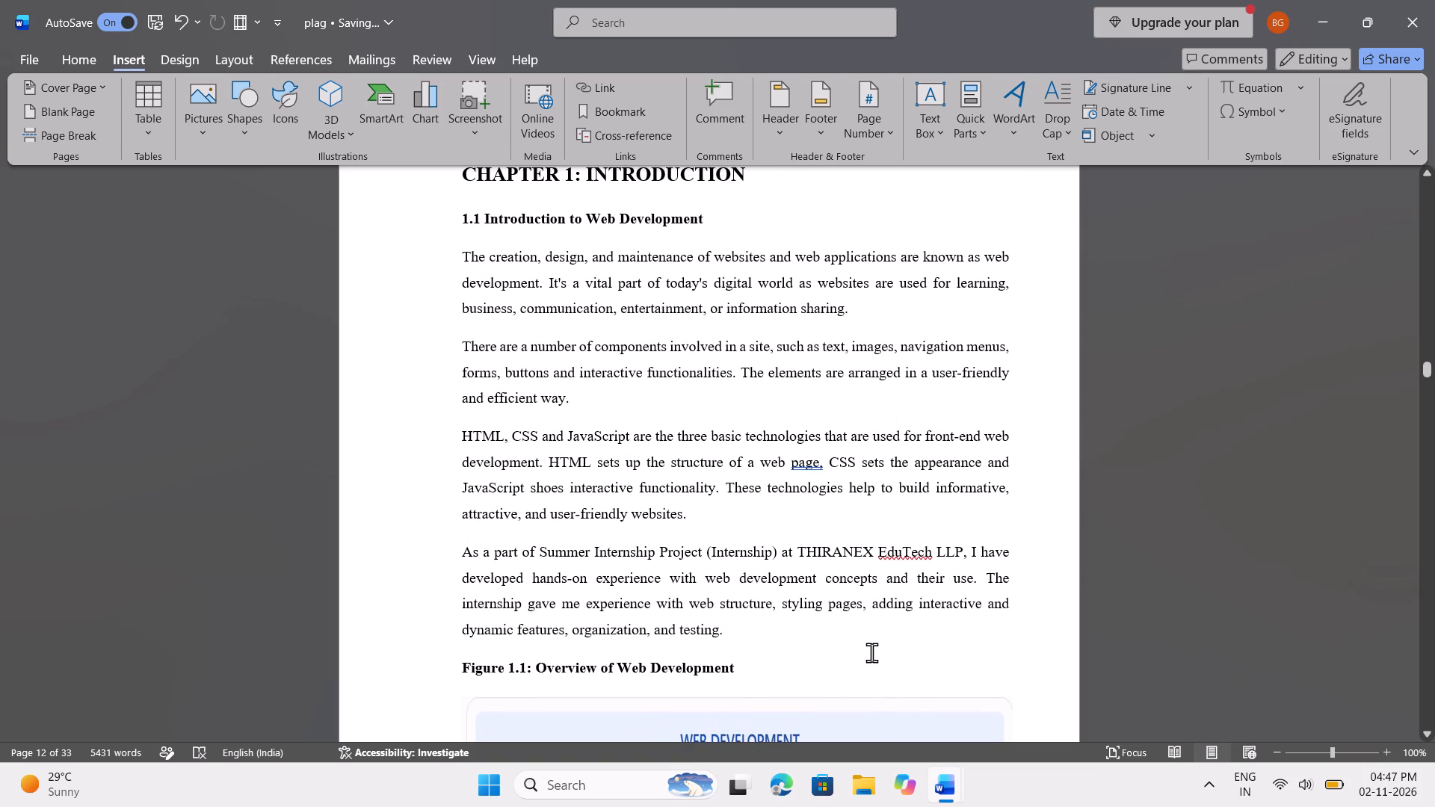
scroll(871, 652, "up", 1)
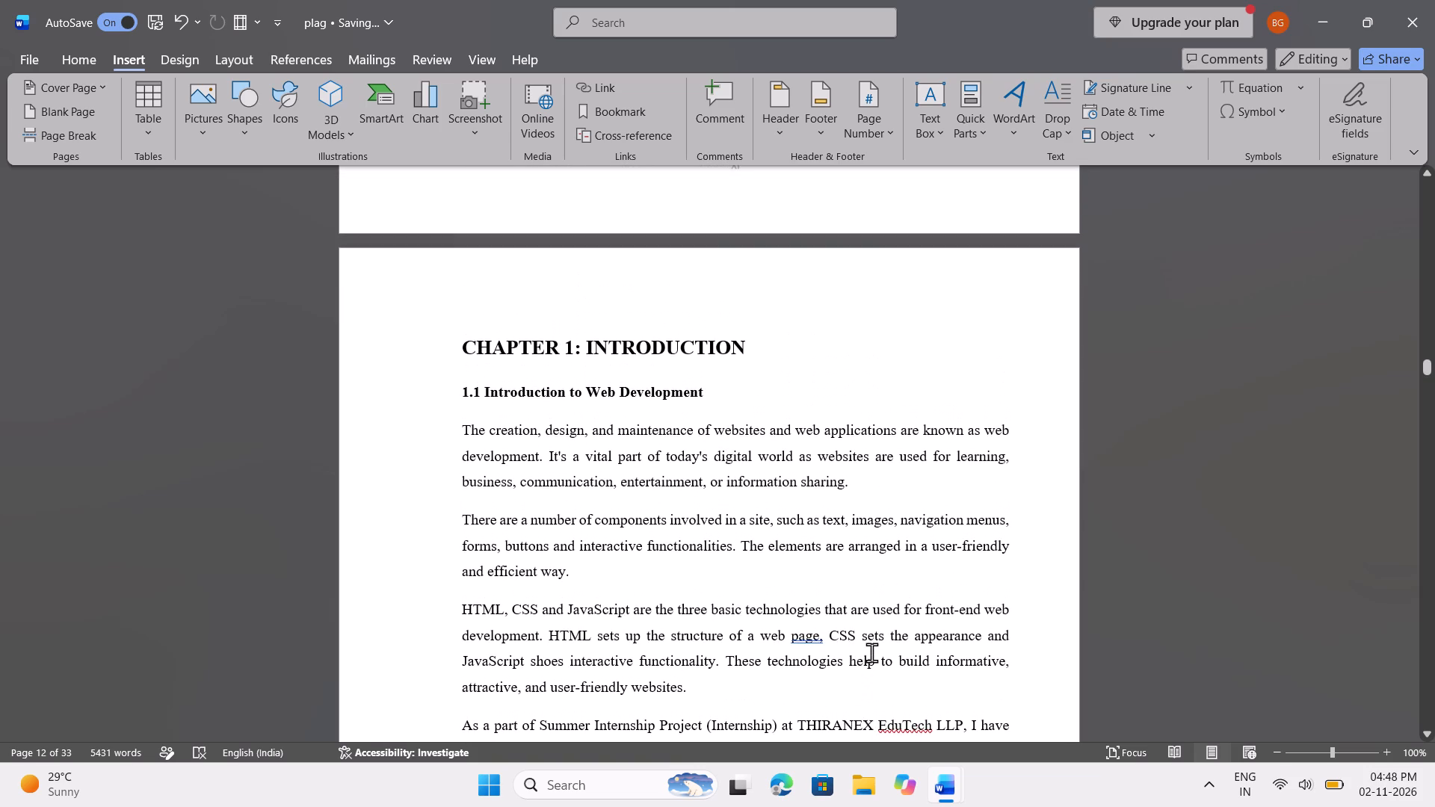
scroll(871, 652, "up", 2)
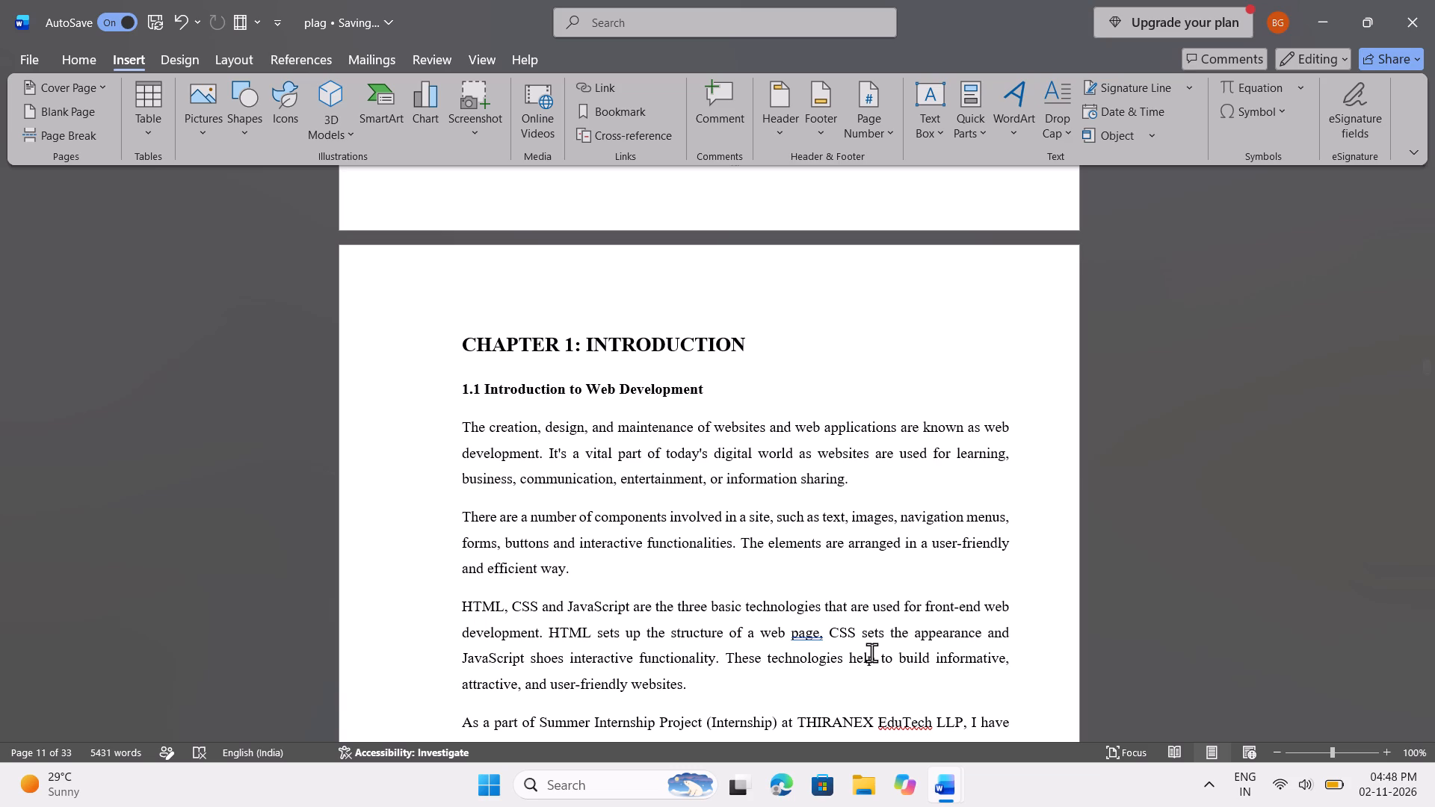
scroll(871, 652, "down", 1)
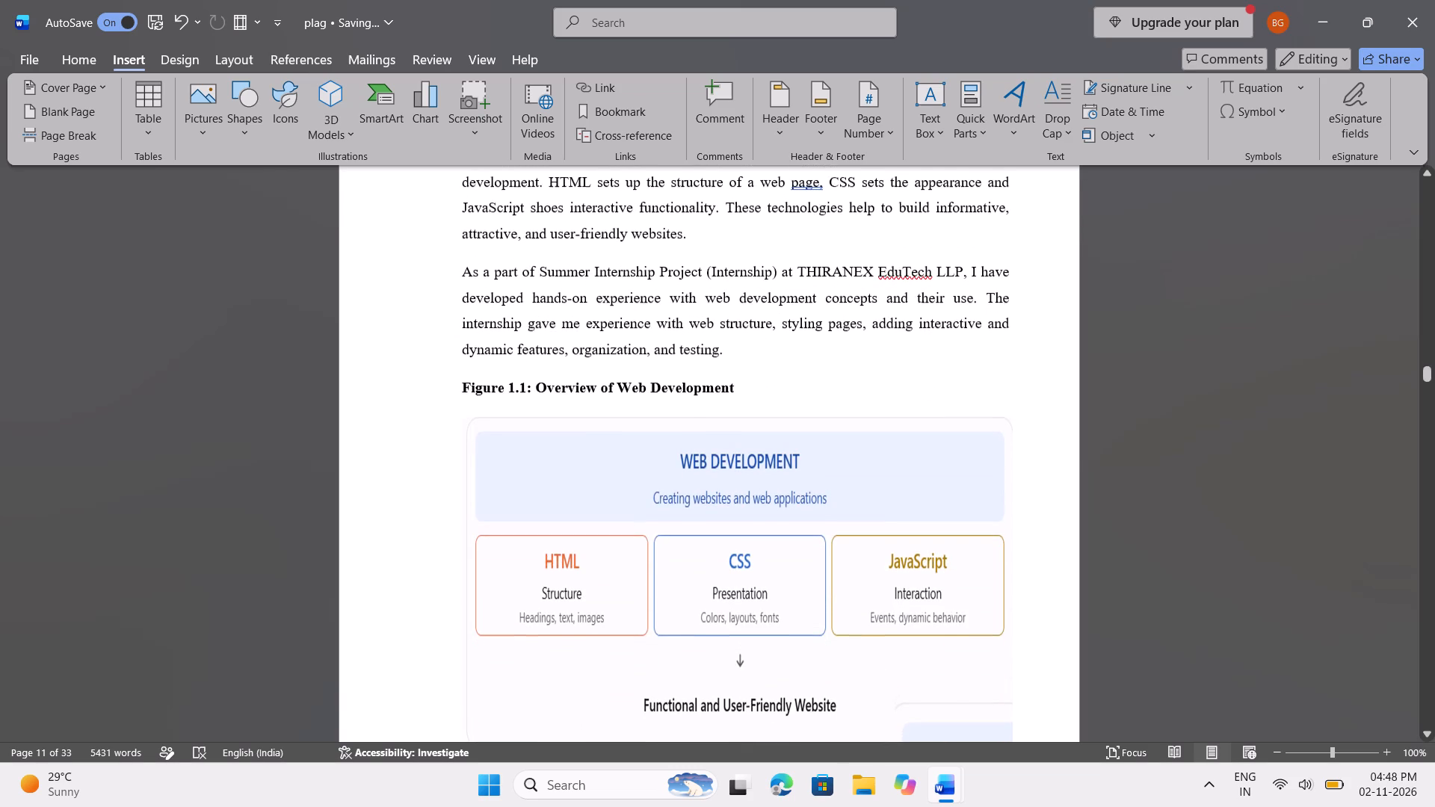
scroll(871, 652, "down", 1)
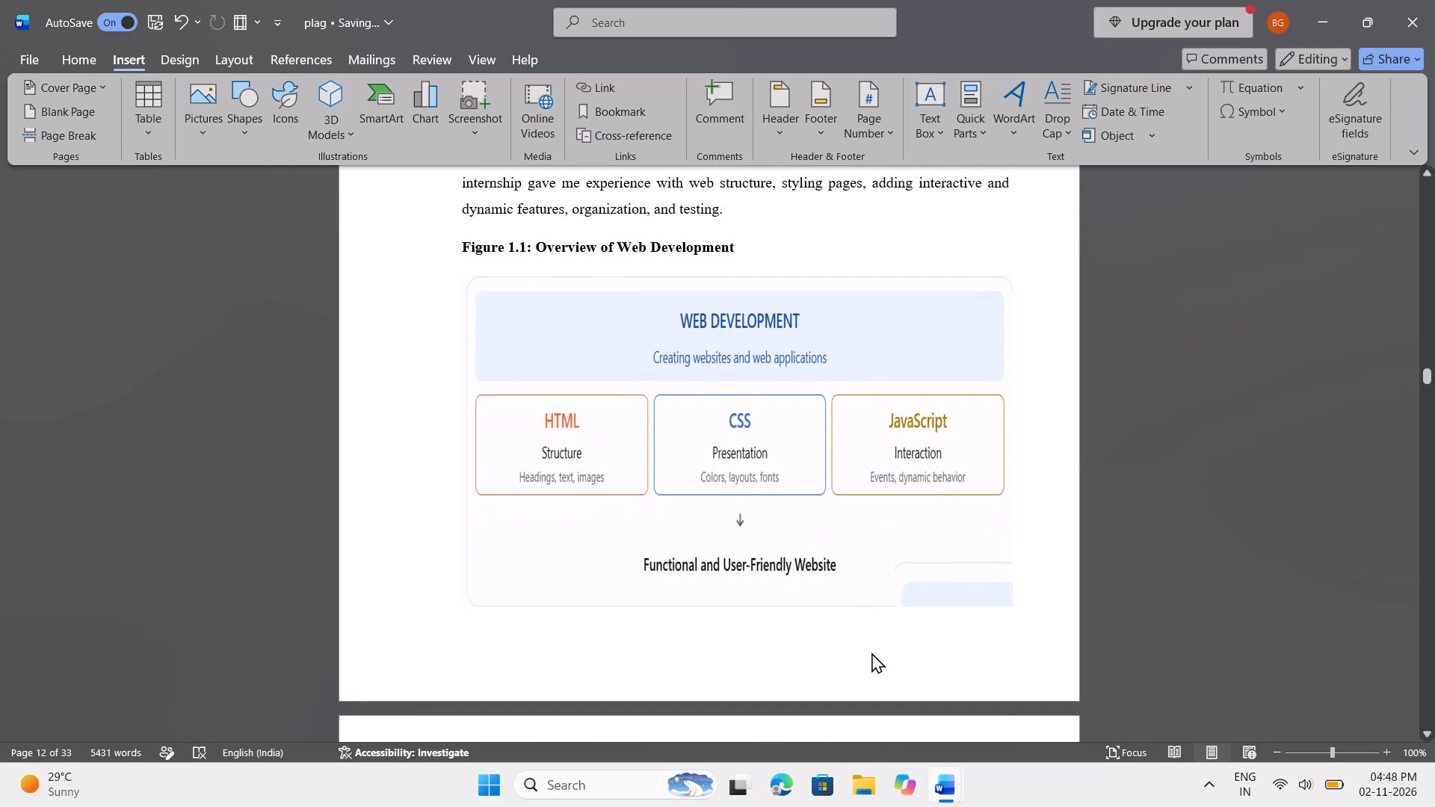
scroll(871, 652, "up", 1)
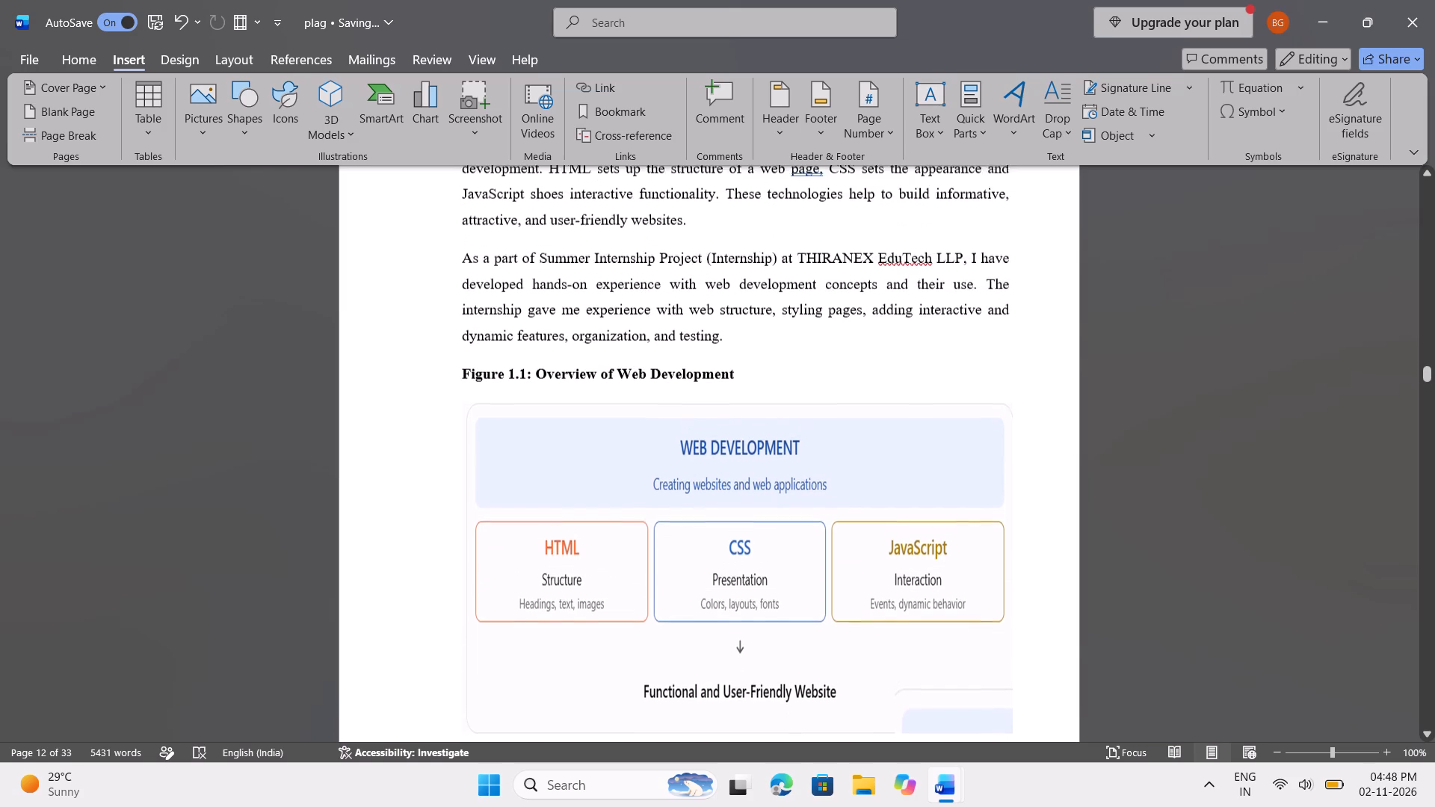
scroll(871, 652, "up", 2)
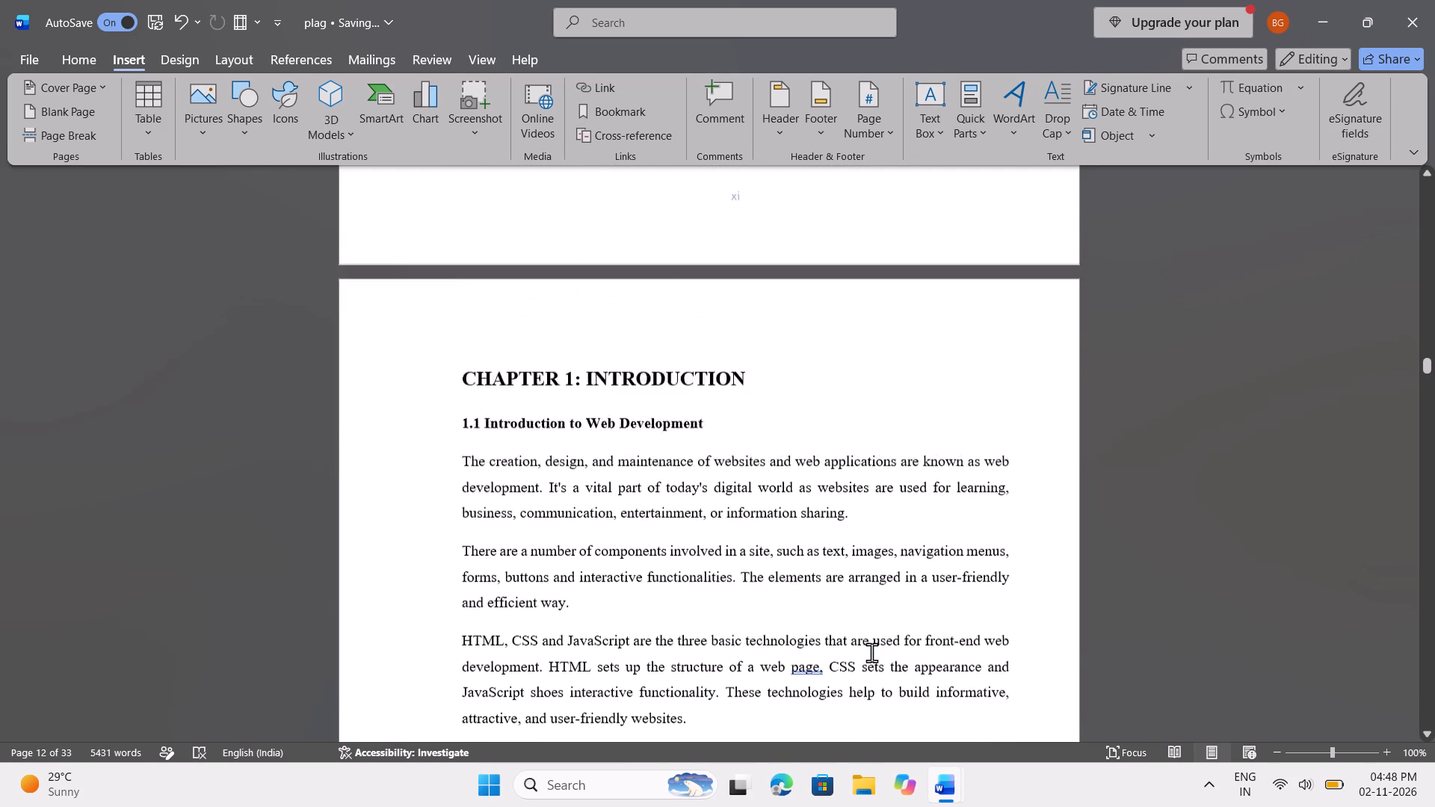
scroll(871, 652, "up", 1)
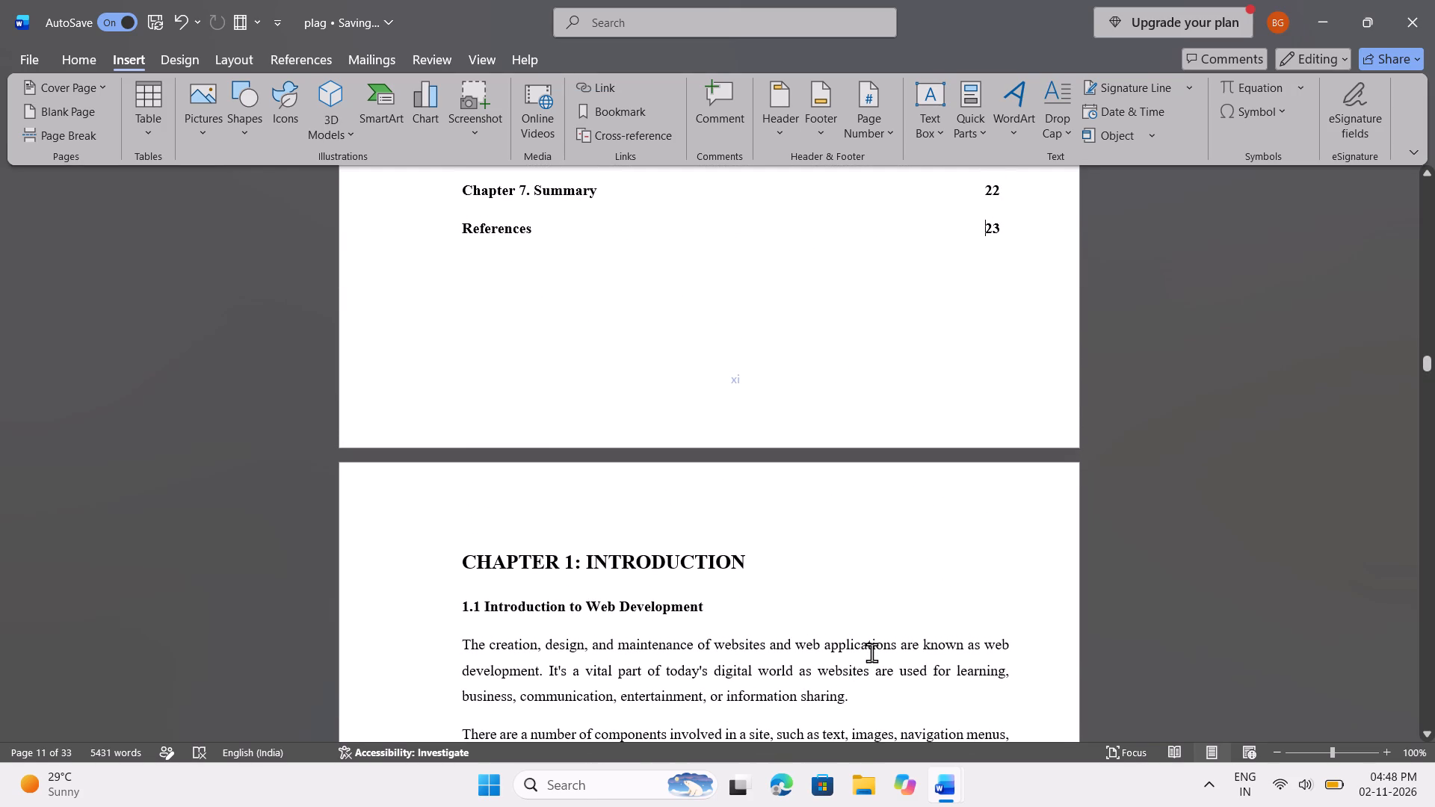
scroll(871, 652, "down", 1)
scroll(871, 652, "up", 1)
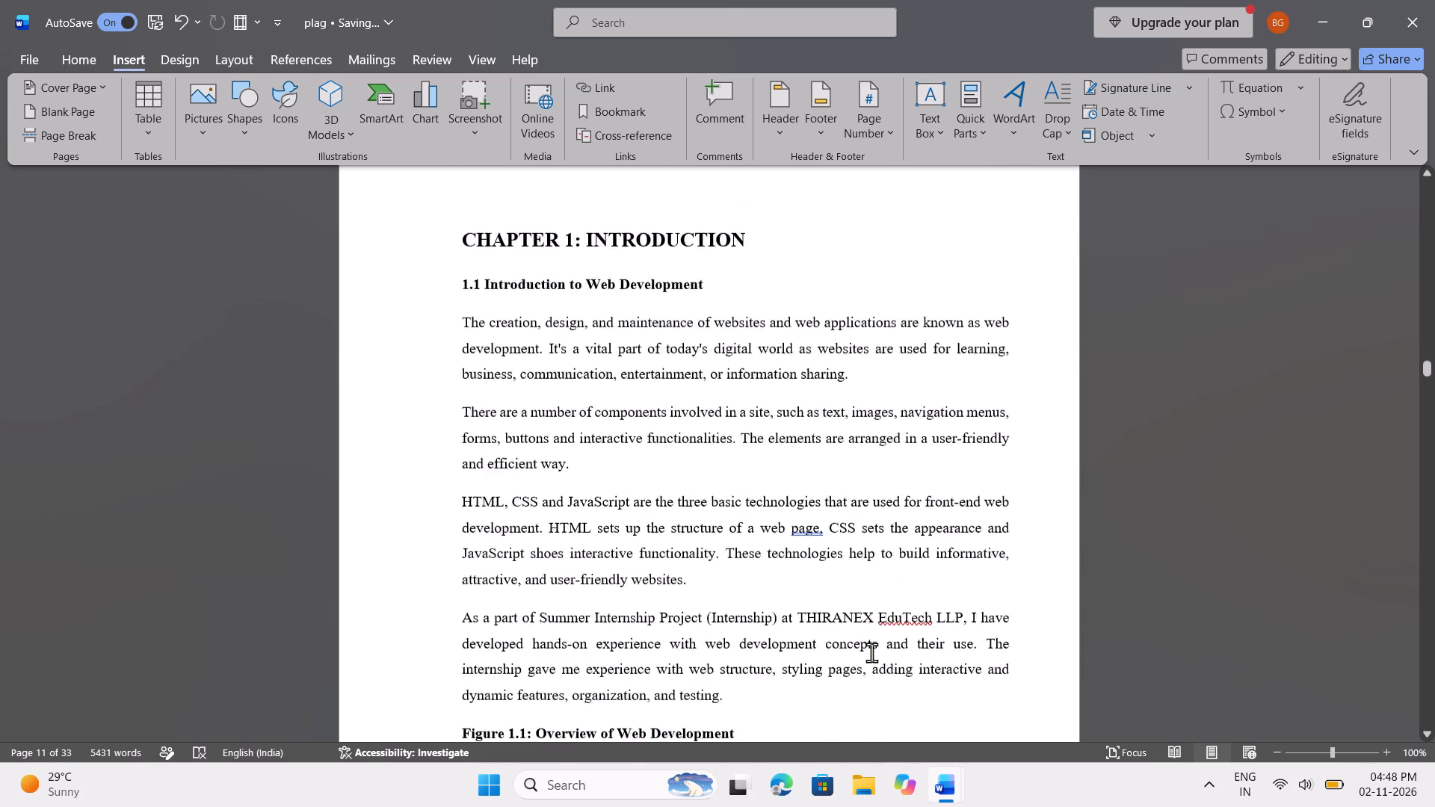
scroll(871, 652, "up", 1)
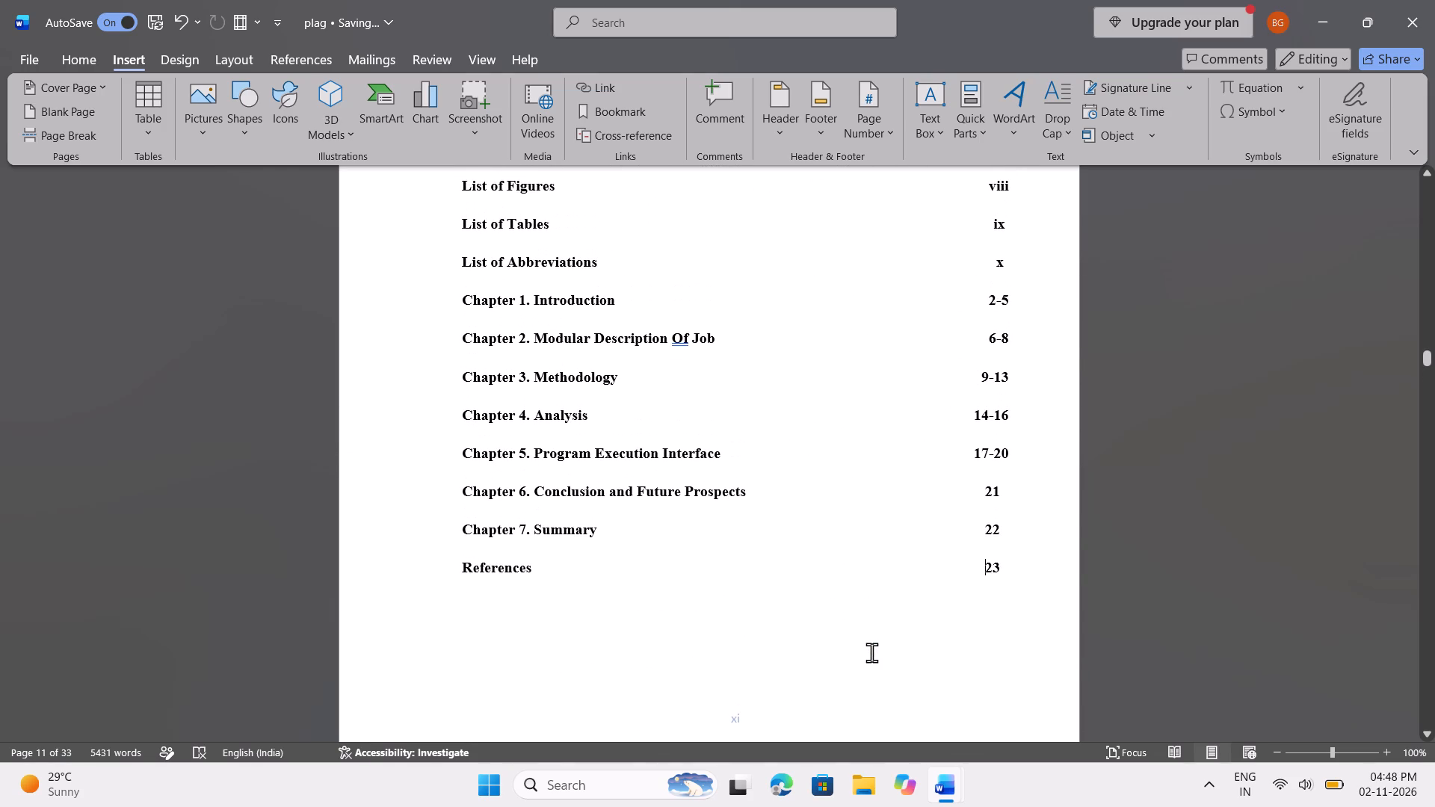
scroll(871, 652, "up", 1)
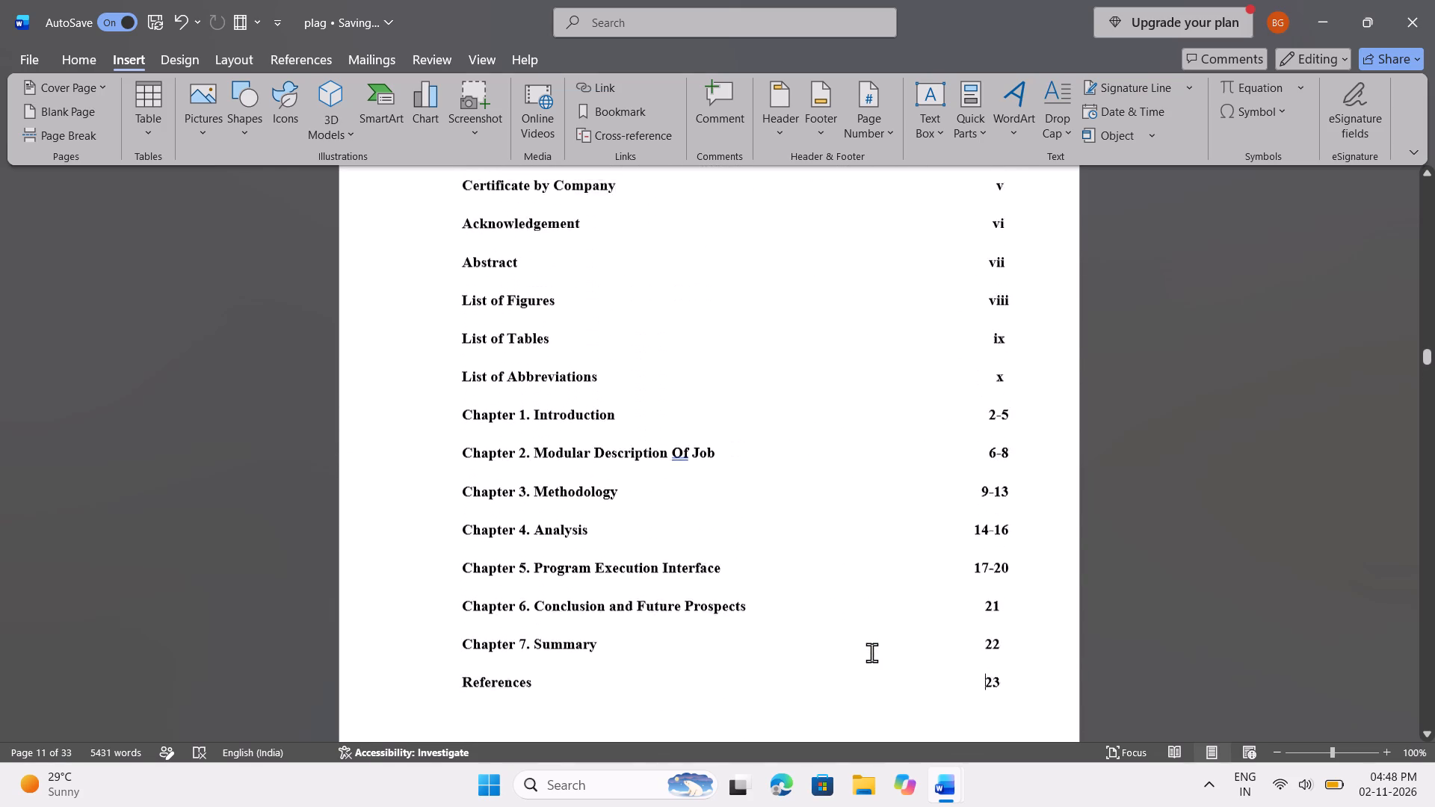
scroll(871, 652, "up", 1)
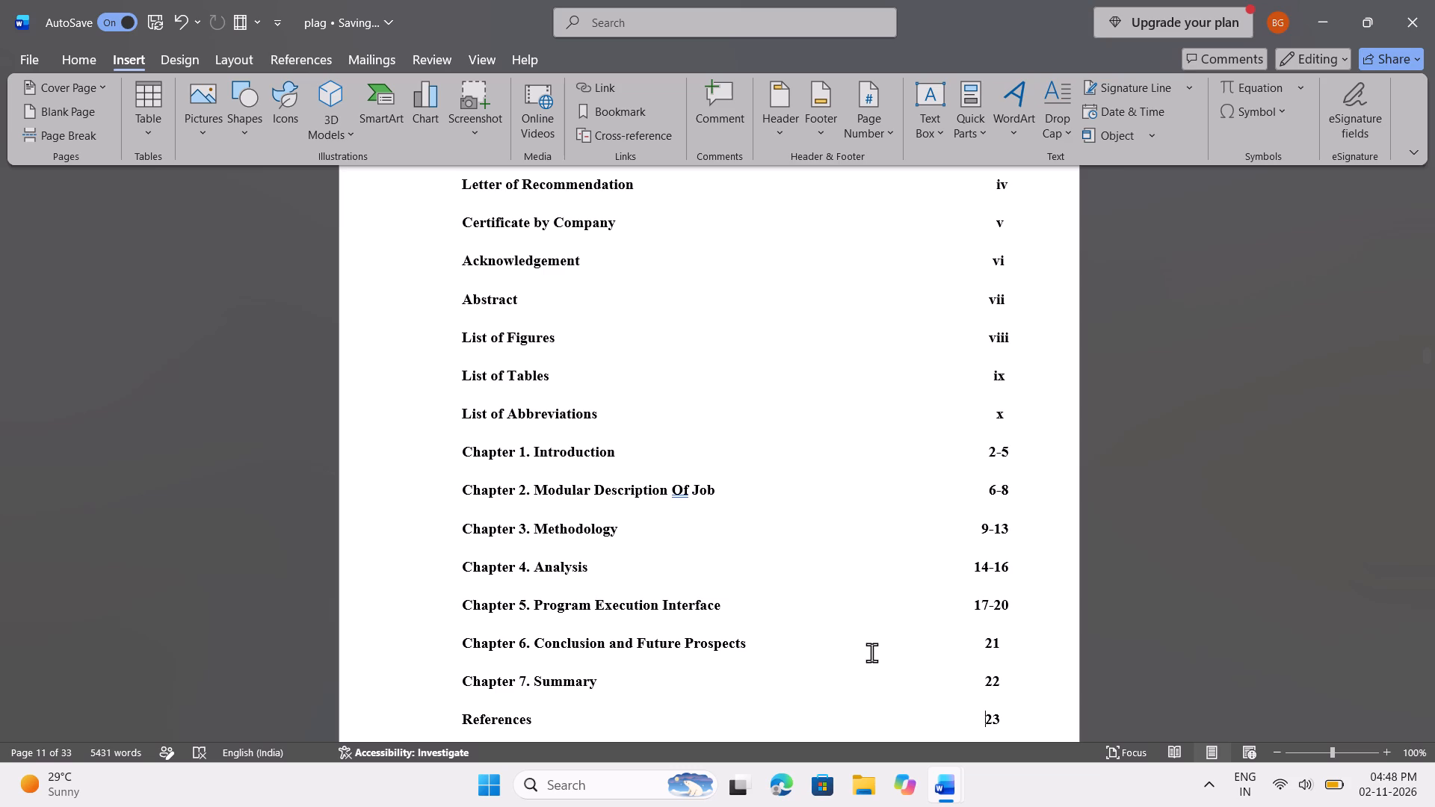
Set the page number of Figure 1.1, Overview of Web Development, in the List of Figures to 2.
scroll(895, 706, "up", 1)
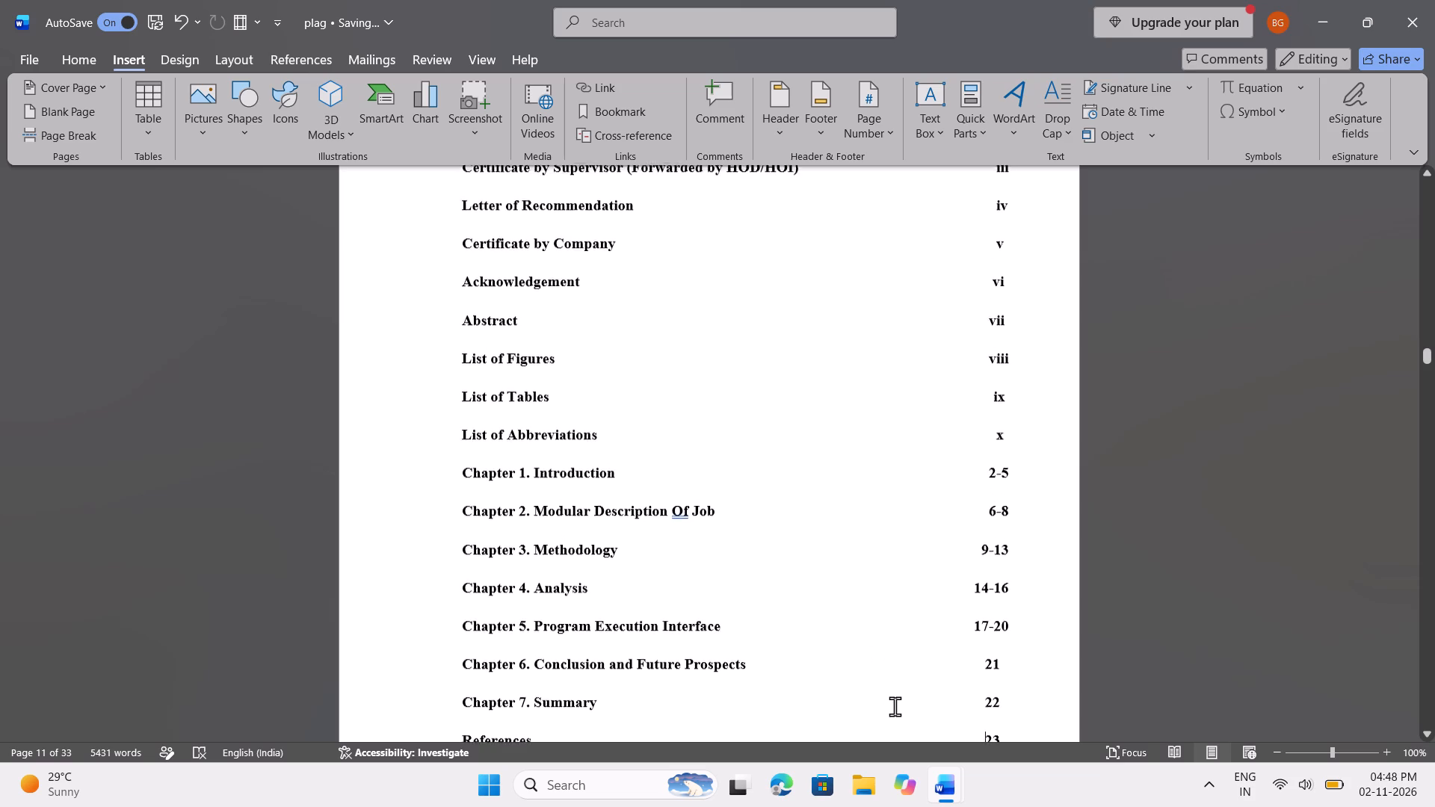
scroll(895, 706, "up", 3)
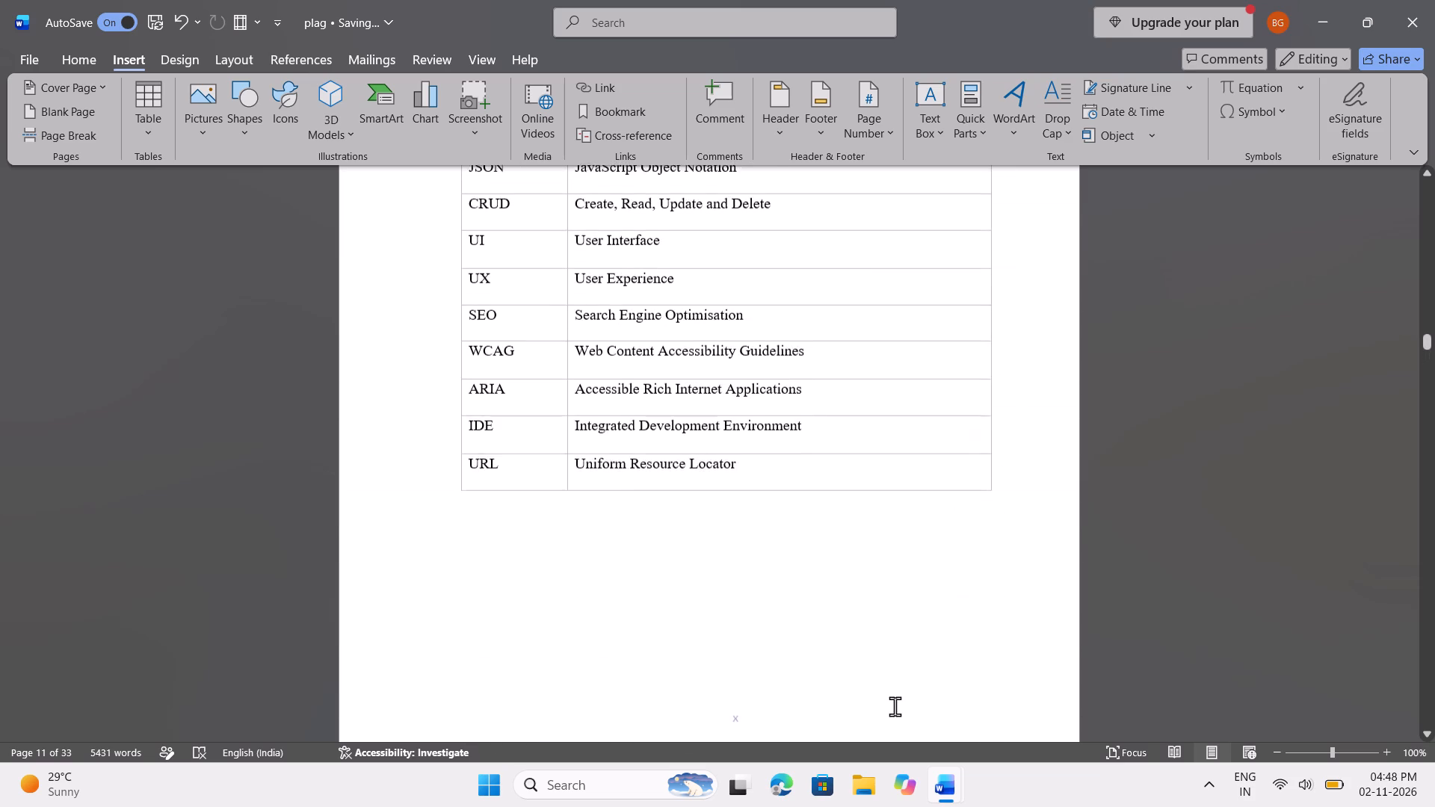
scroll(895, 706, "up", 4)
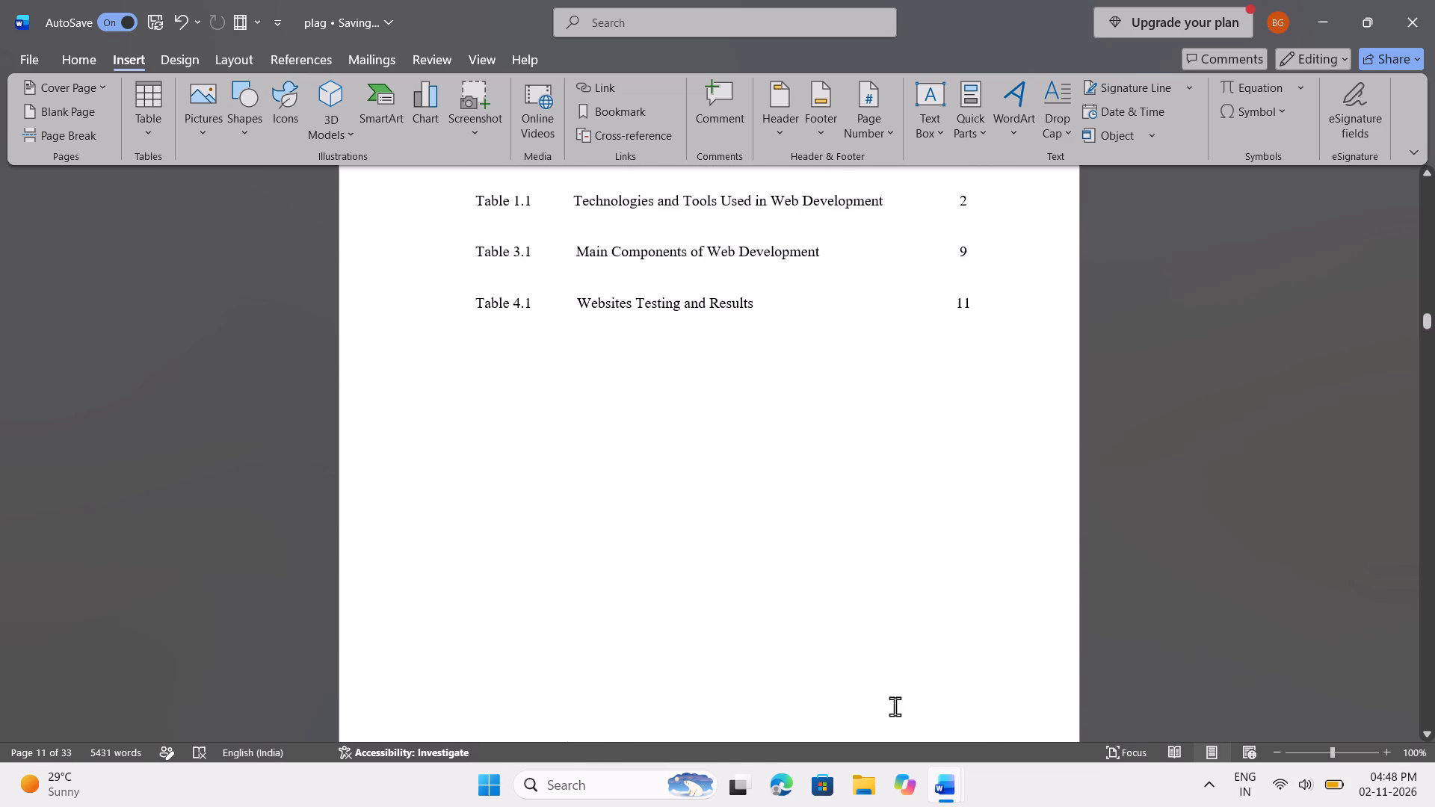
scroll(895, 706, "up", 3)
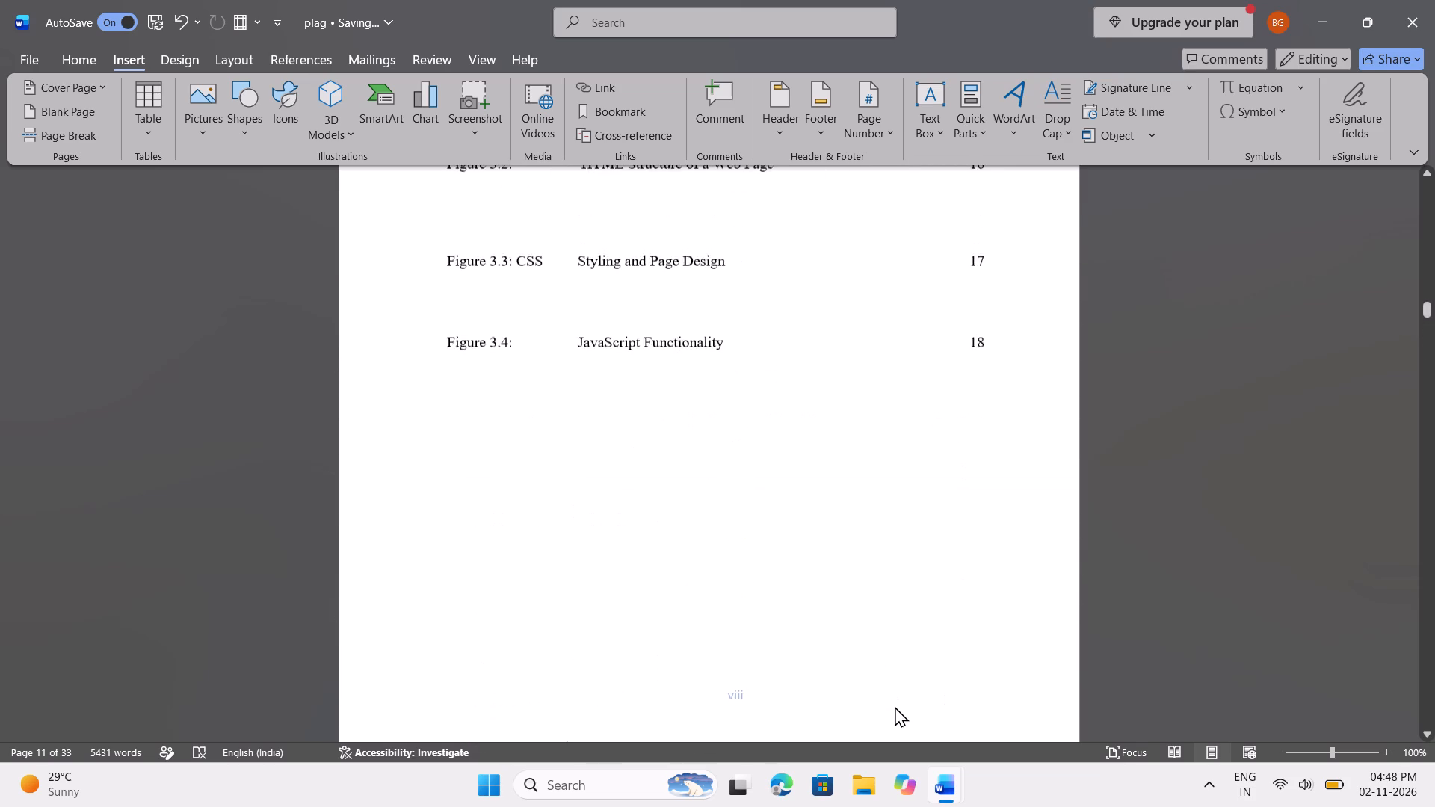
scroll(895, 706, "up", 1)
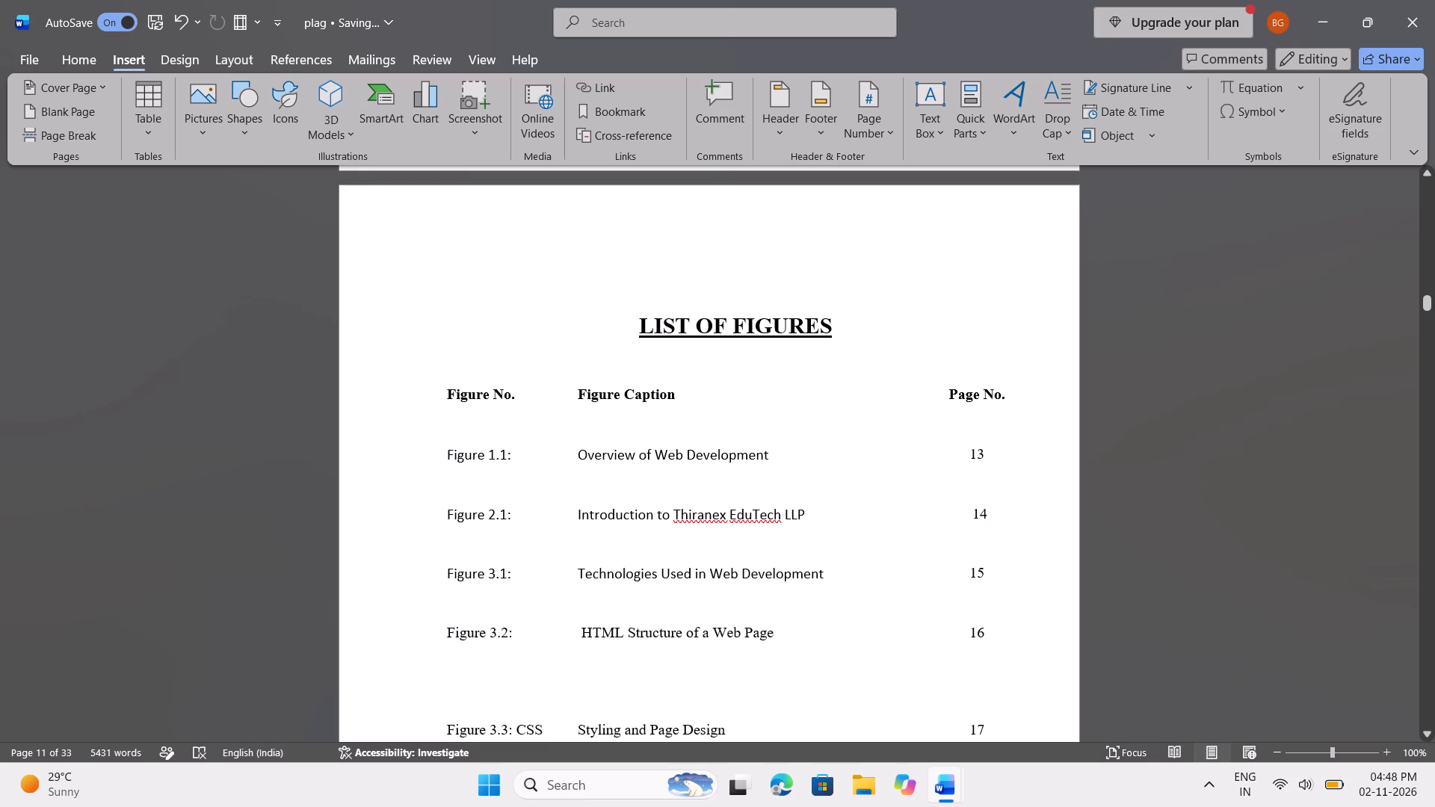
left_click(993, 457)
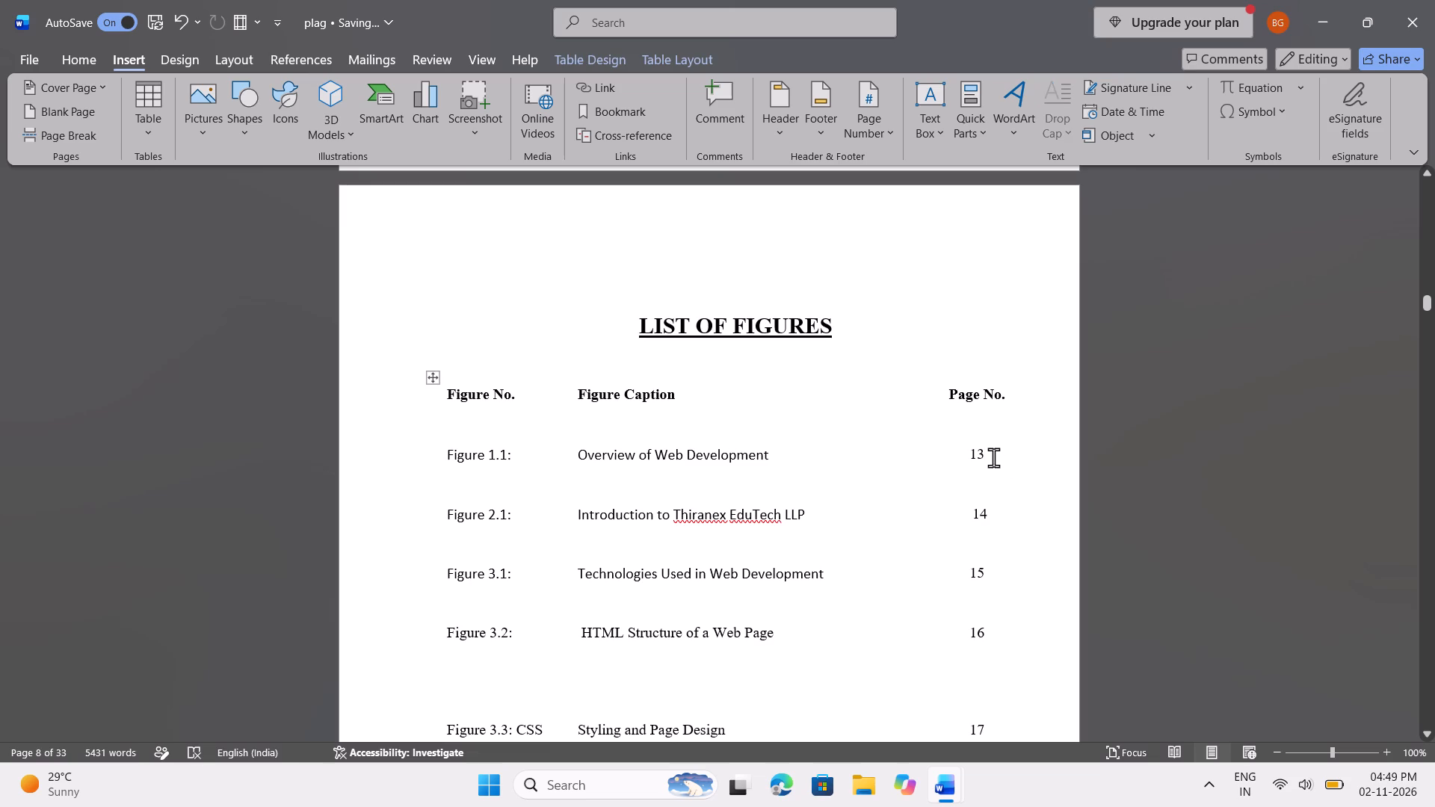
key("BackSpace")
key("BackSpace")
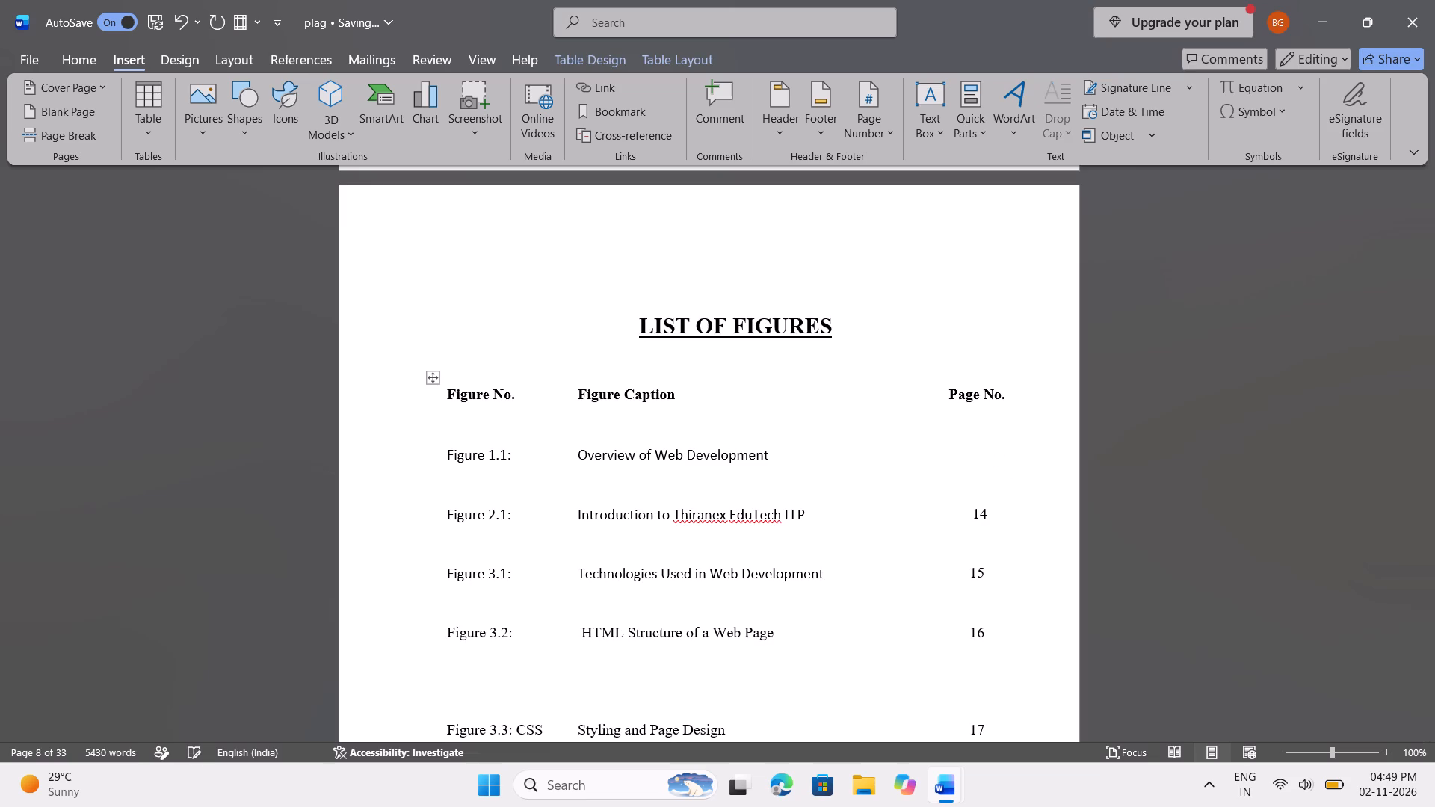
key("2")
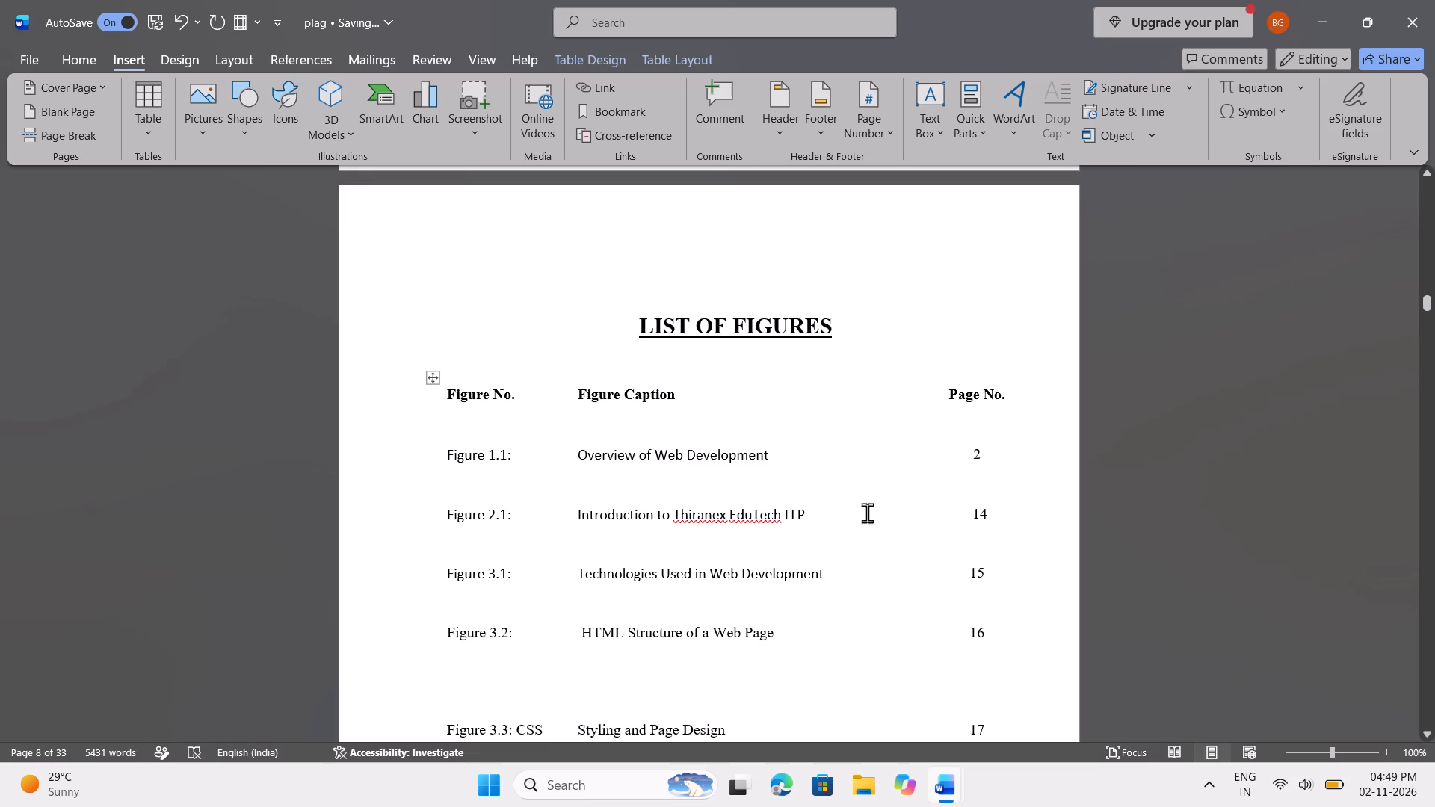
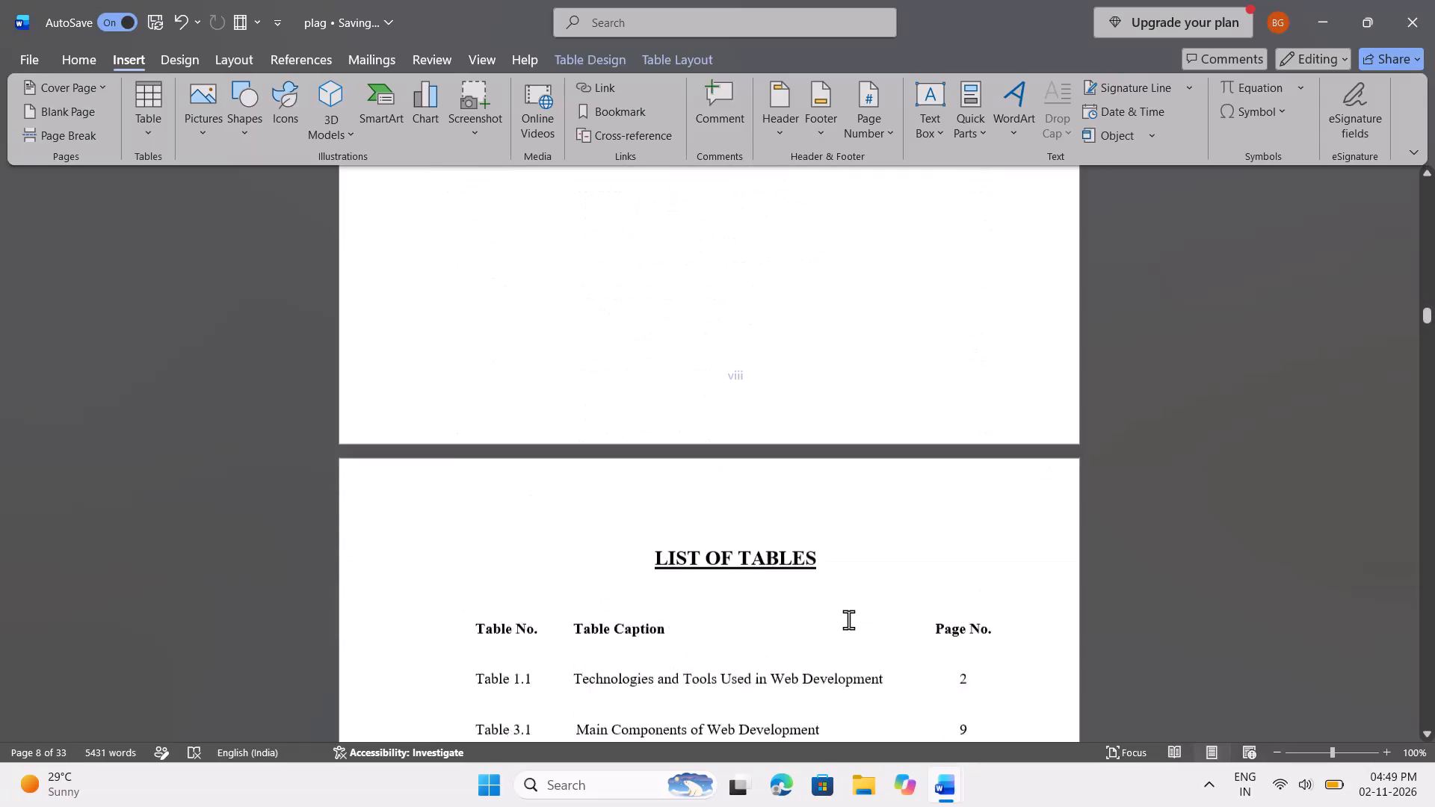
Examine the pages from the List of Tables through Chapter 4 to locate the figures and tables and their page numbers.
scroll(848, 619, "down", 1)
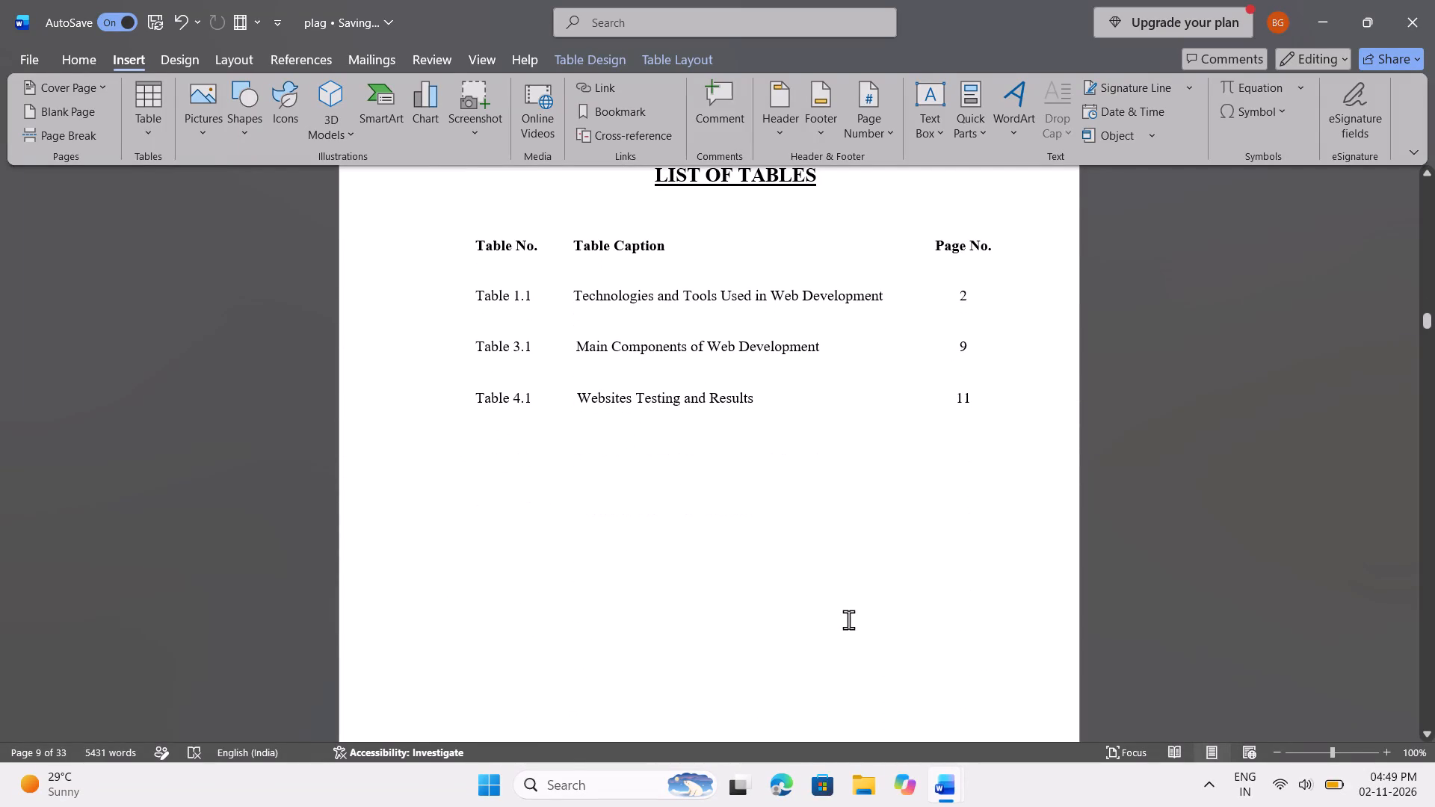
scroll(848, 619, "down", 3)
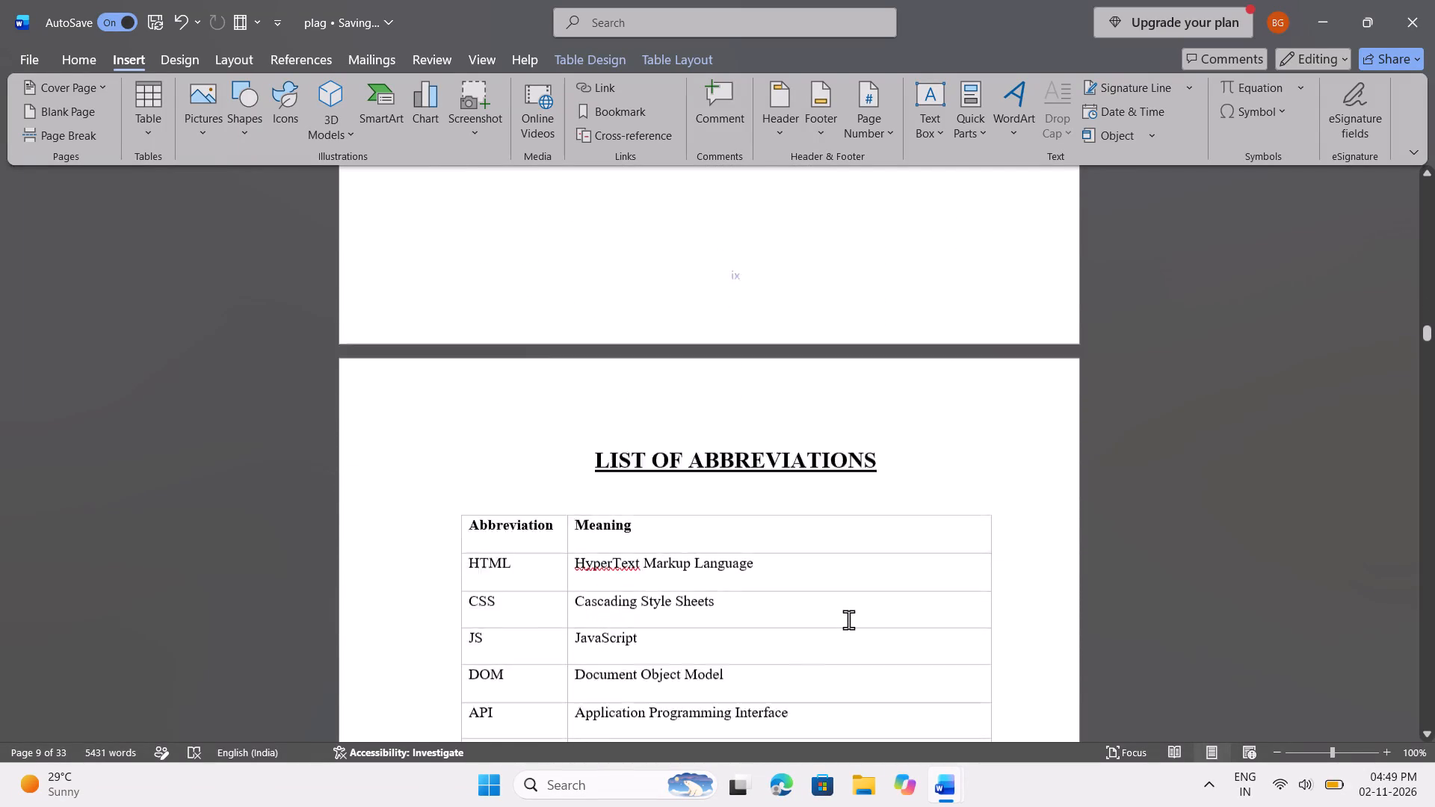
scroll(848, 619, "down", 4)
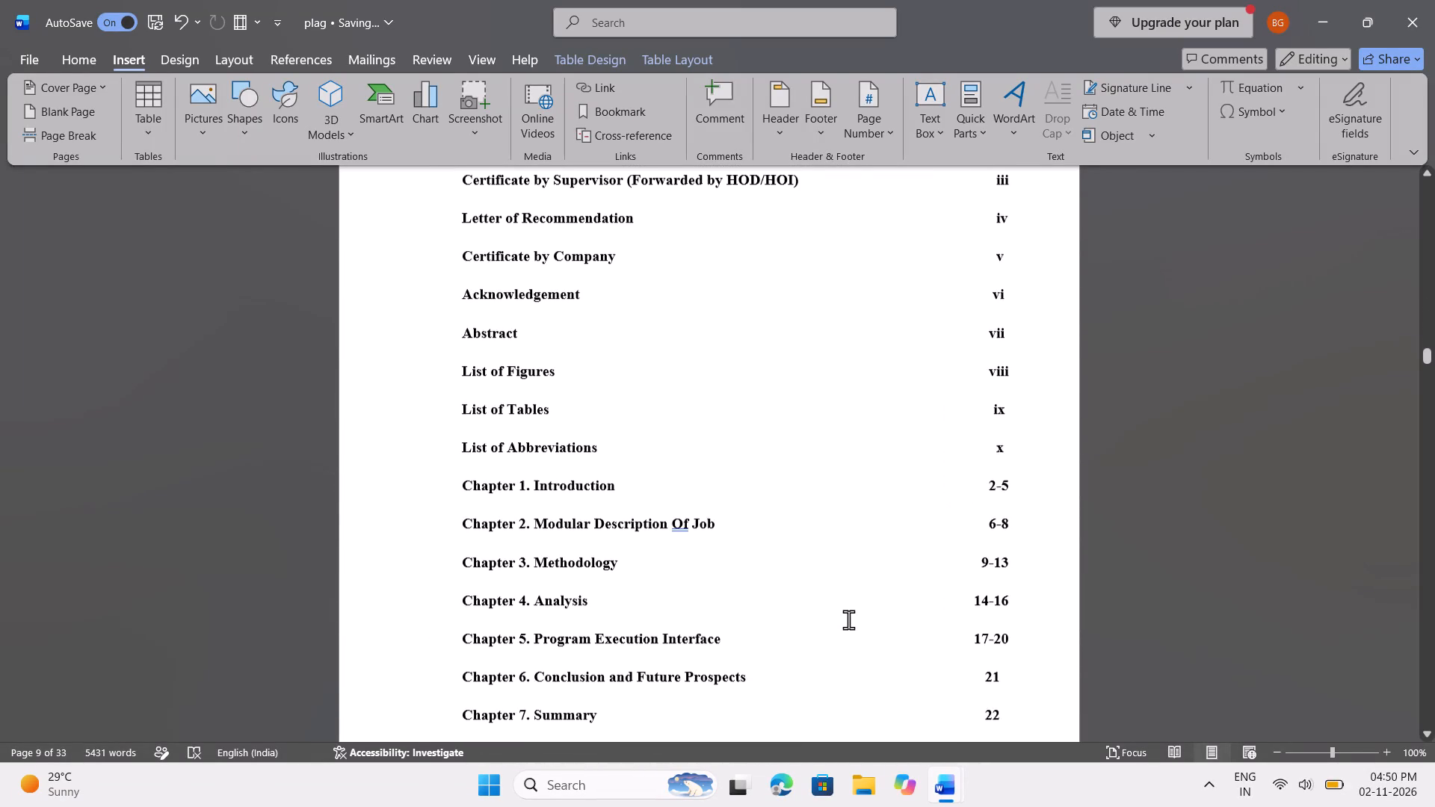
scroll(848, 619, "down", 1)
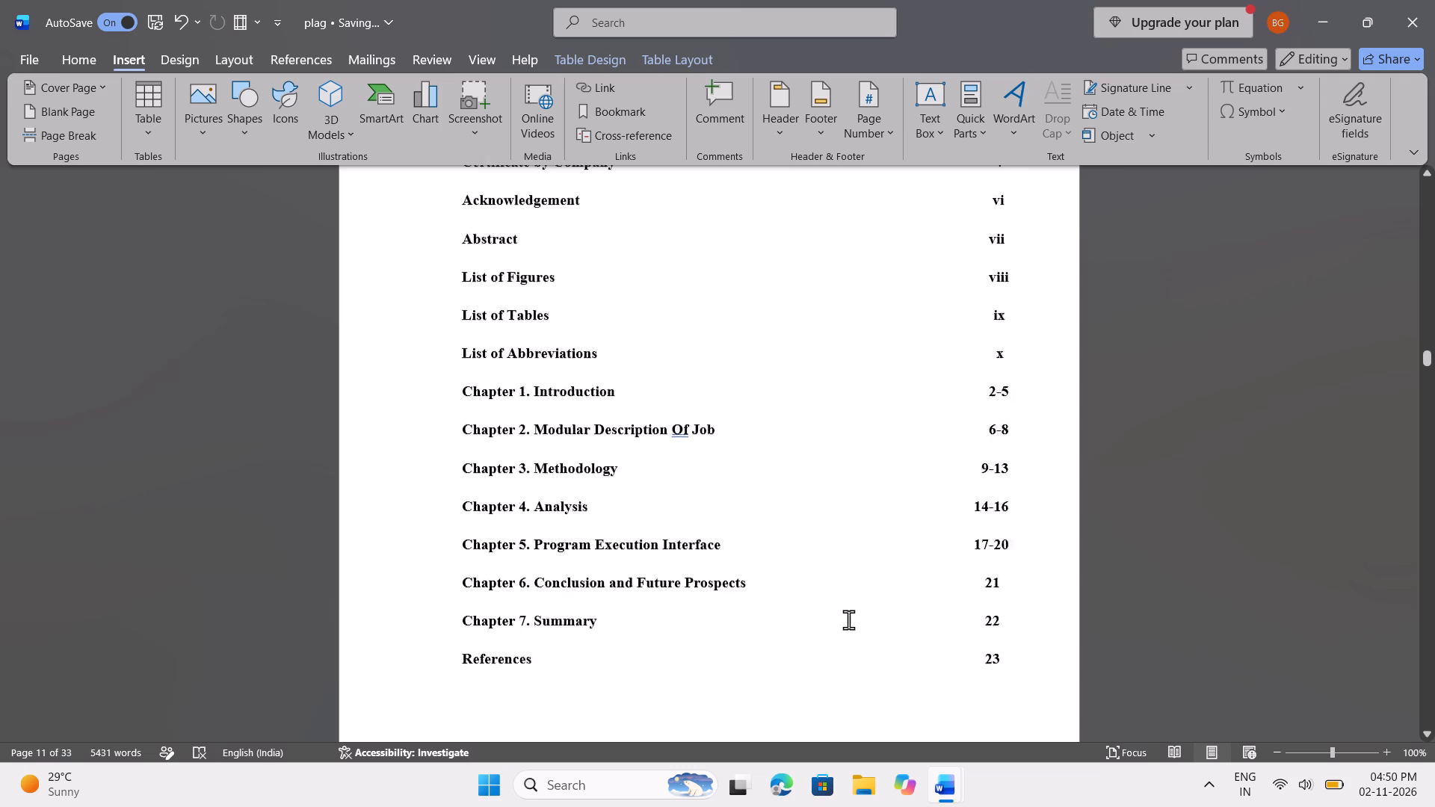
scroll(848, 619, "down", 4)
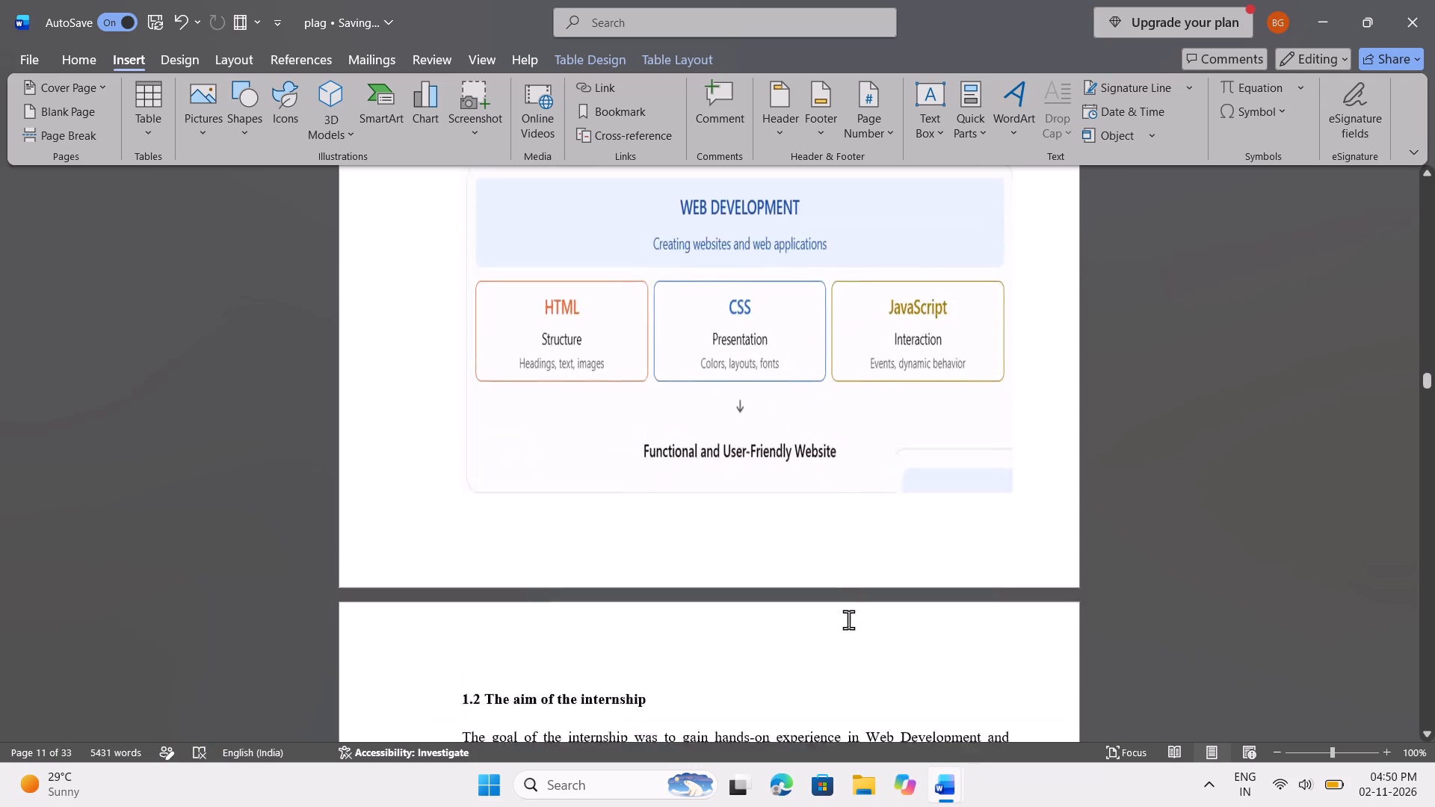
scroll(848, 619, "down", 3)
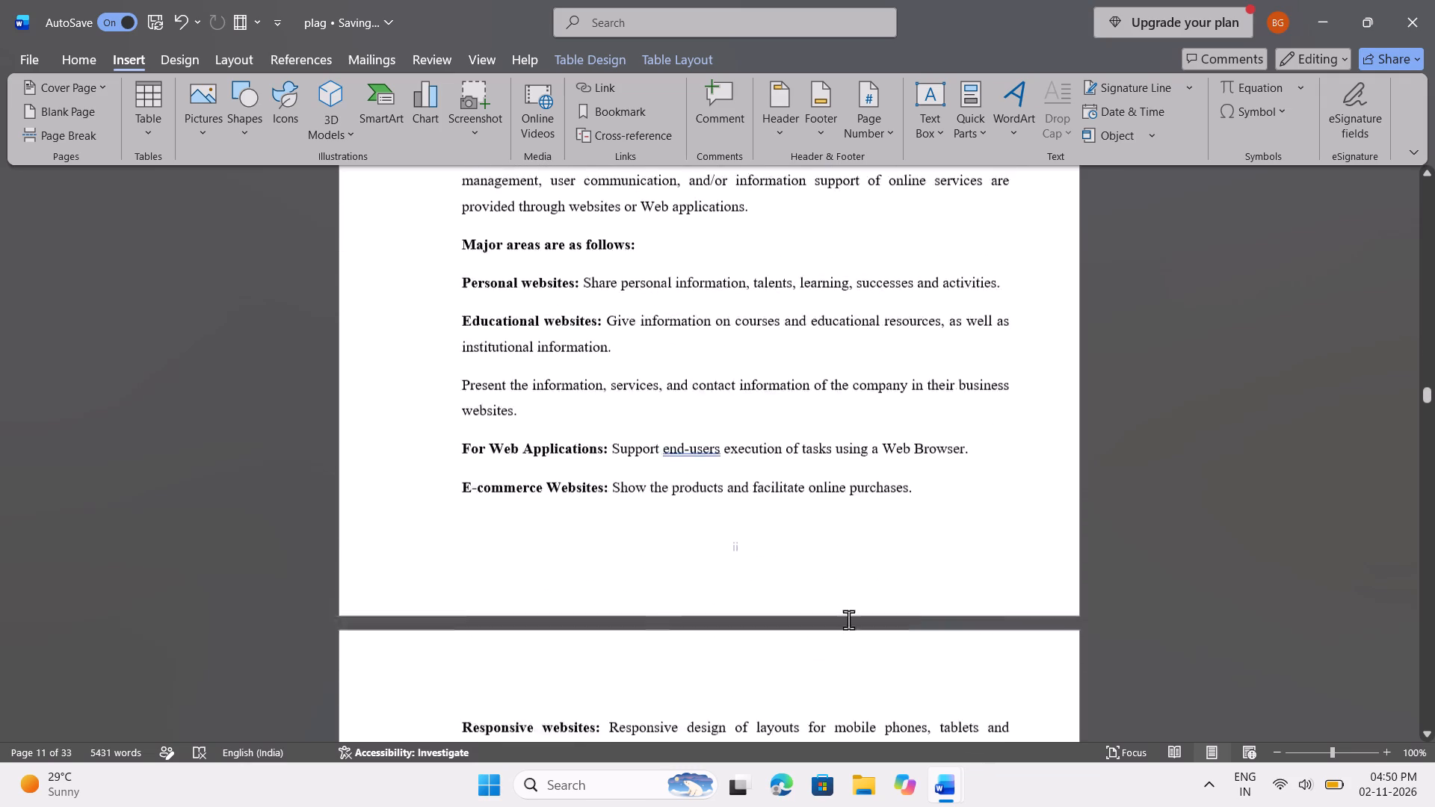
scroll(848, 619, "down", 4)
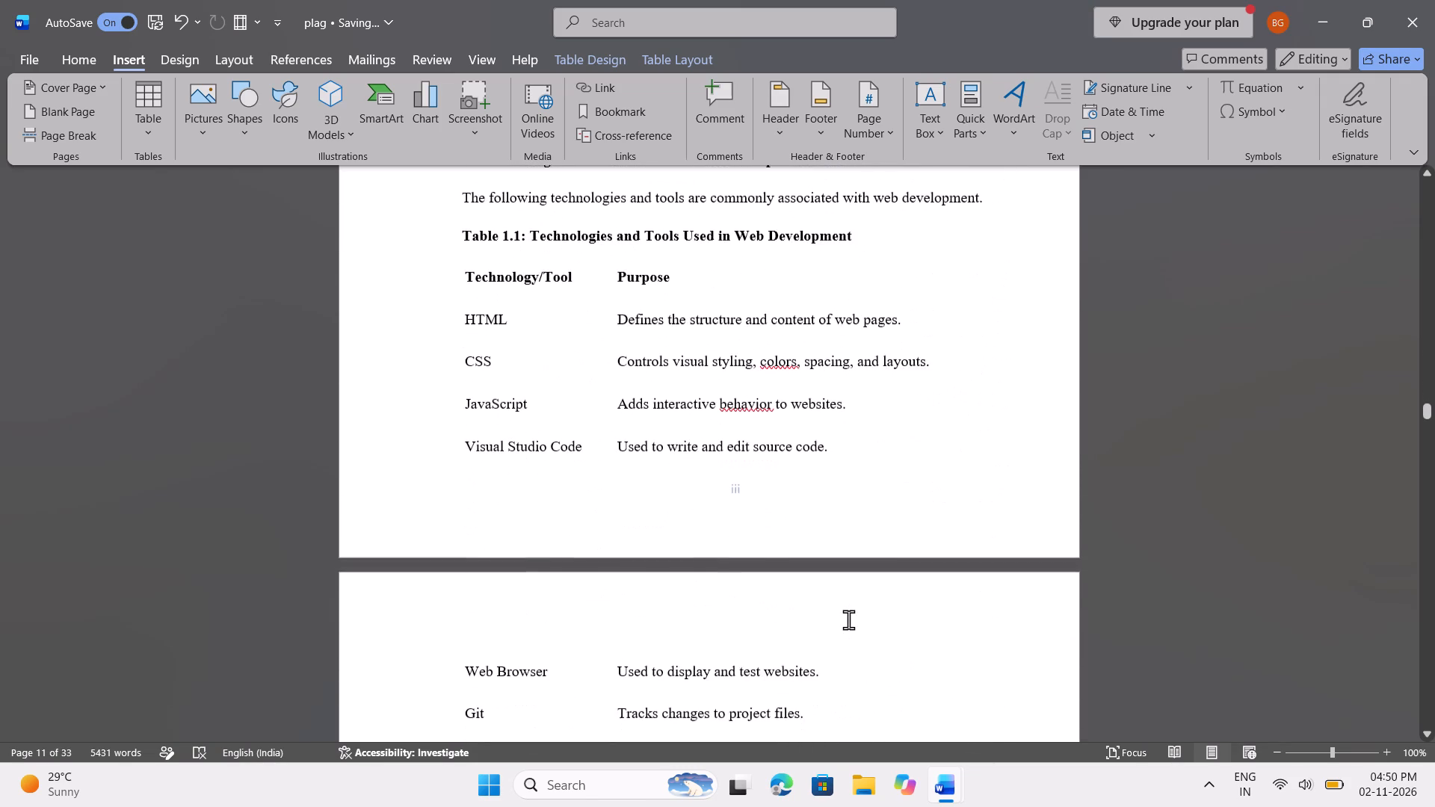
scroll(848, 619, "down", 4)
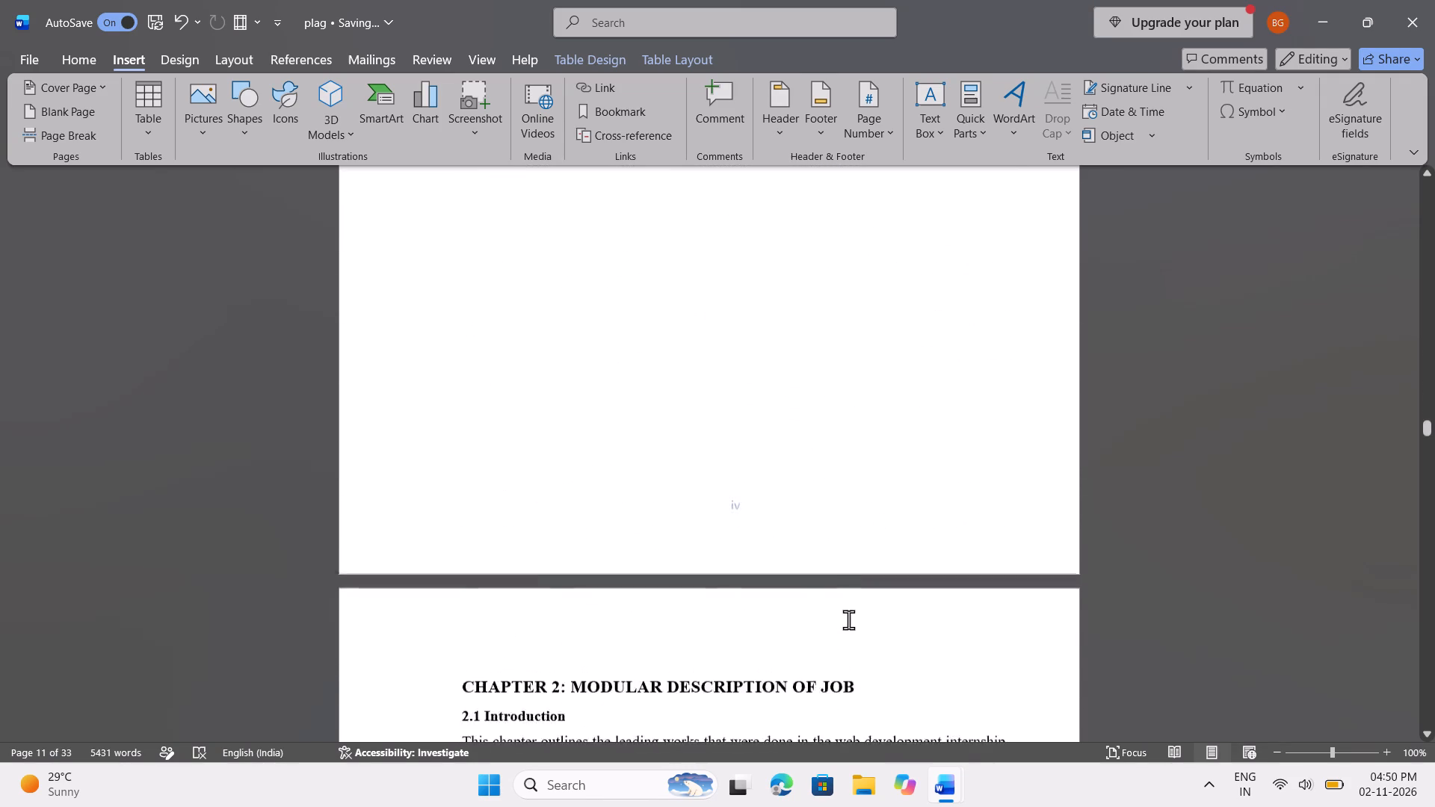
scroll(848, 619, "down", 2)
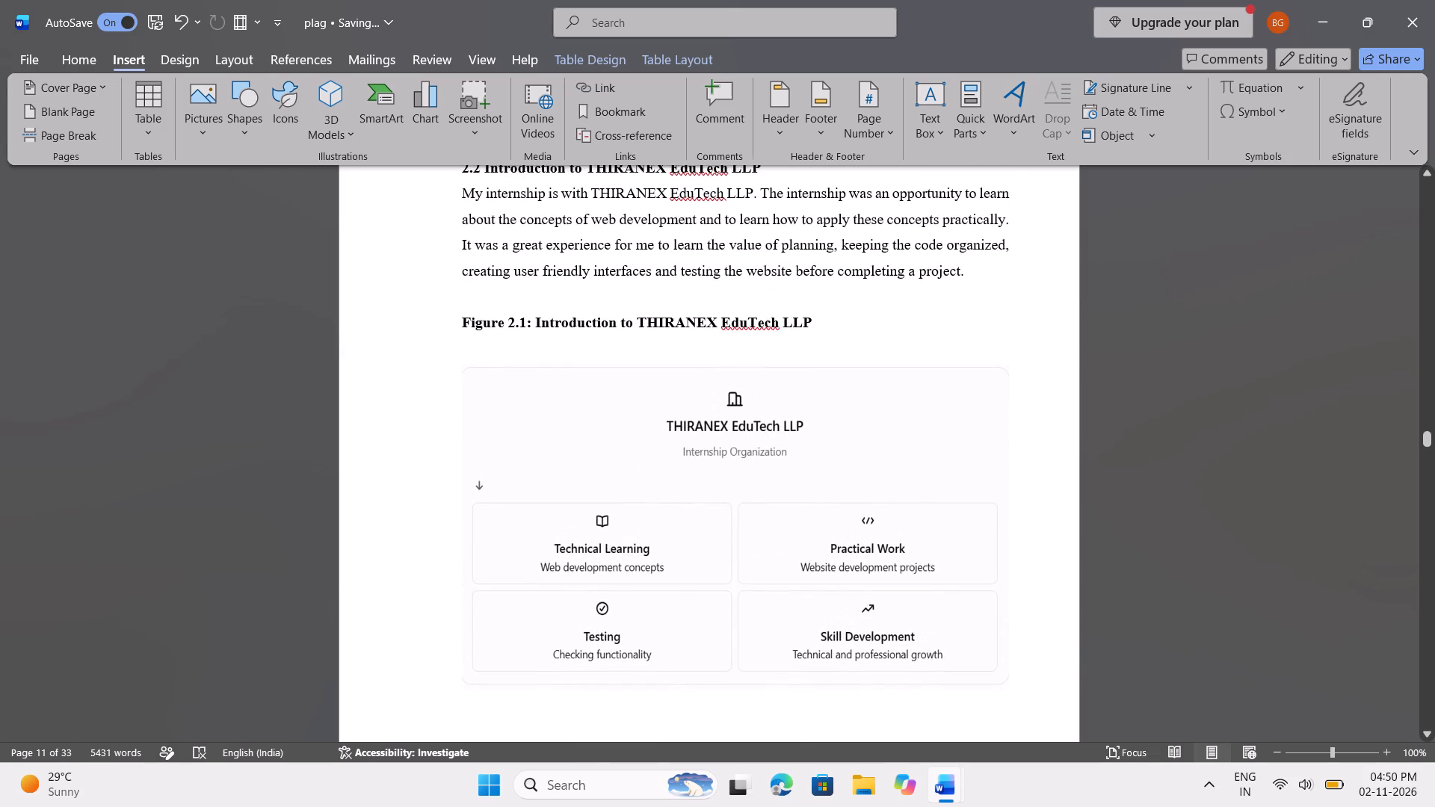
scroll(848, 619, "up", 1)
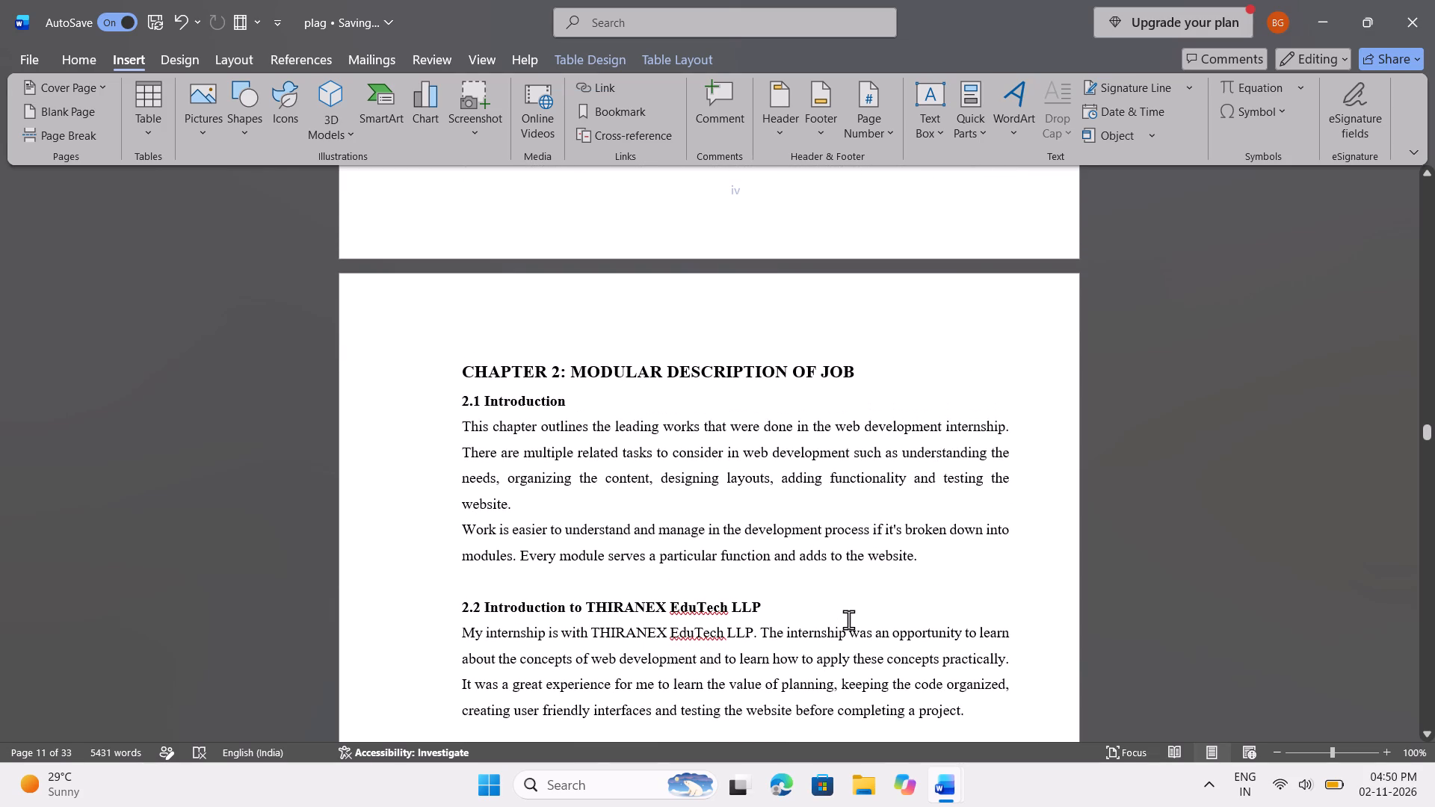
scroll(848, 619, "down", 3)
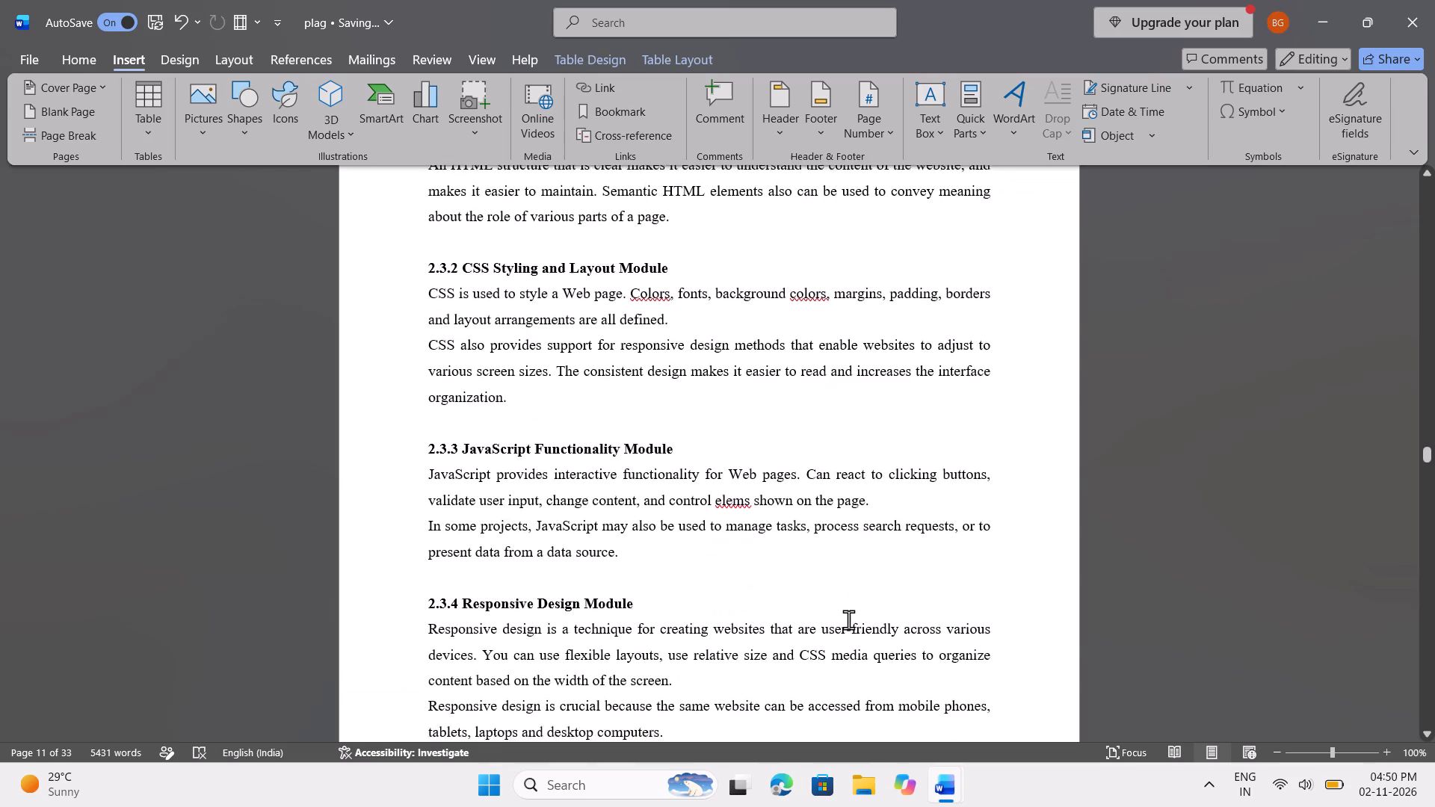
scroll(848, 619, "down", 4)
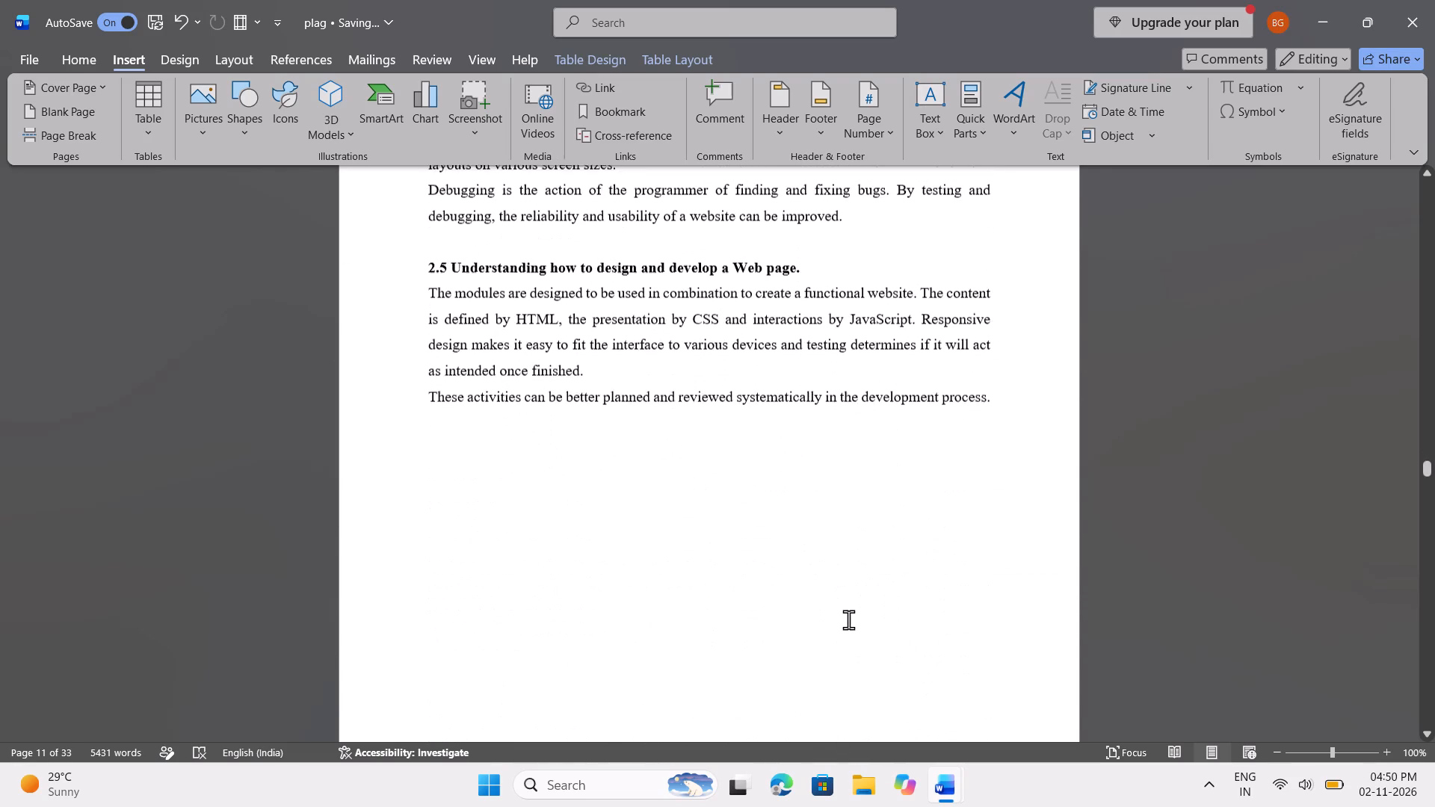
scroll(848, 619, "down", 2)
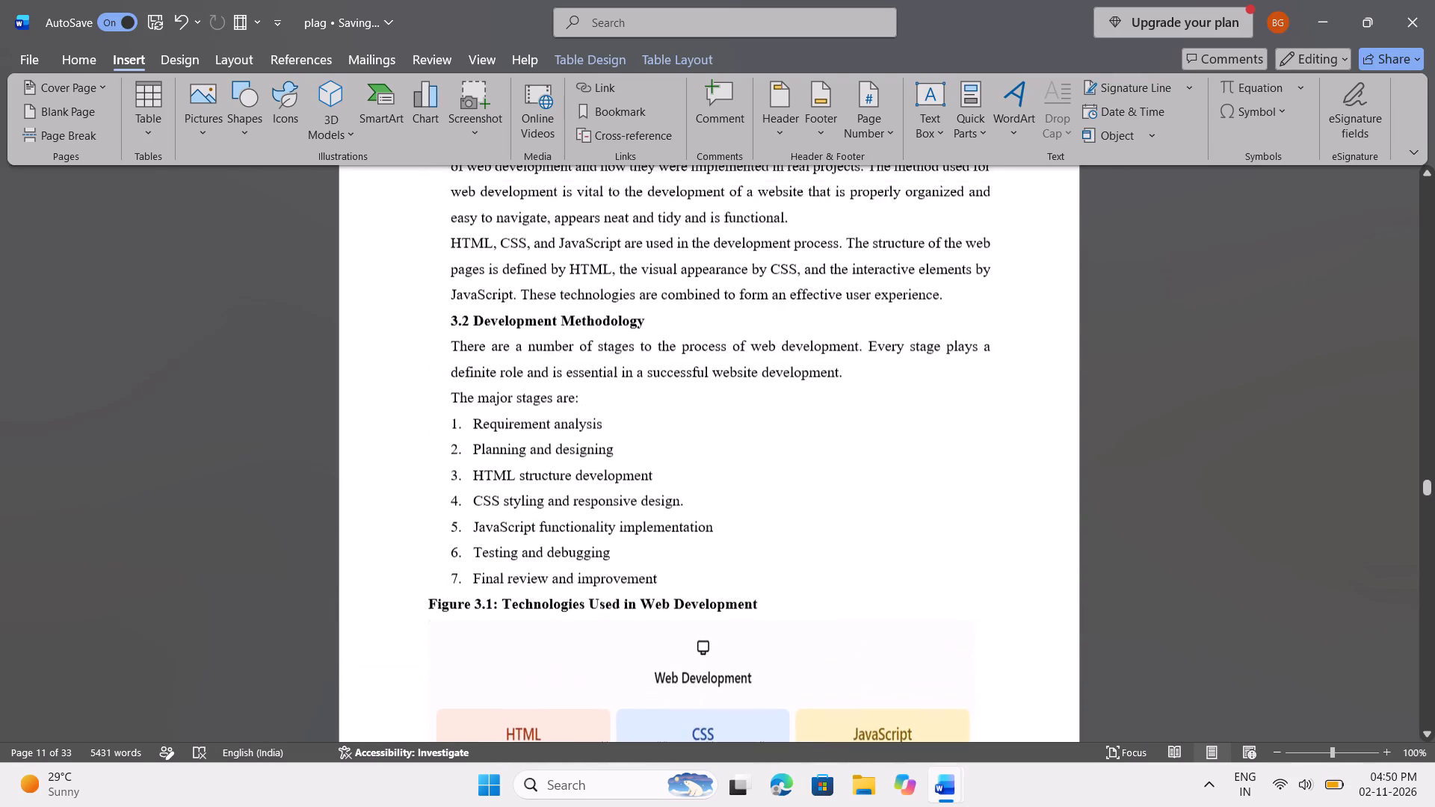
scroll(848, 619, "down", 3)
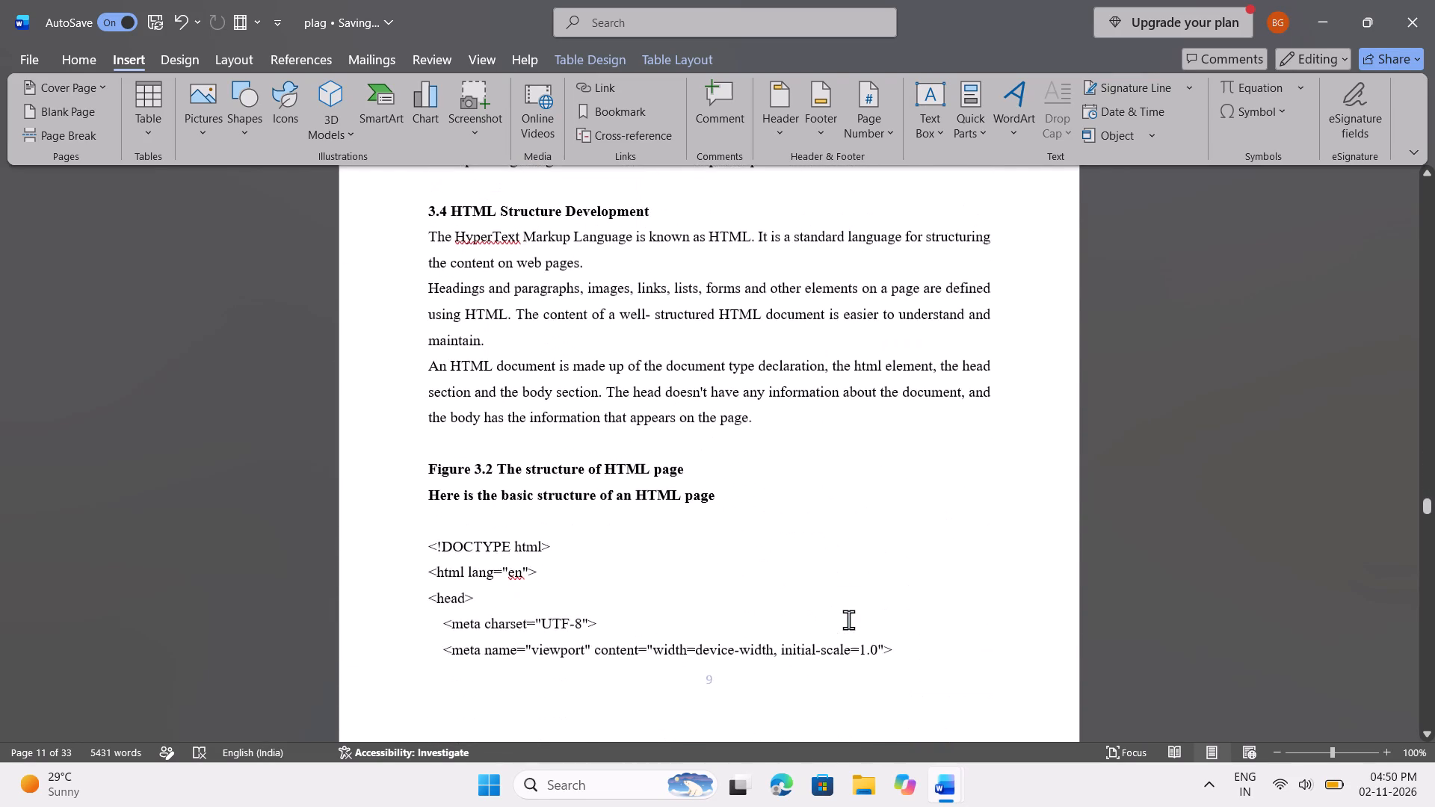
scroll(848, 619, "down", 4)
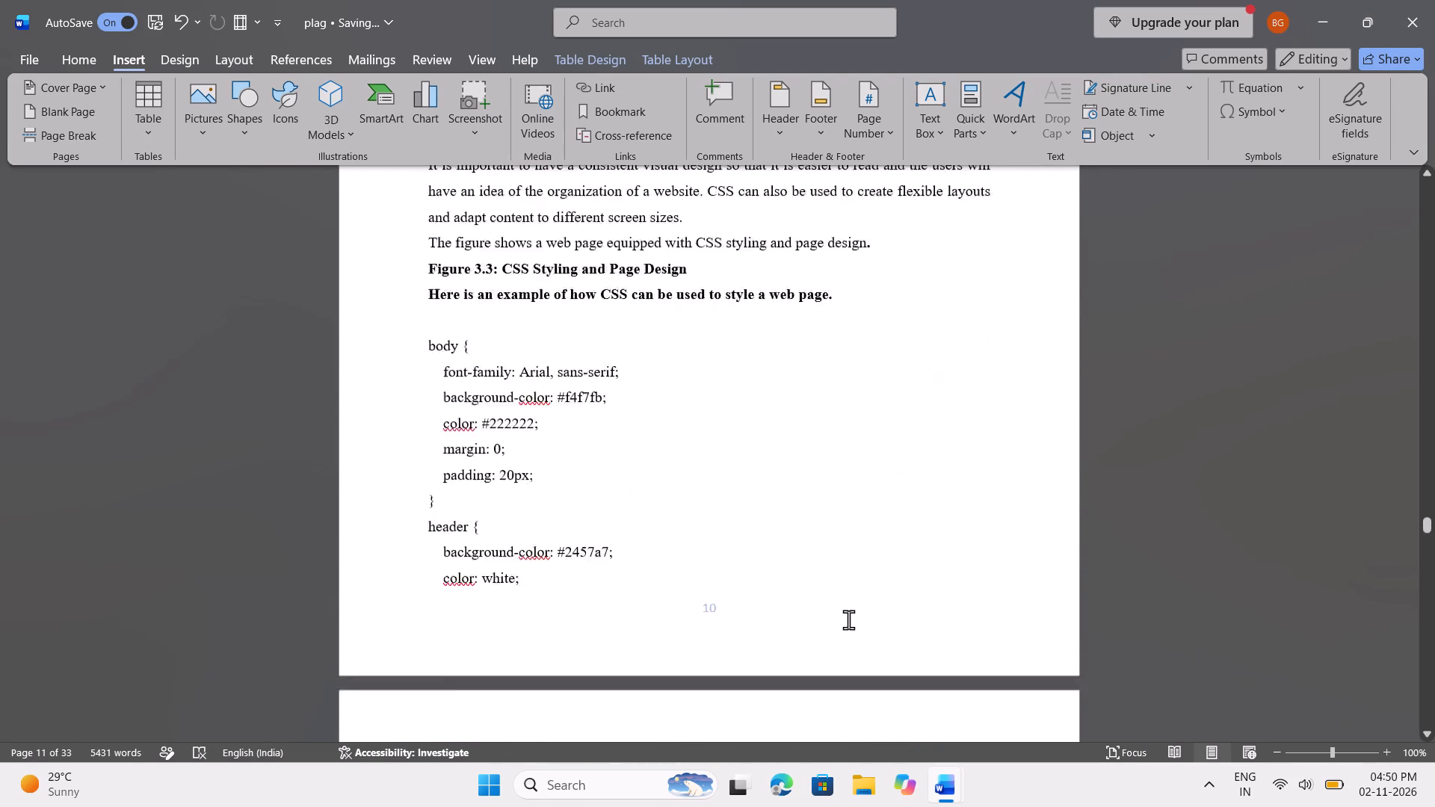
scroll(848, 619, "down", 4)
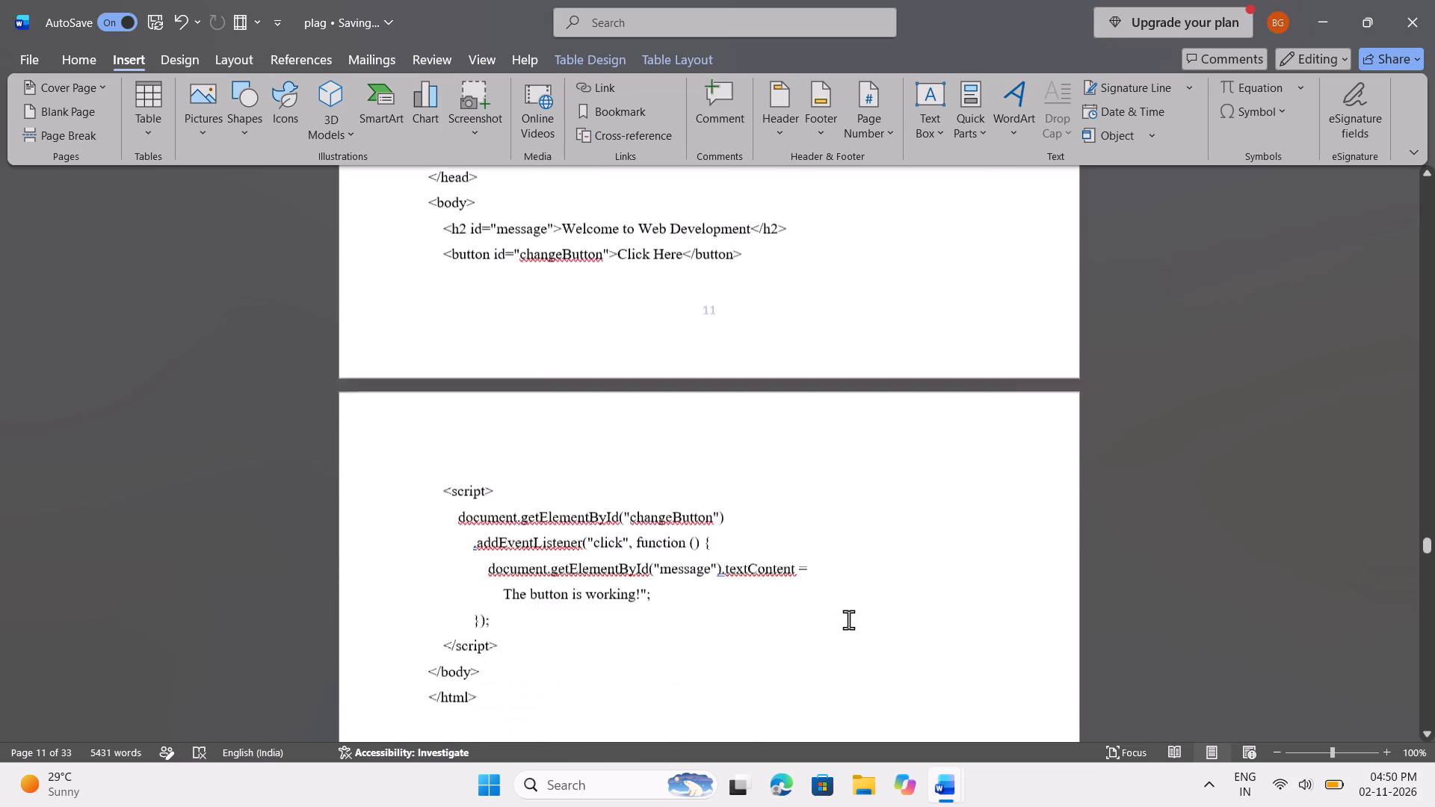
scroll(848, 619, "down", 3)
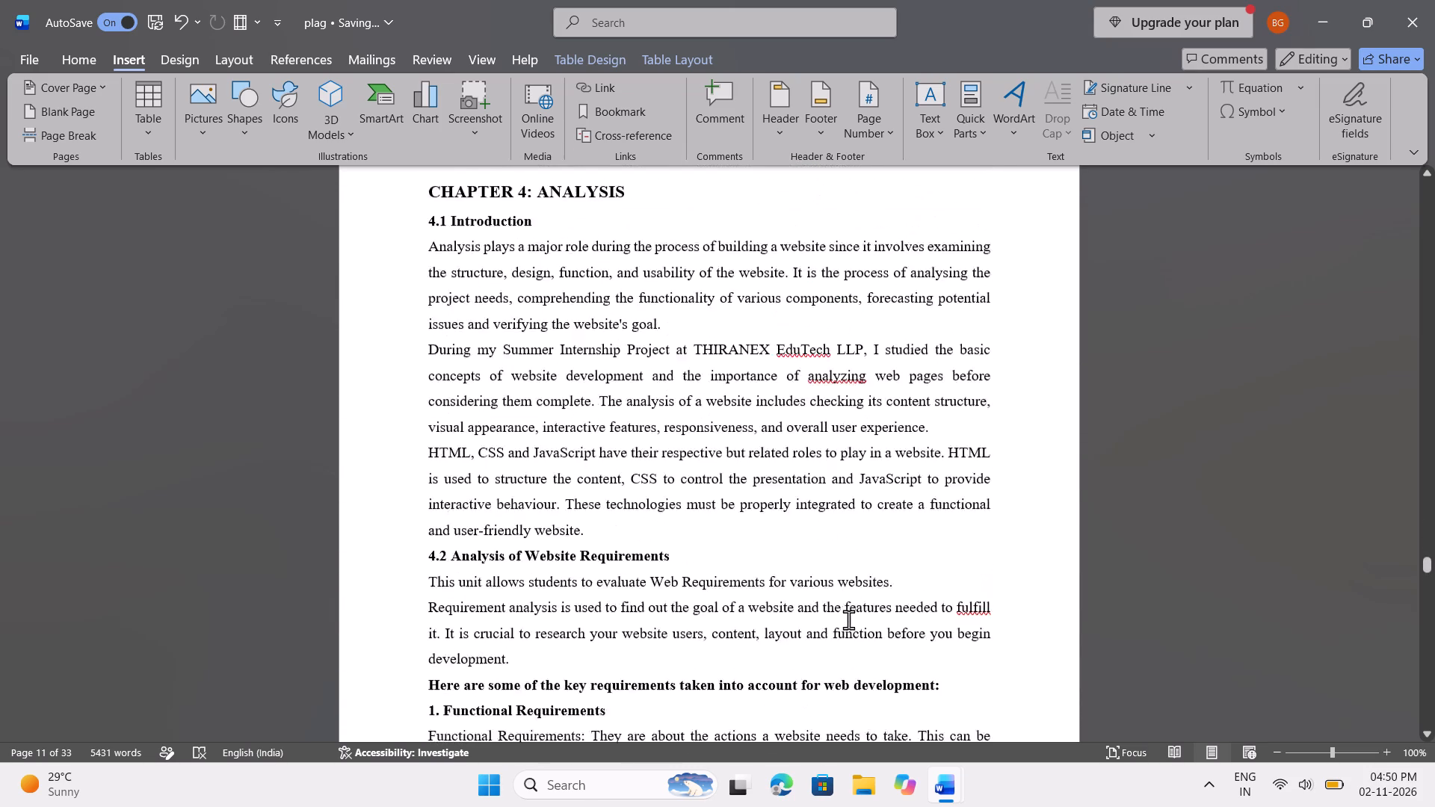
scroll(848, 619, "down", 2)
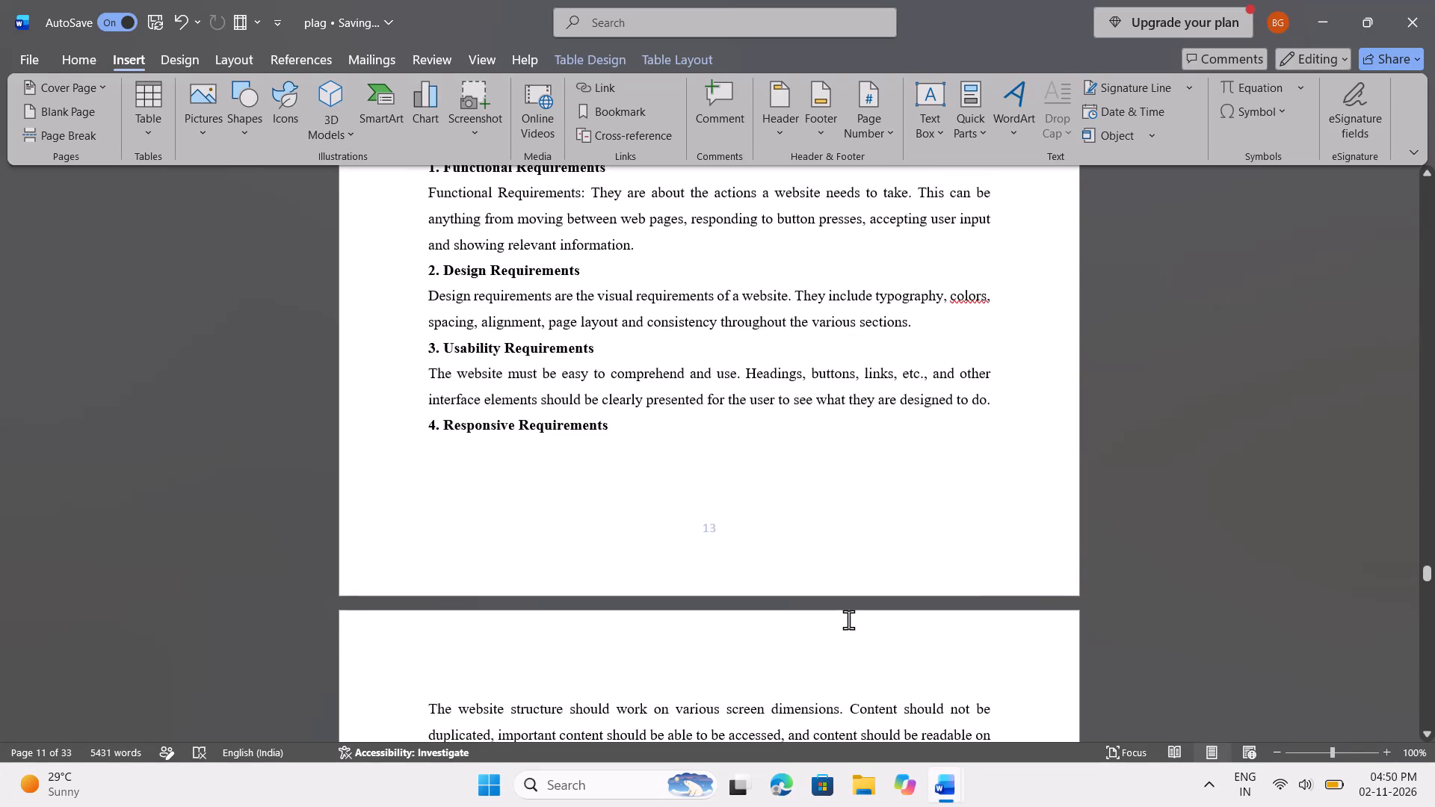
Review the front matter from the title page through the Contents, comparing the listed page numbers with the page footers.
scroll(848, 619, "up", 8)
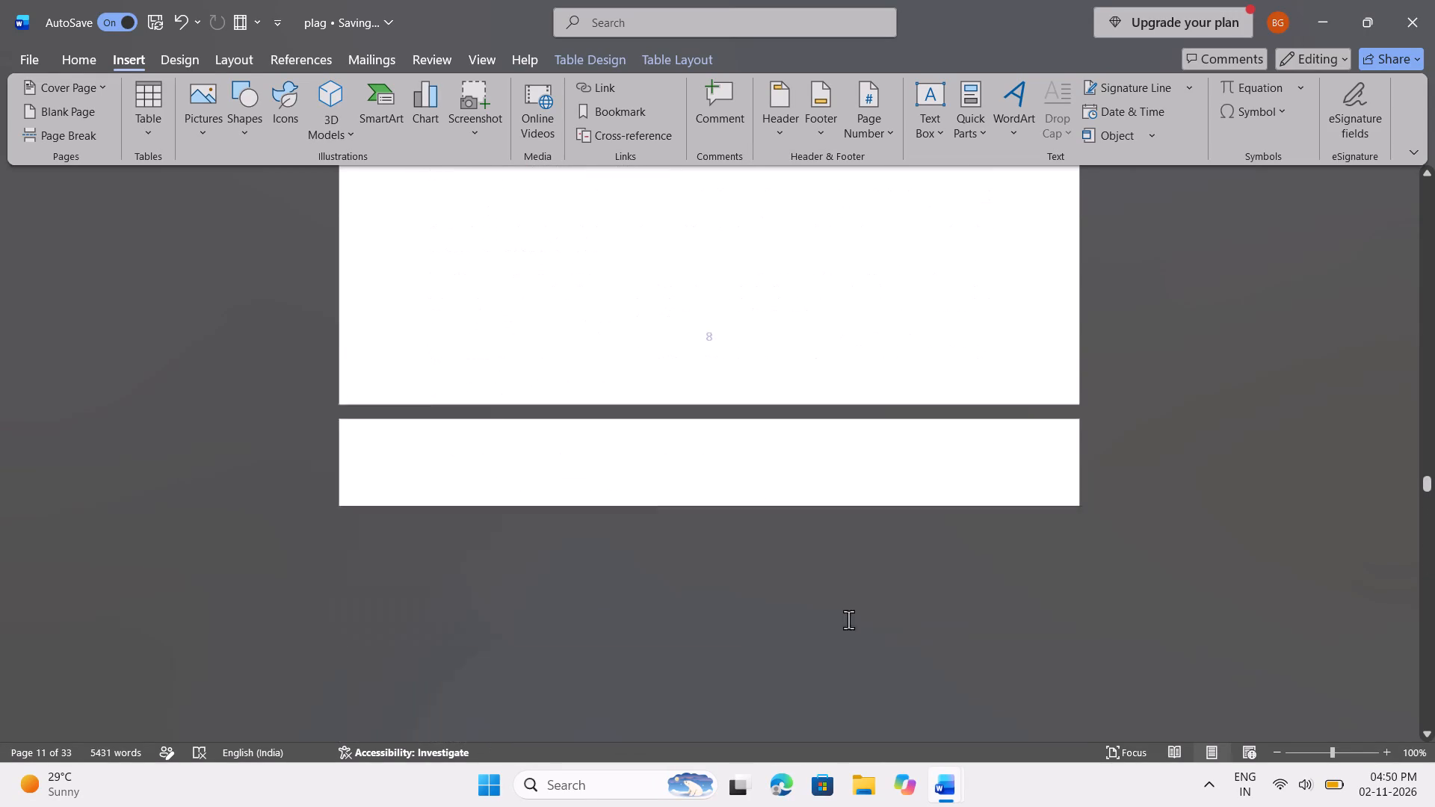
scroll(848, 619, "up", 8)
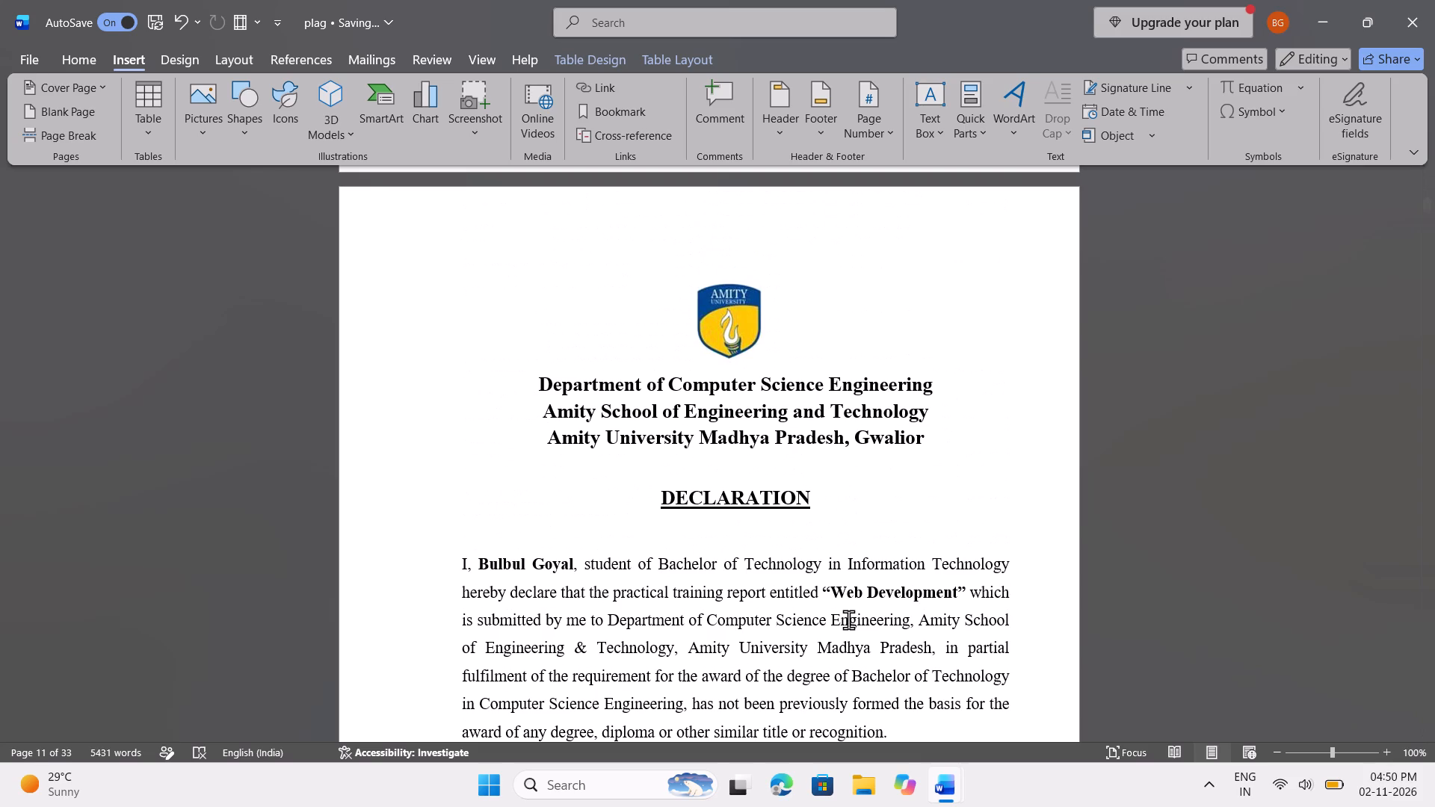
scroll(848, 619, "up", 3)
scroll(848, 619, "down", 1)
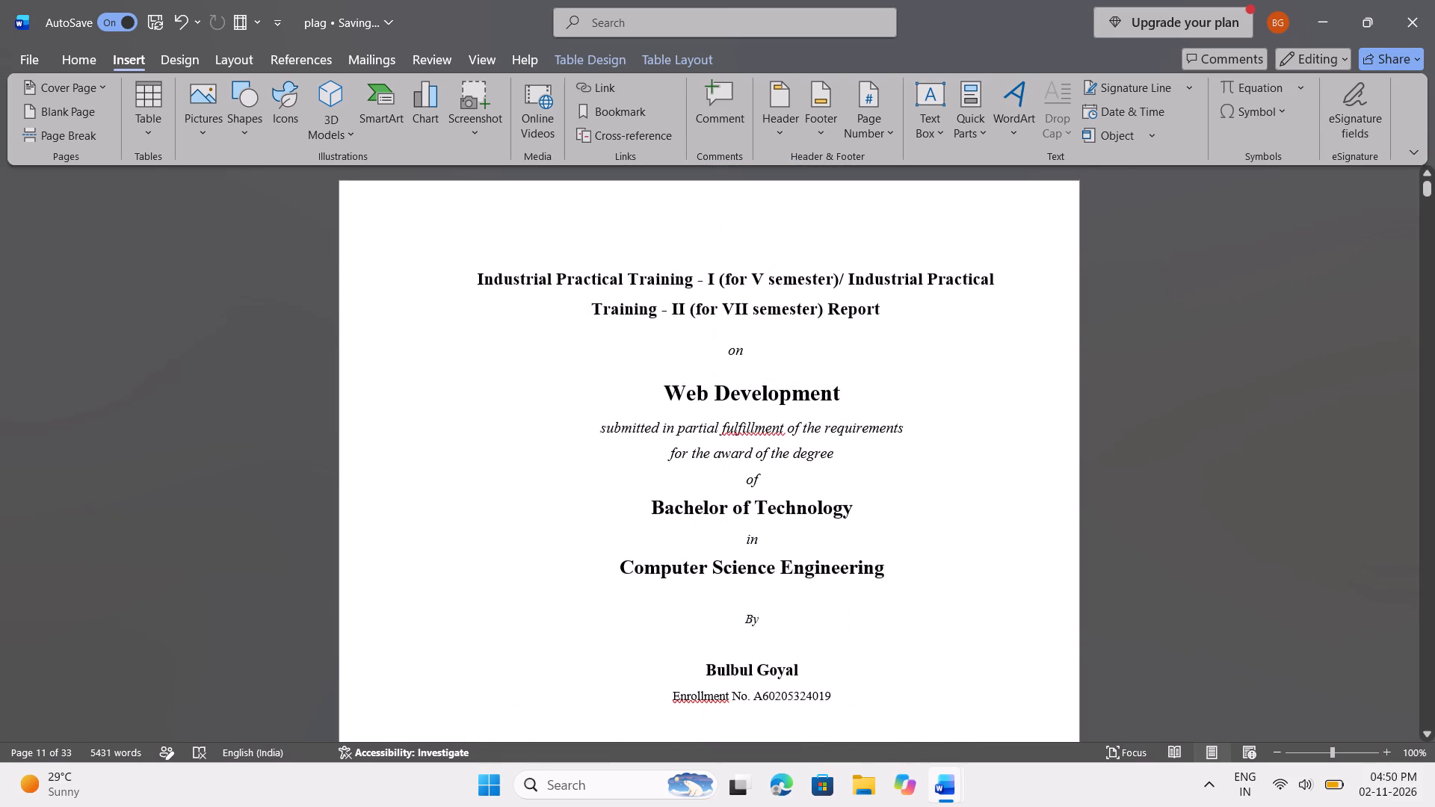
scroll(848, 619, "down", 4)
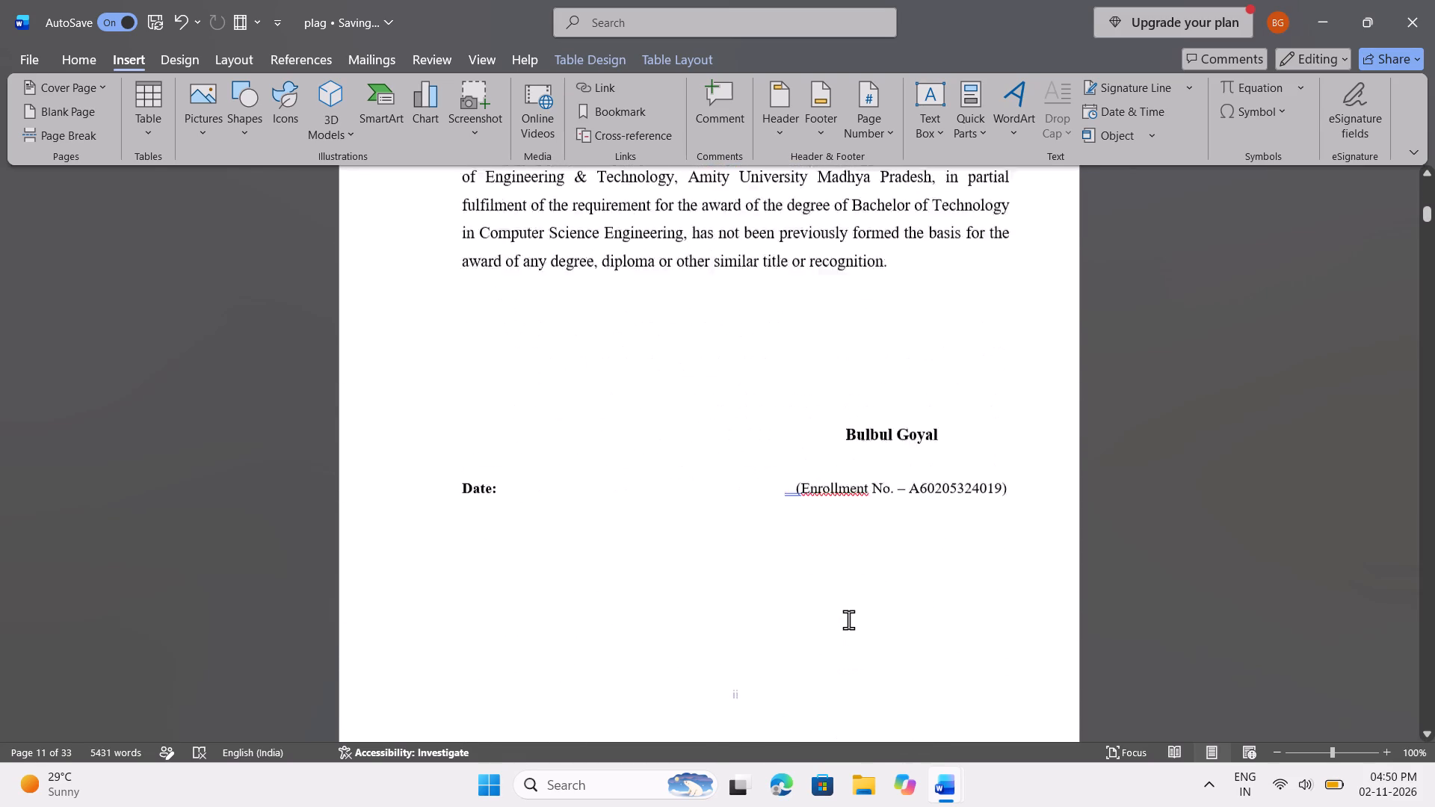
scroll(848, 619, "down", 4)
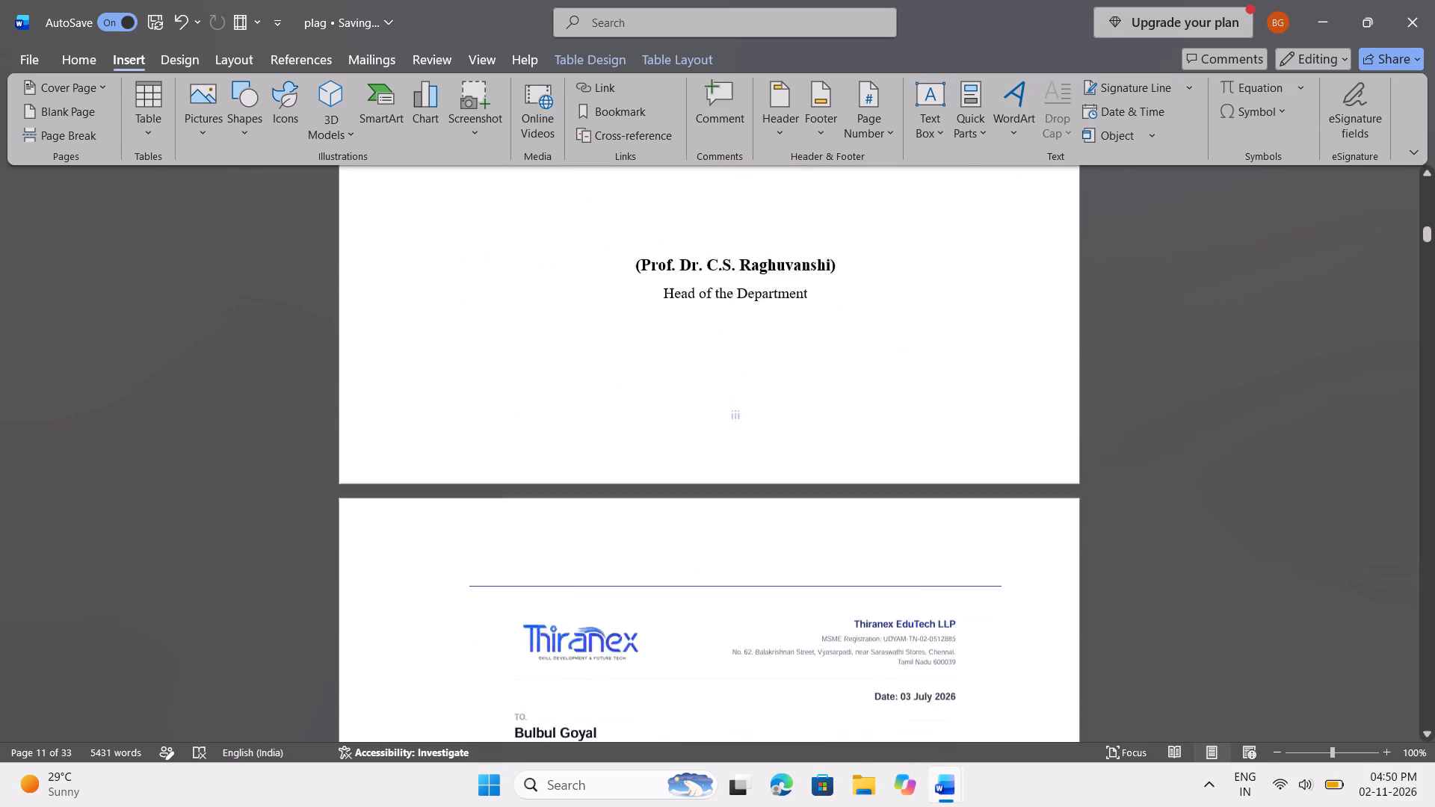
scroll(848, 619, "down", 10)
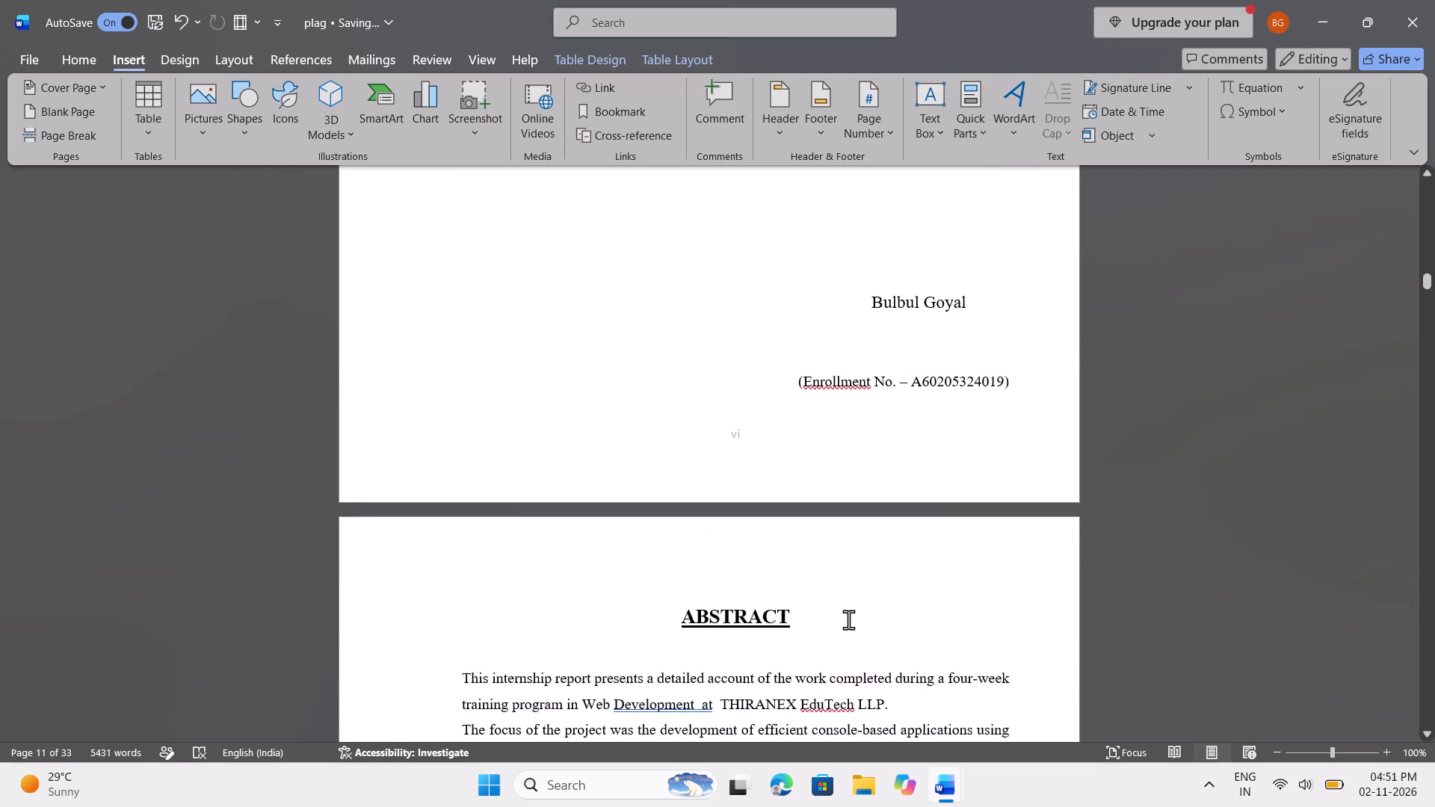
scroll(848, 619, "down", 3)
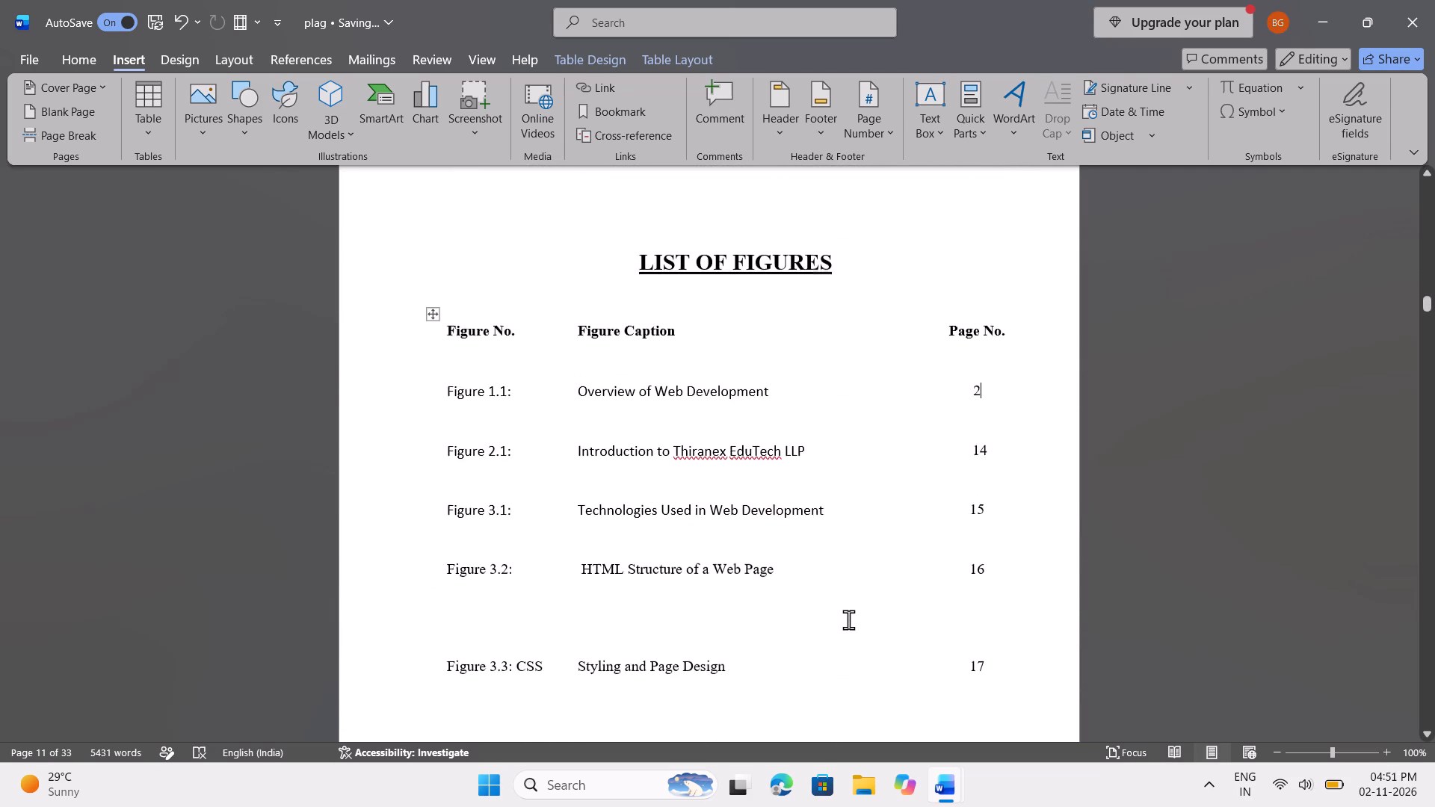
scroll(848, 619, "down", 3)
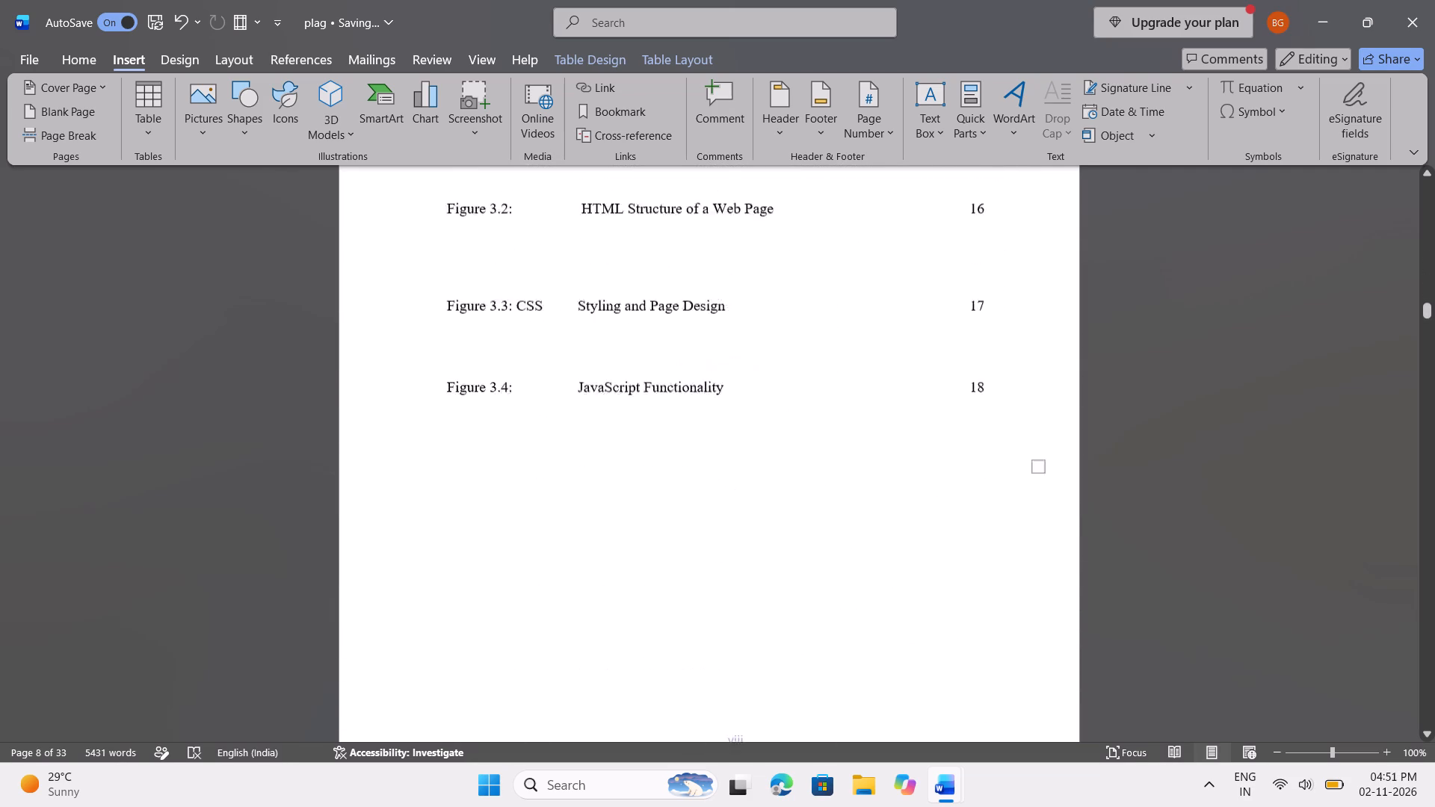
scroll(848, 619, "down", 3)
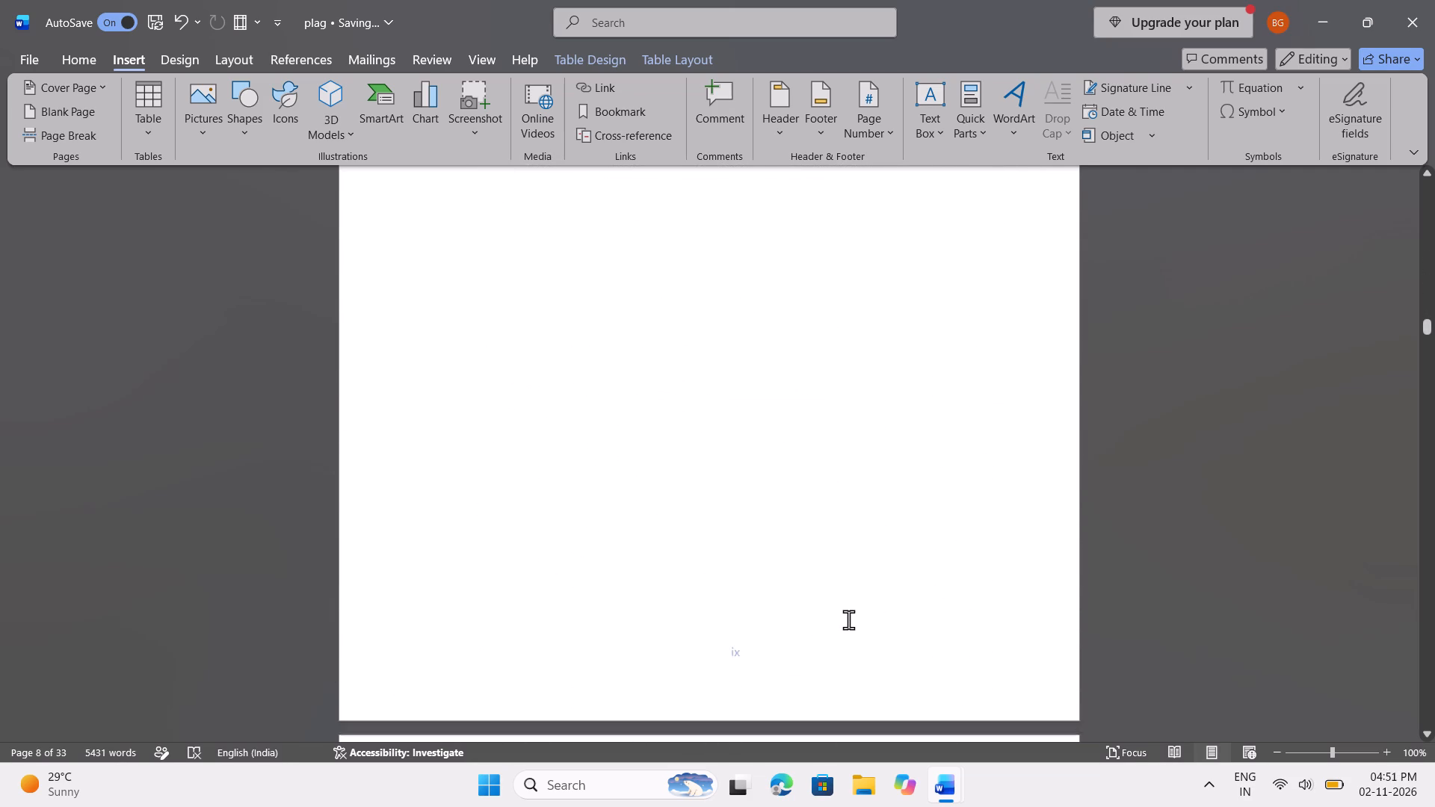
scroll(848, 619, "down", 2)
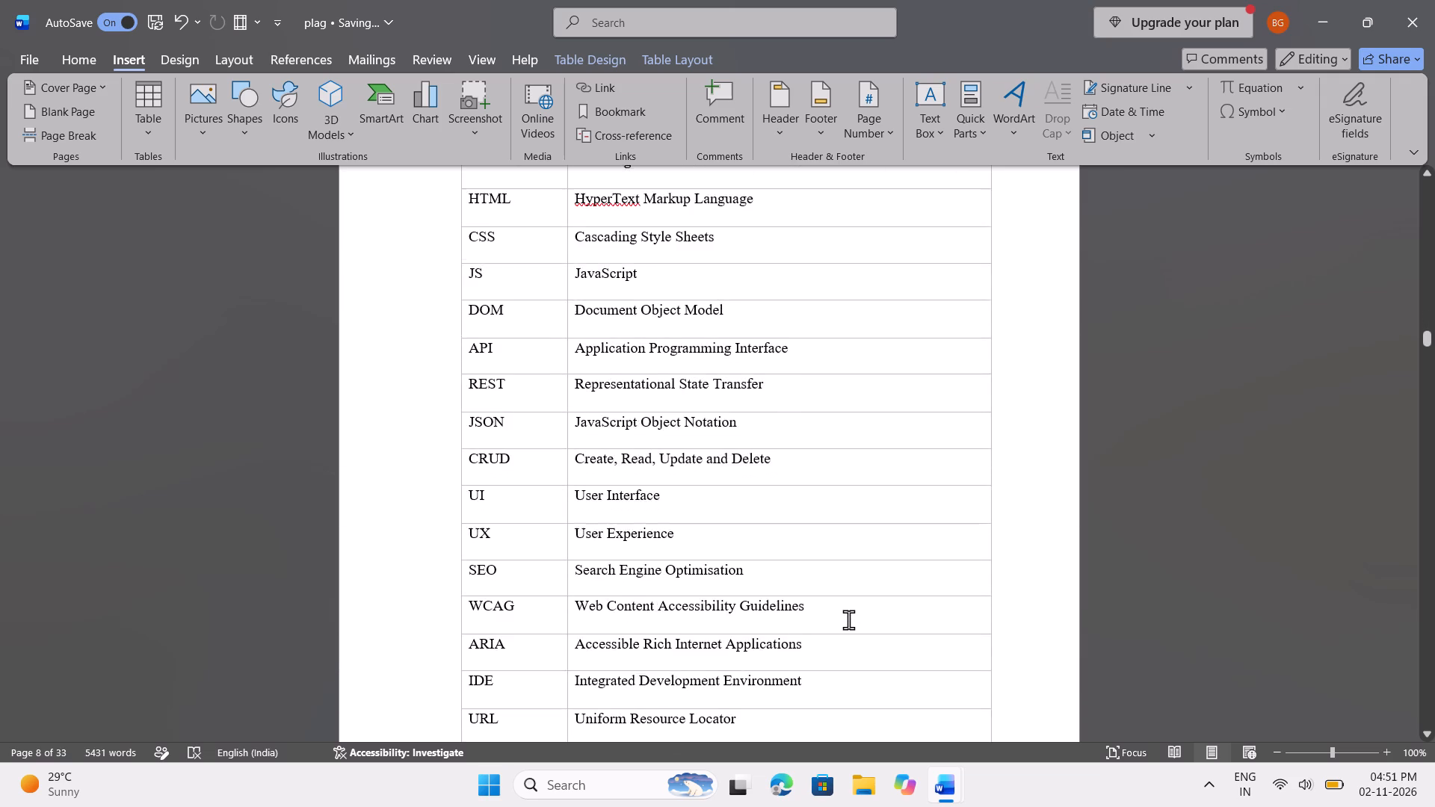
scroll(848, 619, "down", 2)
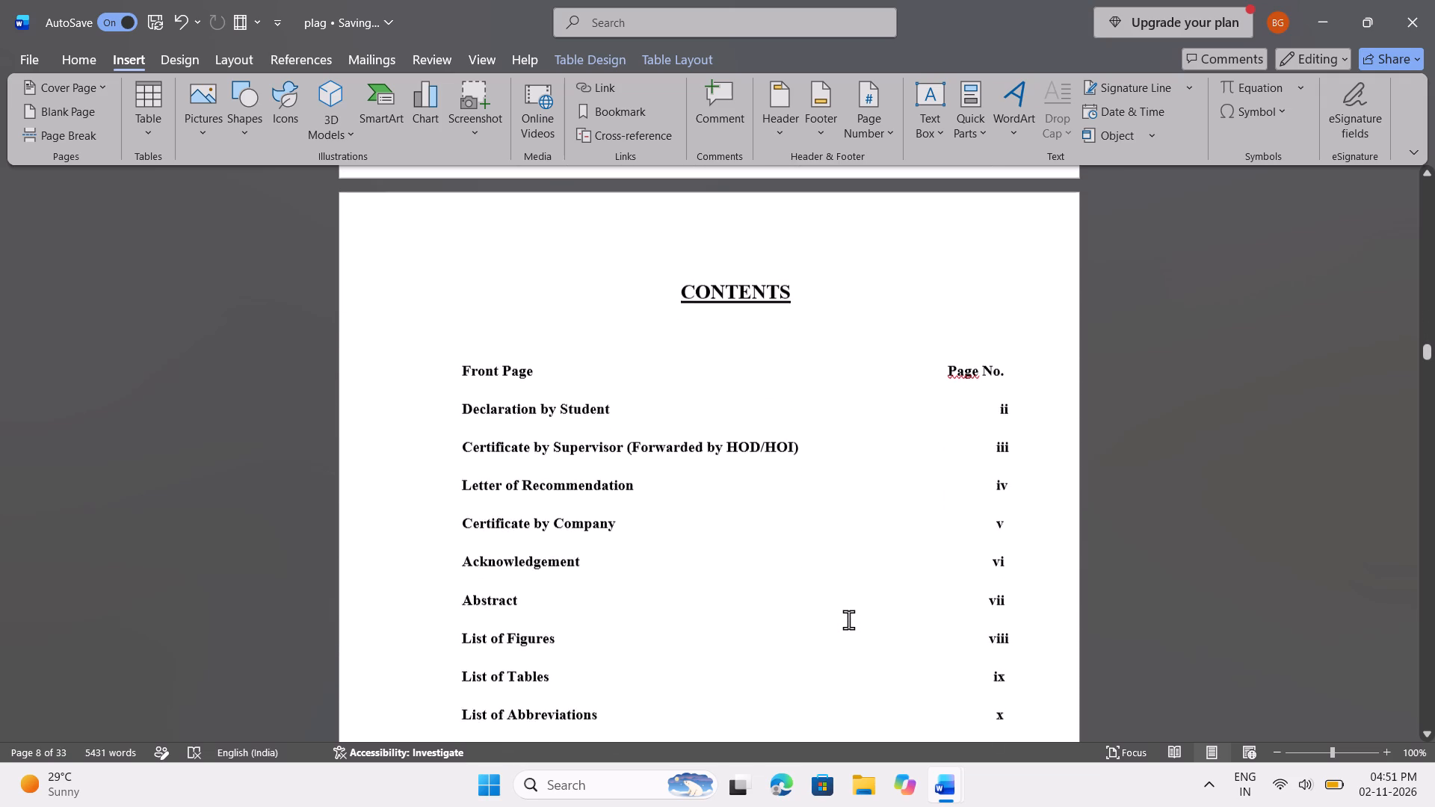
scroll(848, 619, "down", 2)
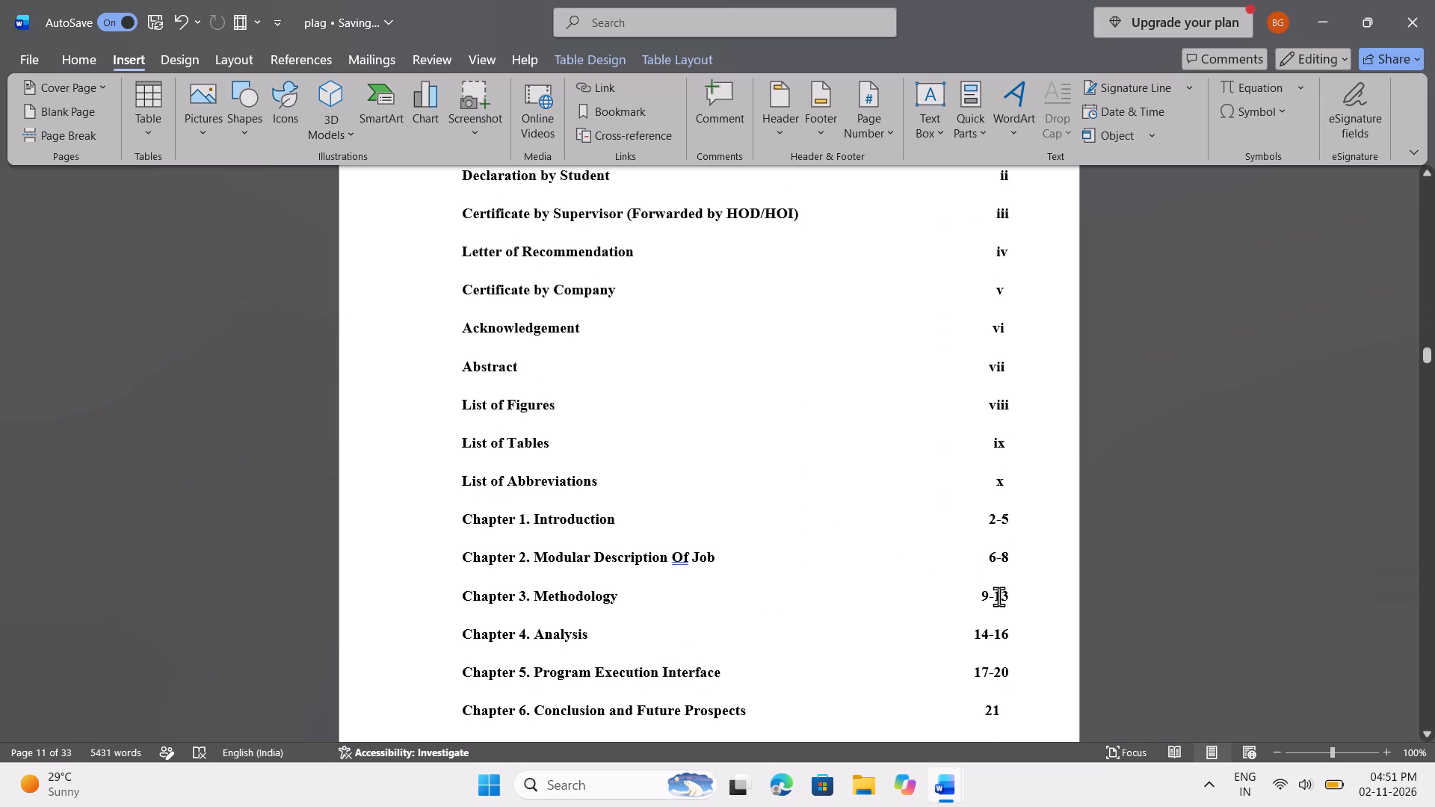
Set the page number of Figure 2.1, Introduction to Thiranex EduTech LLP, in the List of Figures to 6.
scroll(999, 596, "up", 4)
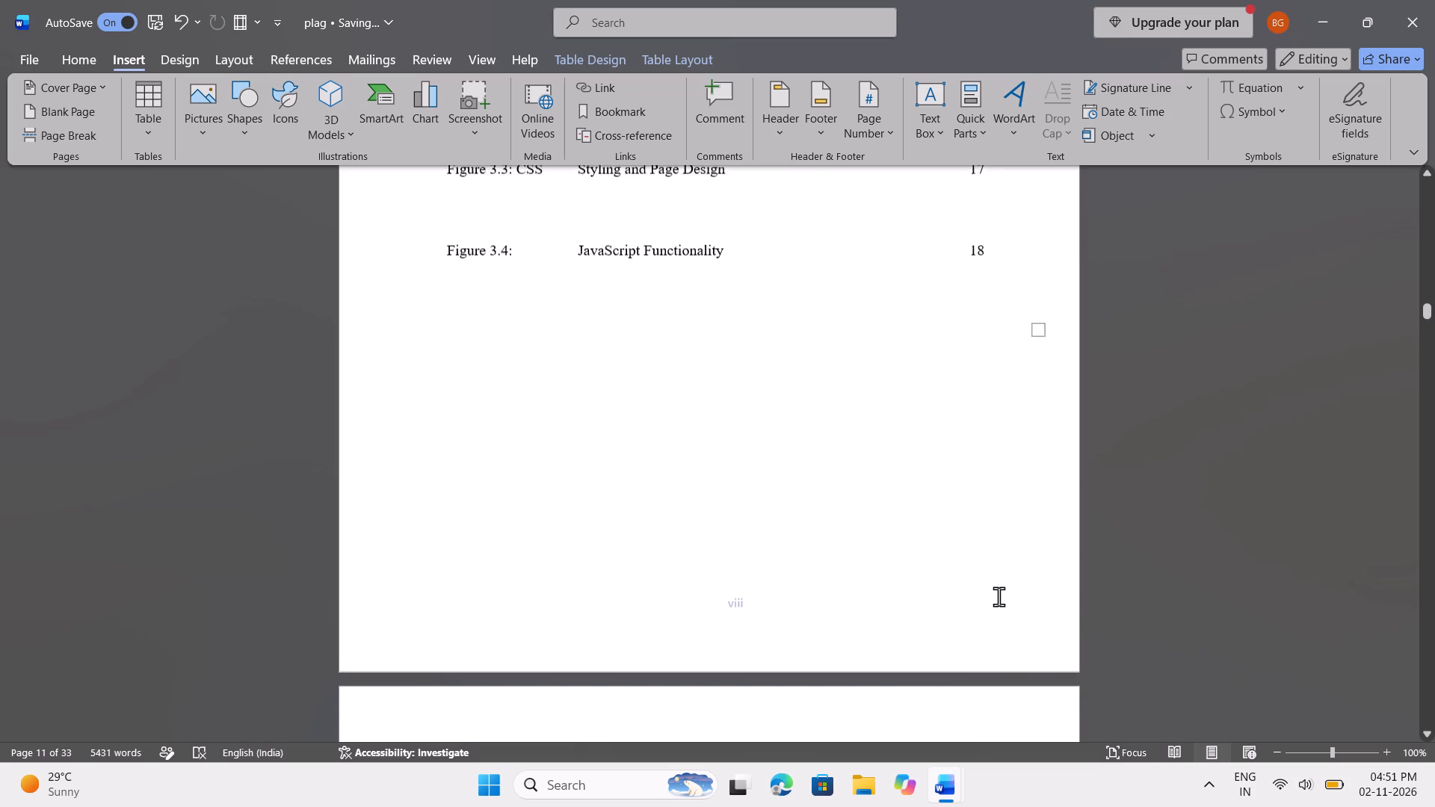
scroll(999, 596, "up", 1)
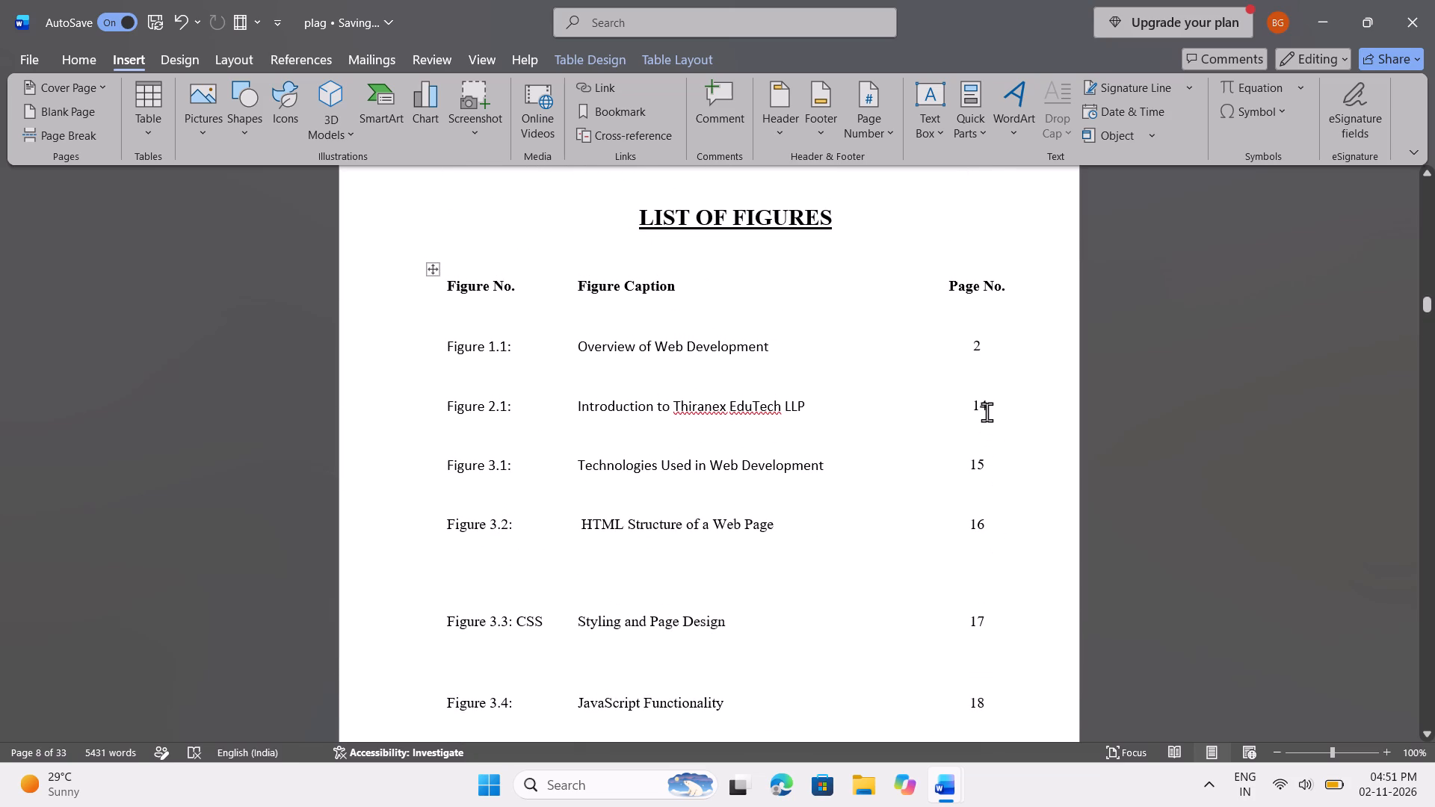
left_click(996, 403)
key("BackSpace")
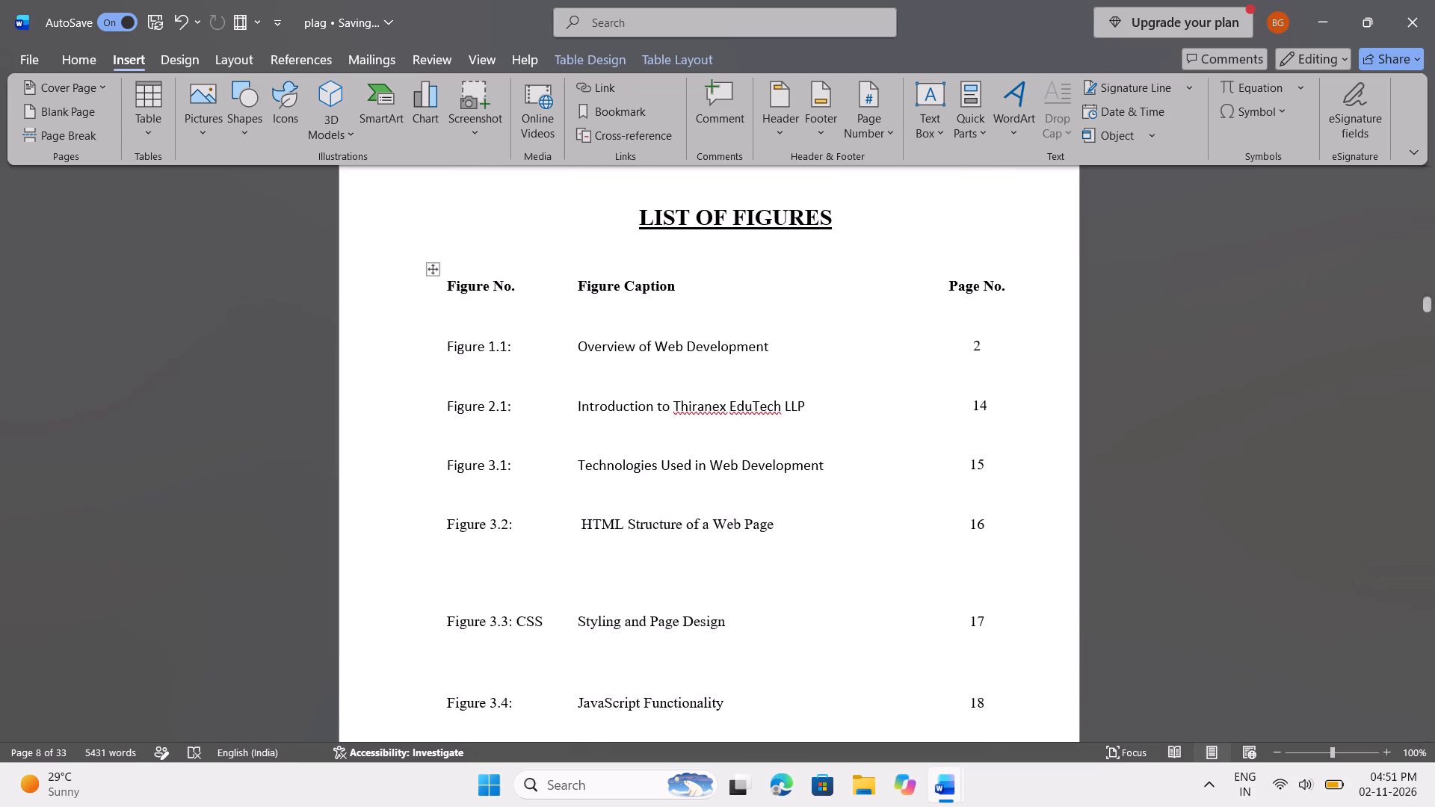
key("BackSpace")
key("BackSpace")
key("6")
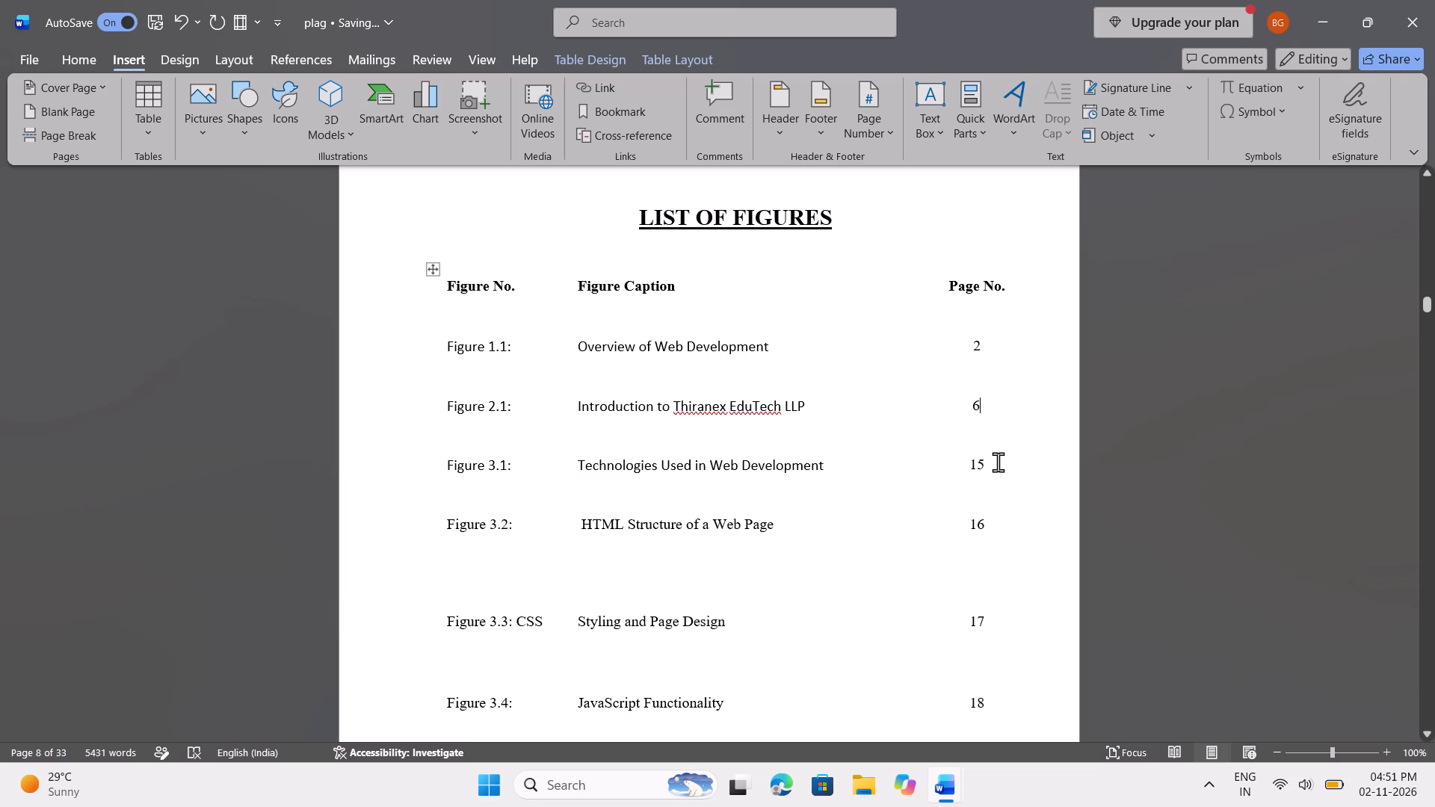
Set the page number of Figure 3.1, Technologies Used in Web Development, in the List of Figures to 9.
left_click(993, 466)
key("BackSpace")
key("BackSpace")
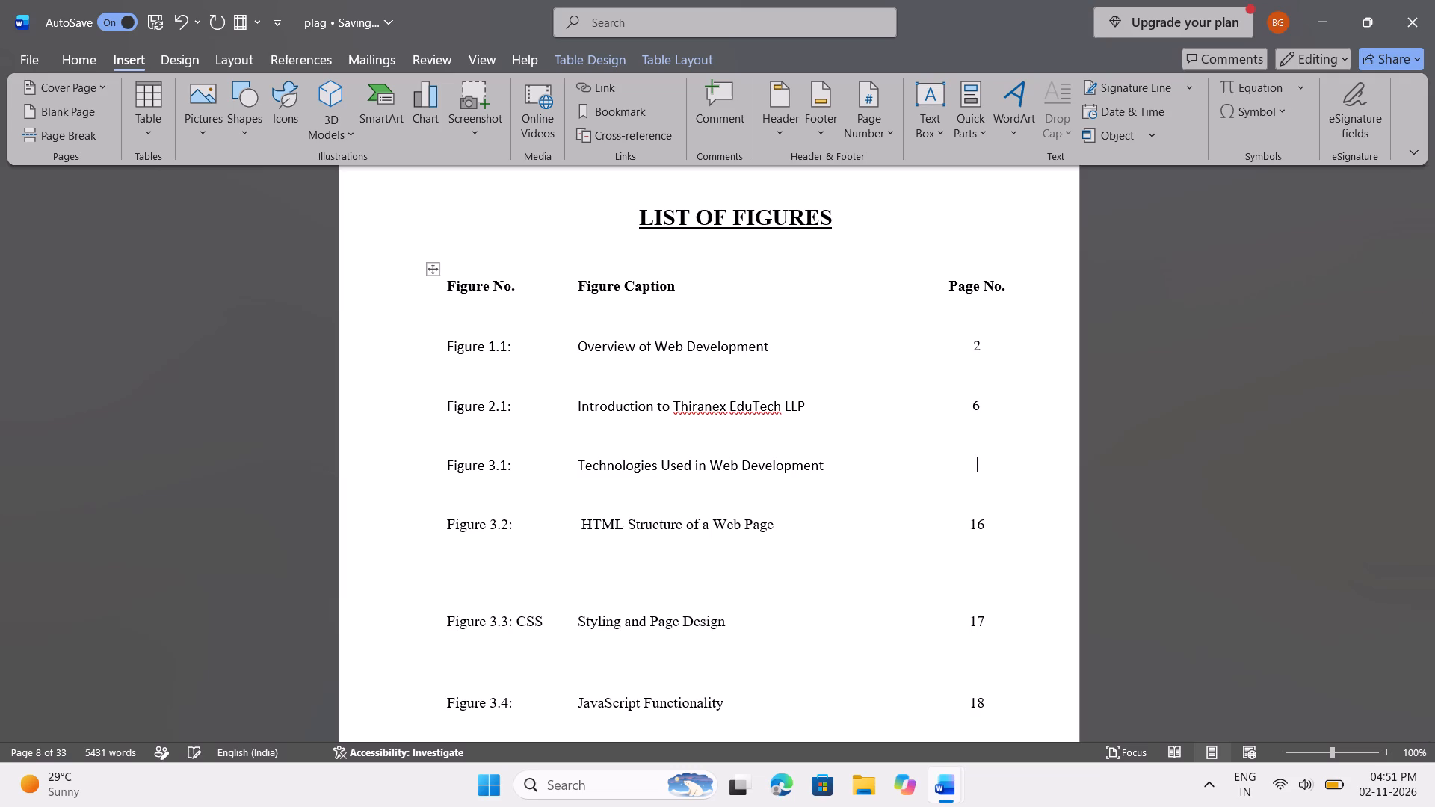
key("9")
Save the plag report and close it, dismissing the Delete File message.
key("ctrl+s")
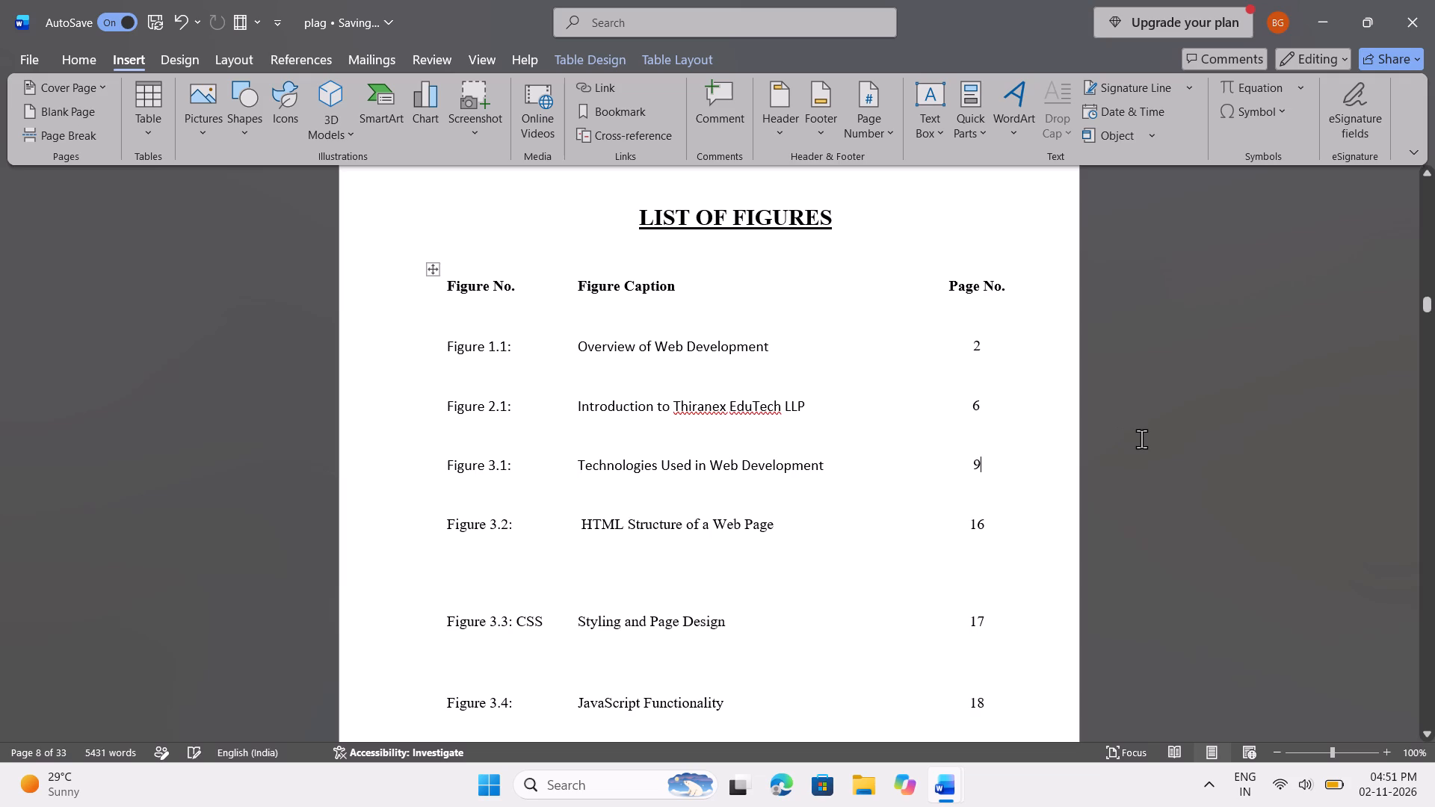
key("ctrl+s")
key("ctrl+s")
key("ctrl+s")
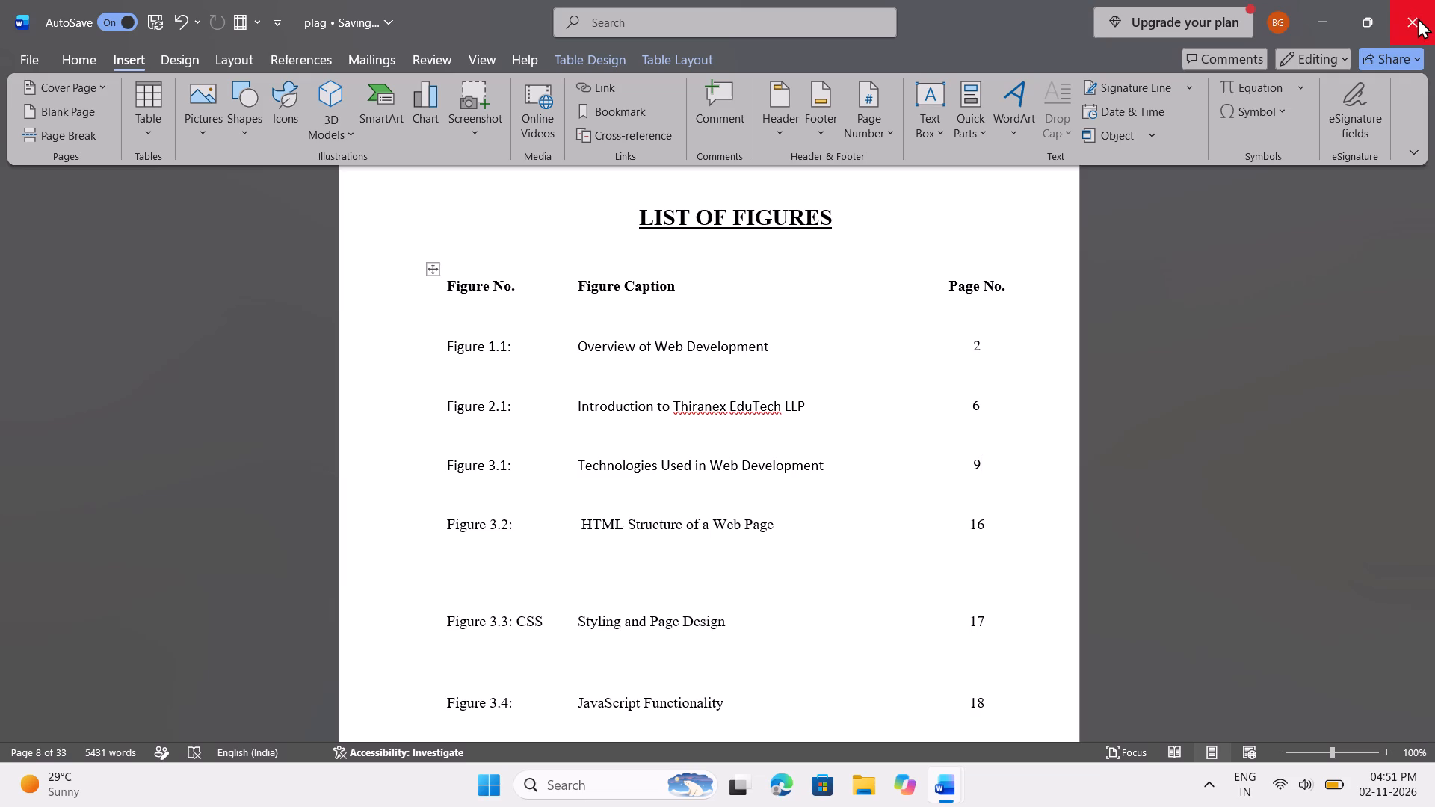
left_click(1418, 18)
left_click(1418, 18)
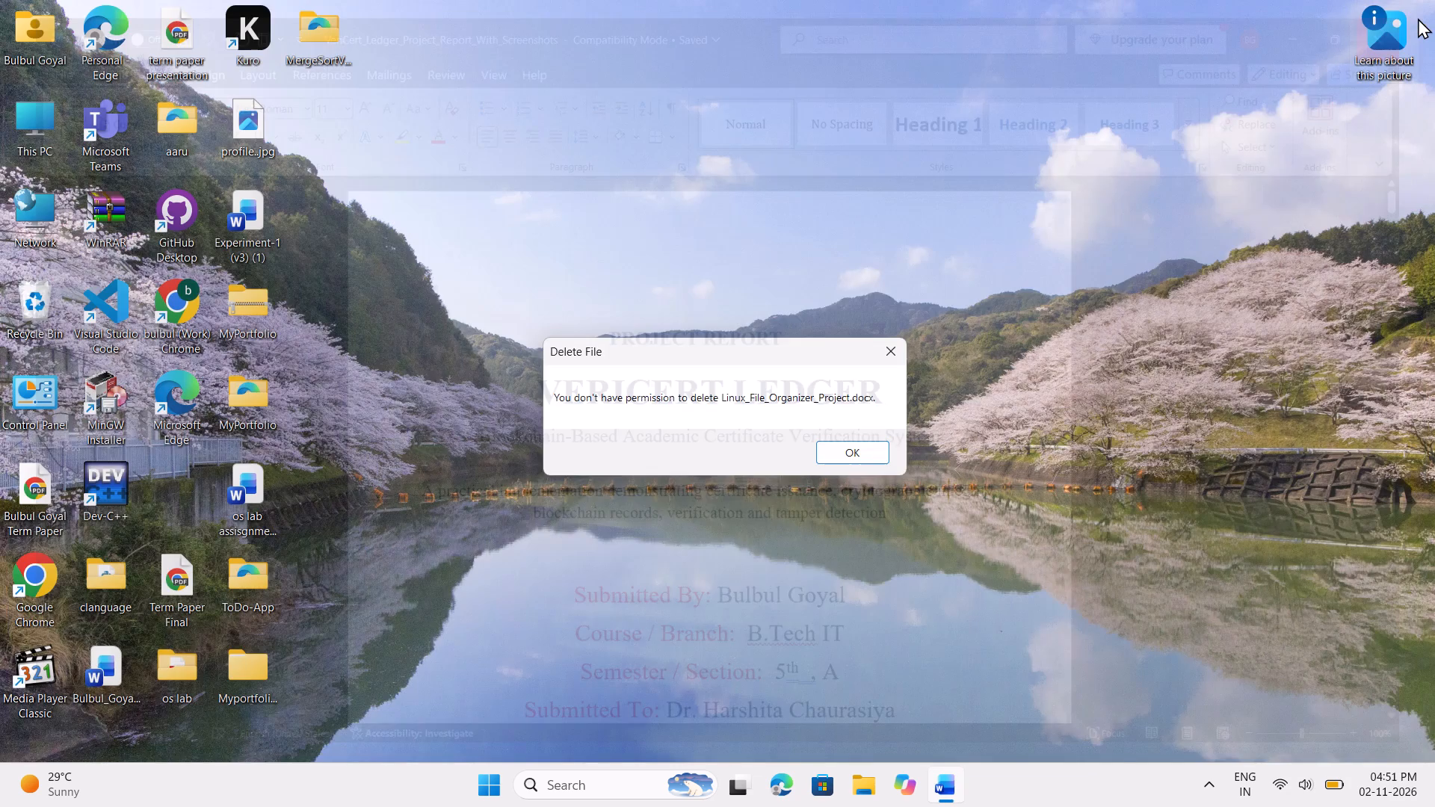
left_click(860, 459)
Shut down the computer.
left_click(510, 803)
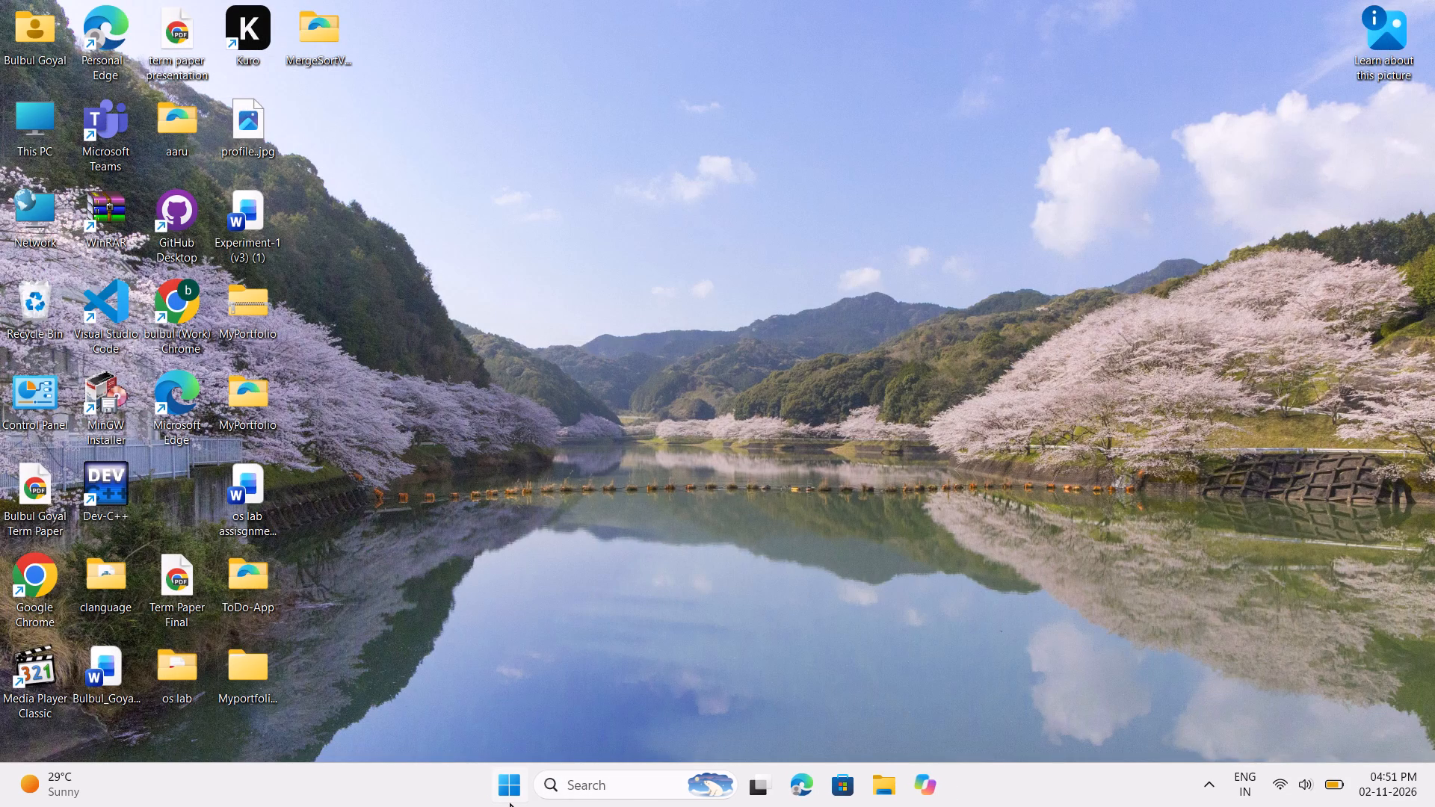
left_click(842, 717)
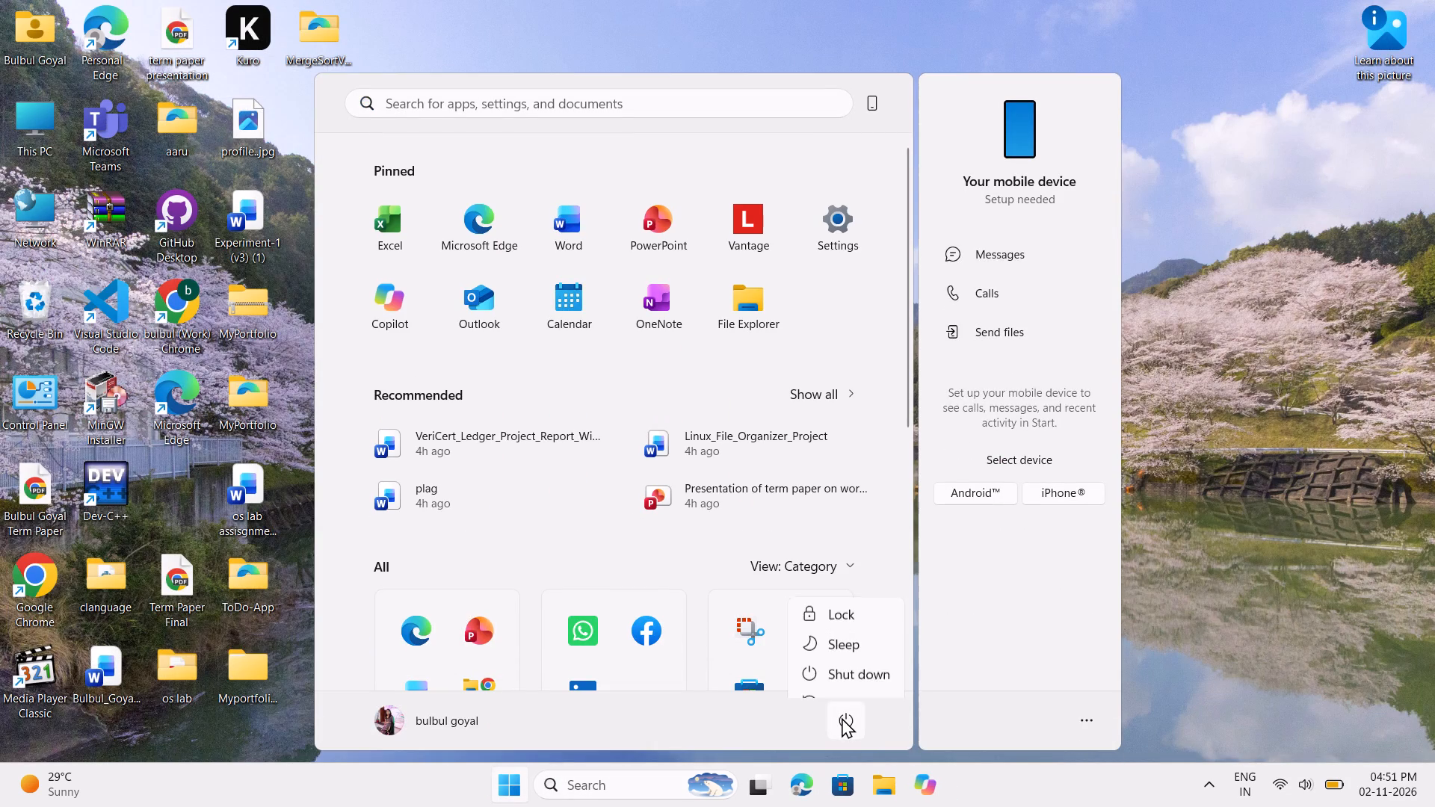
left_click(877, 652)
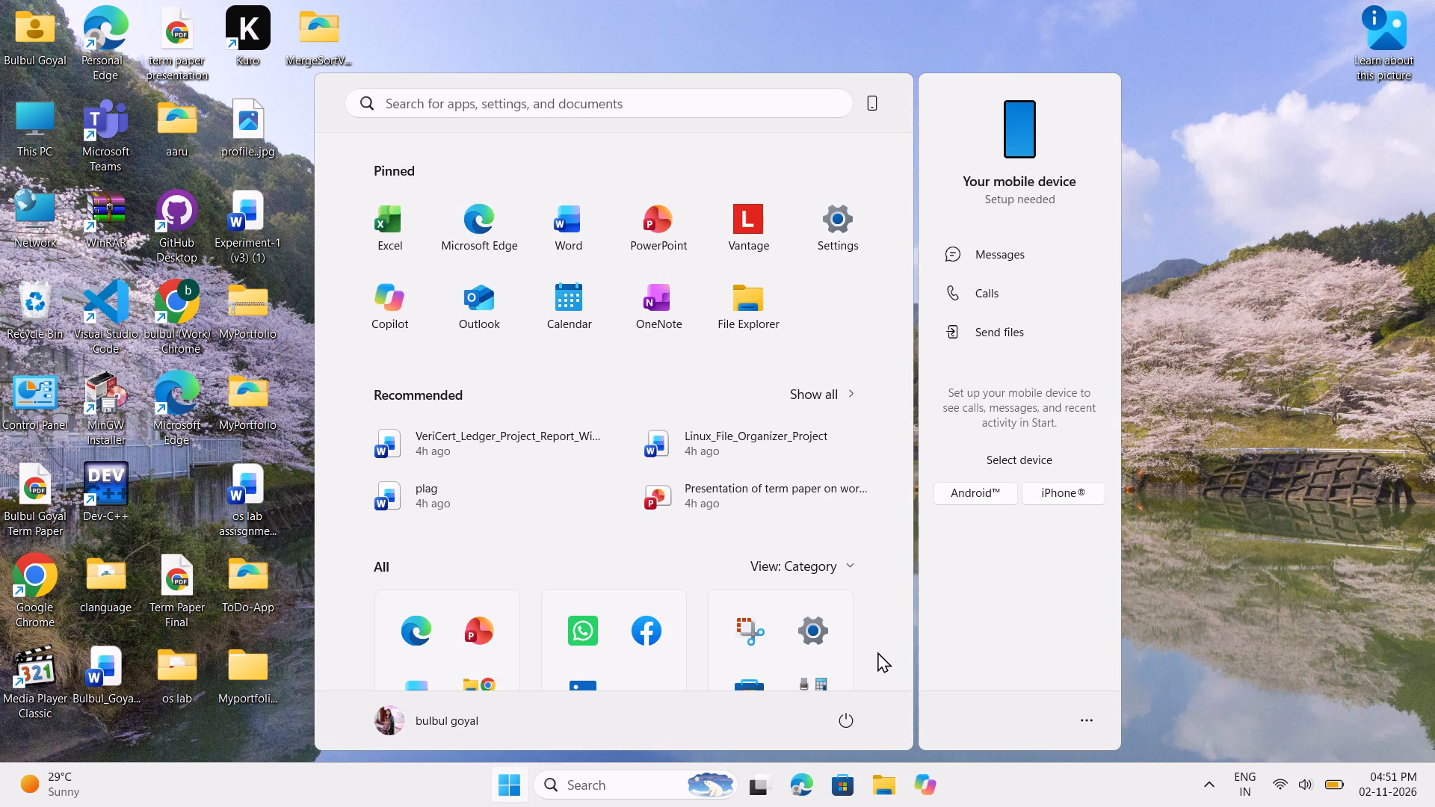